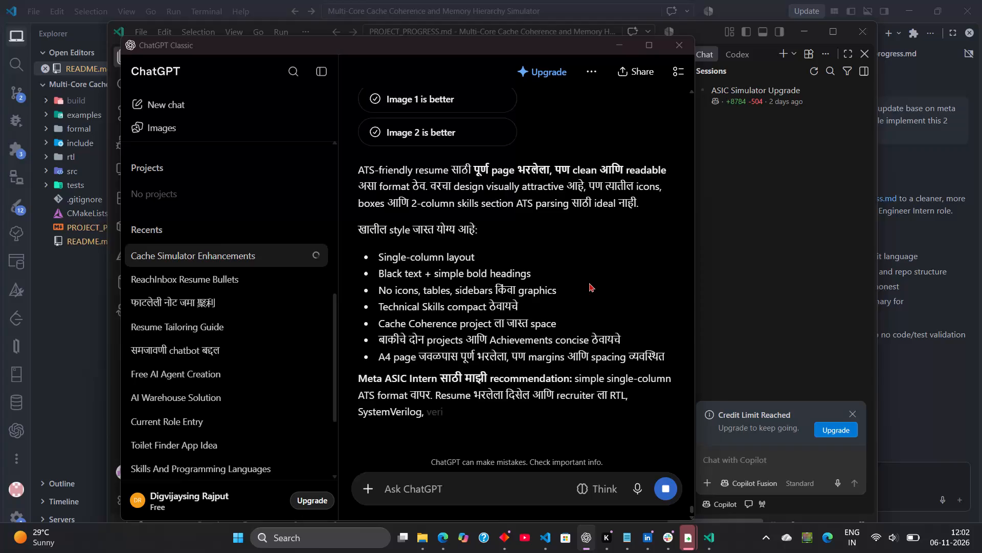
Switch to LinkedIn and look through the posts, jobs and people found for "Meta intern resume".
key("alt+Right")
key("alt+Right")
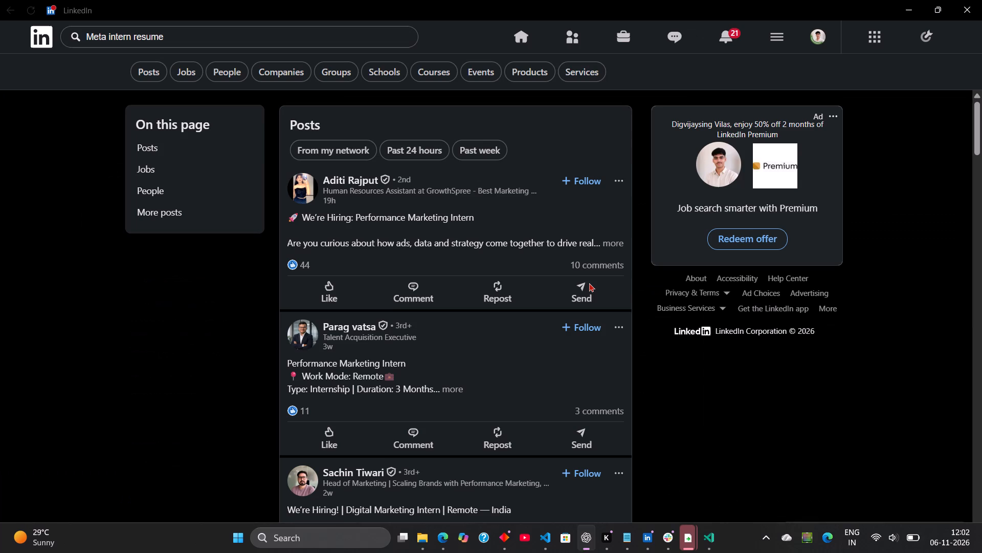
scroll(420, 241, "up", 1)
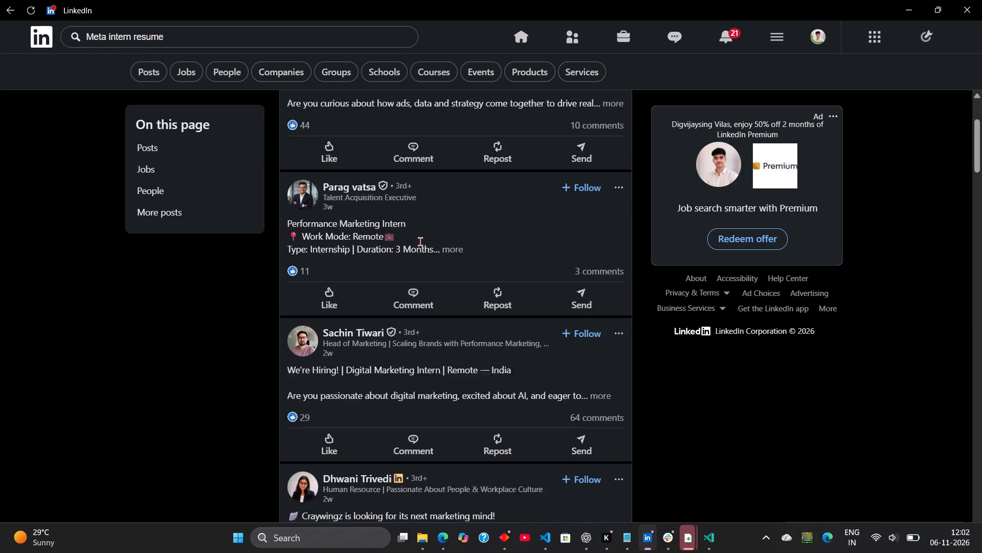
scroll(420, 241, "up", 2)
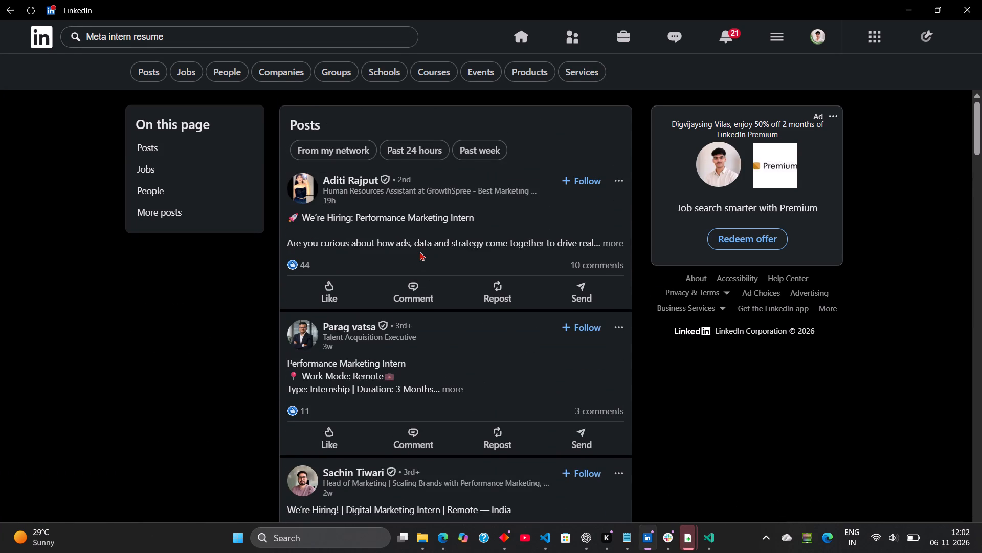
scroll(419, 251, "down", 3)
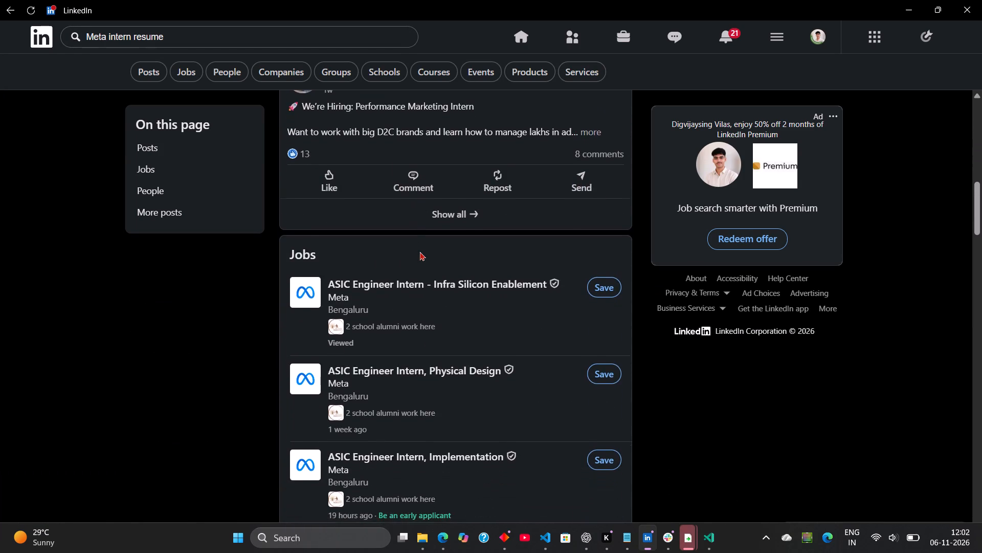
scroll(419, 251, "down", 1)
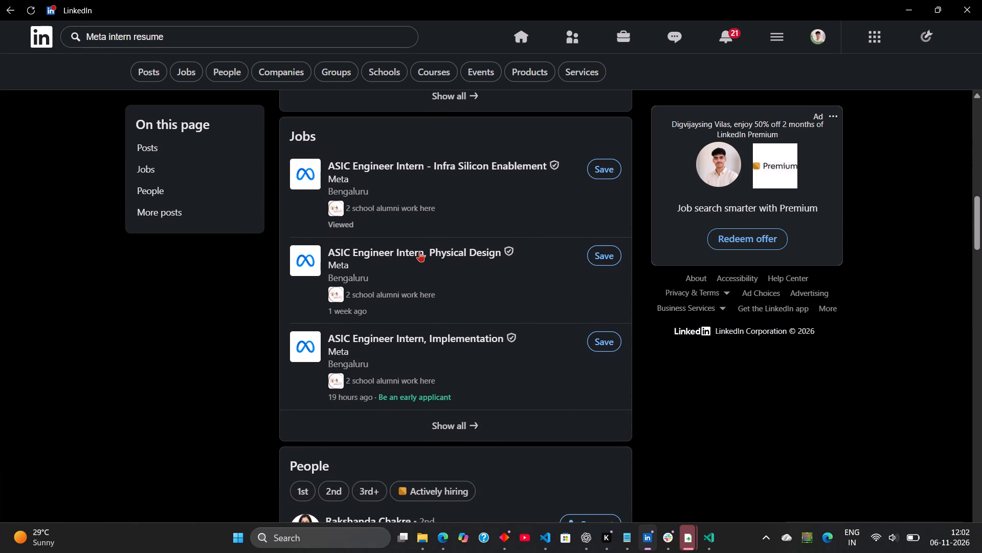
scroll(419, 251, "down", 3)
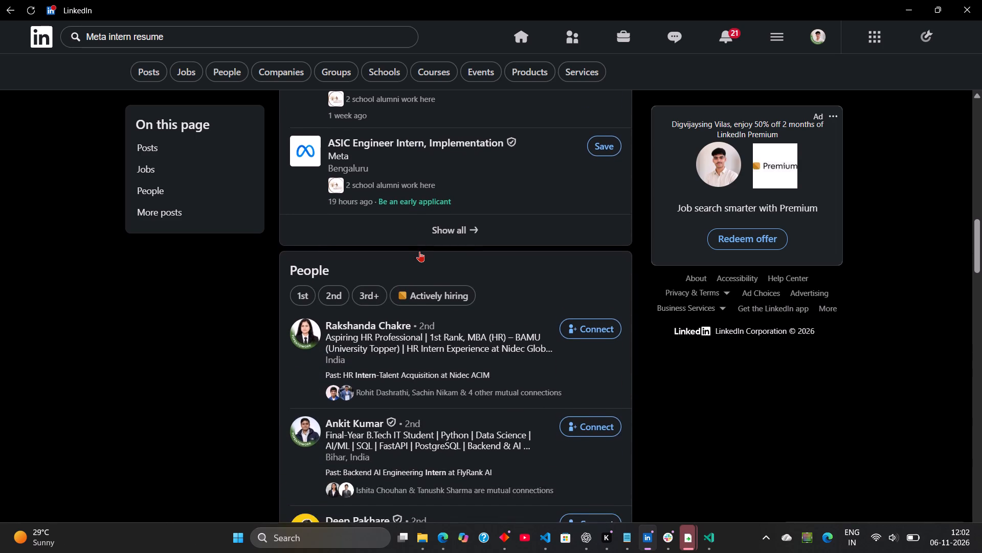
scroll(419, 251, "down", 1)
scroll(419, 251, "up", 2)
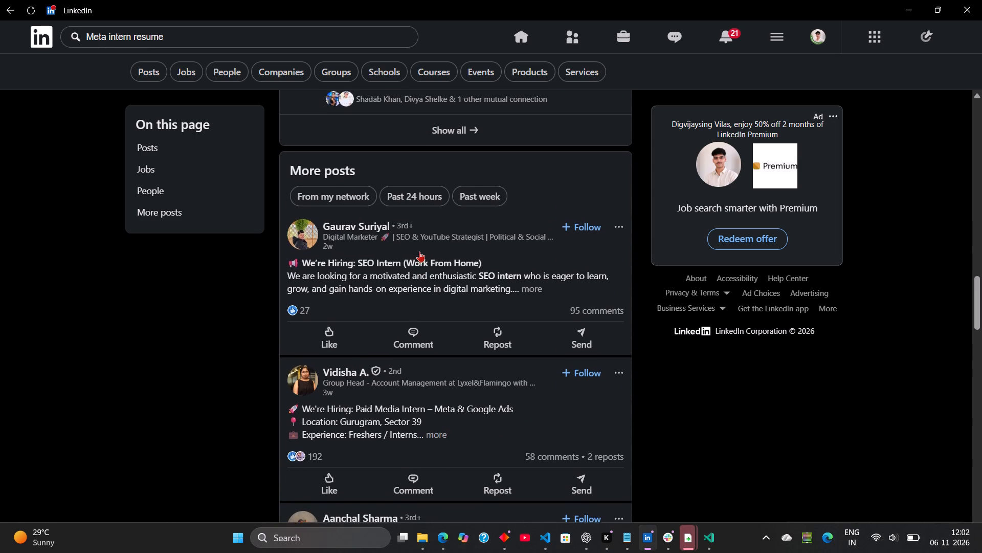
scroll(419, 251, "up", 1)
Search LinkedIn for the exact phrase "Meta intern resume" in quotation marks and look over the posts and jobs.
left_click(230, 39)
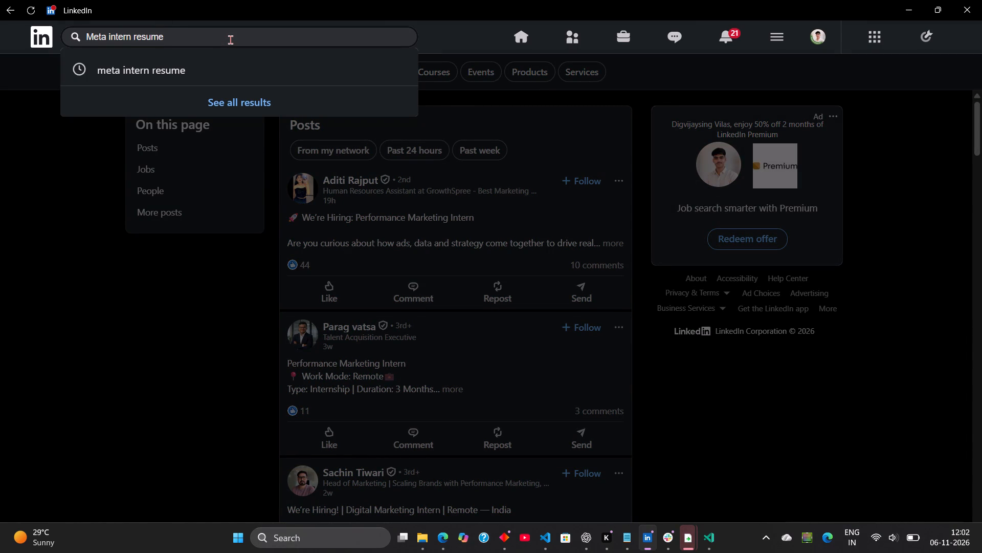
key("shift+quotedbl")
key("Left")
key("Left")
key("Left")
key("Left")
key("Left")
key("Left")
key("Left")
key("Left")
key("Left")
key("Left")
key("Left")
key("Left")
key("Left")
key("Left")
key("Left")
key("Left")
key("Left")
key("Left")
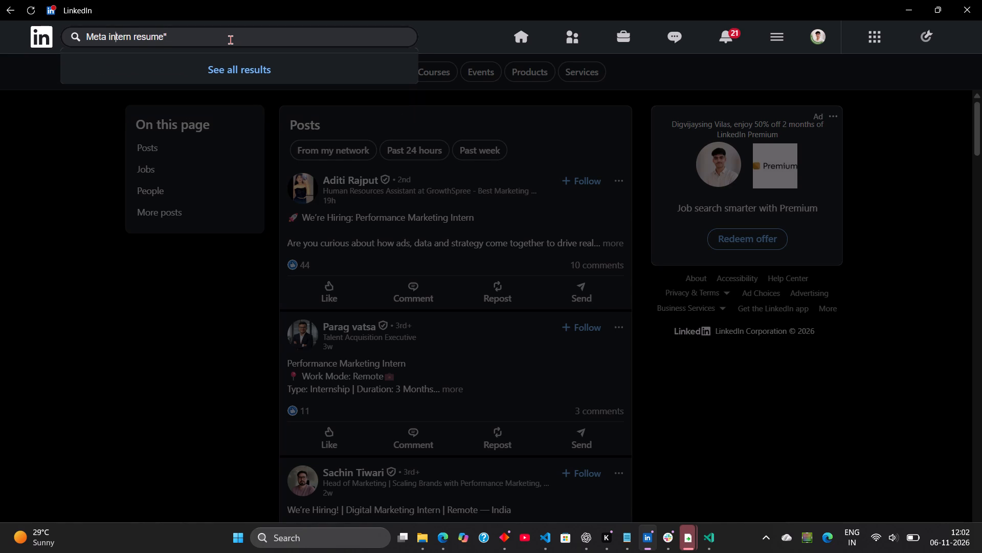
key("Left")
key("Left")
key("shift+quotedbl")
key("Right")
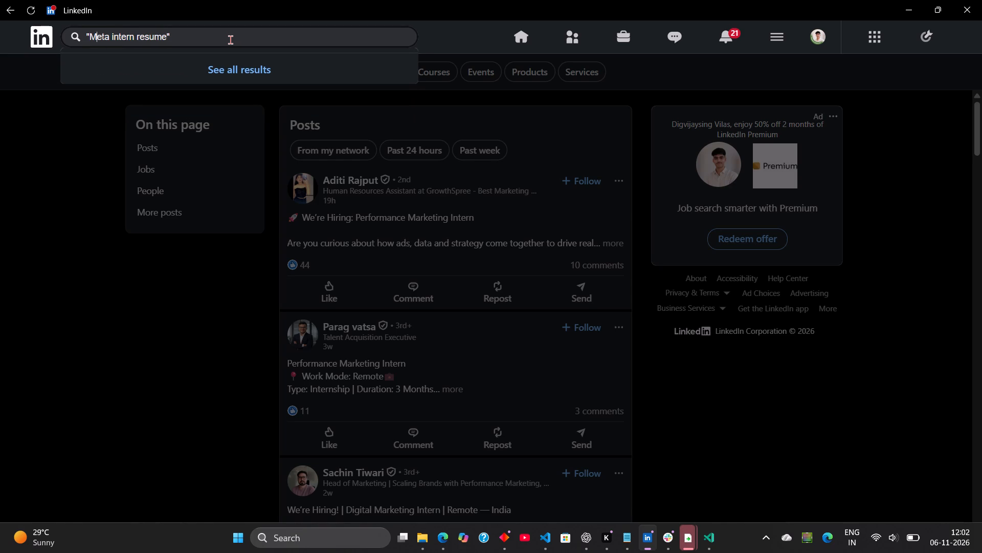
key("Right")
key("Right")
key("Right")
key("Right")
key("Right")
key("Right")
key("Right")
key("Right")
key("Right")
key("Right")
key("Right")
key("Right")
key("Right")
key("Right")
key("Right")
key("Right")
key("Right")
key("Right")
key("Right")
key("Return")
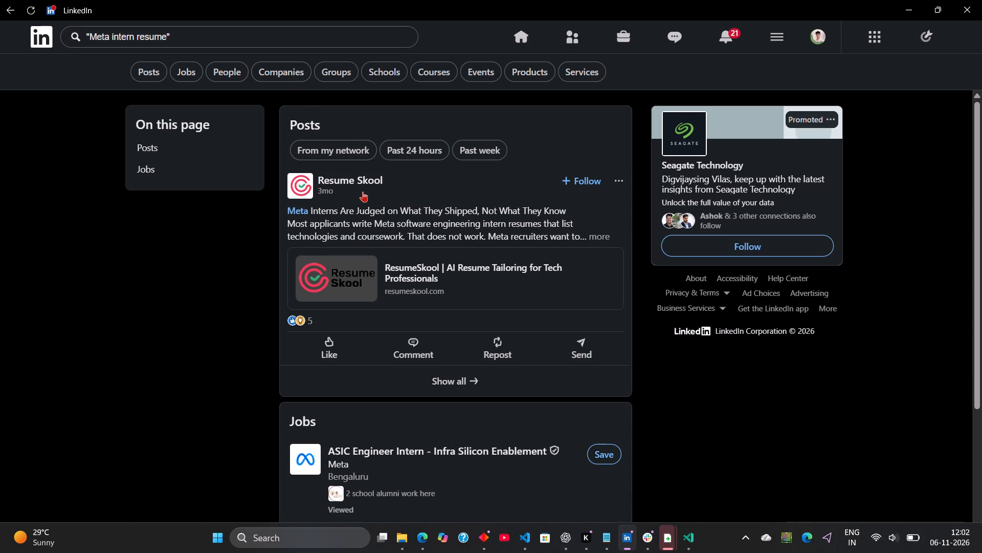
scroll(363, 192, "down", 4)
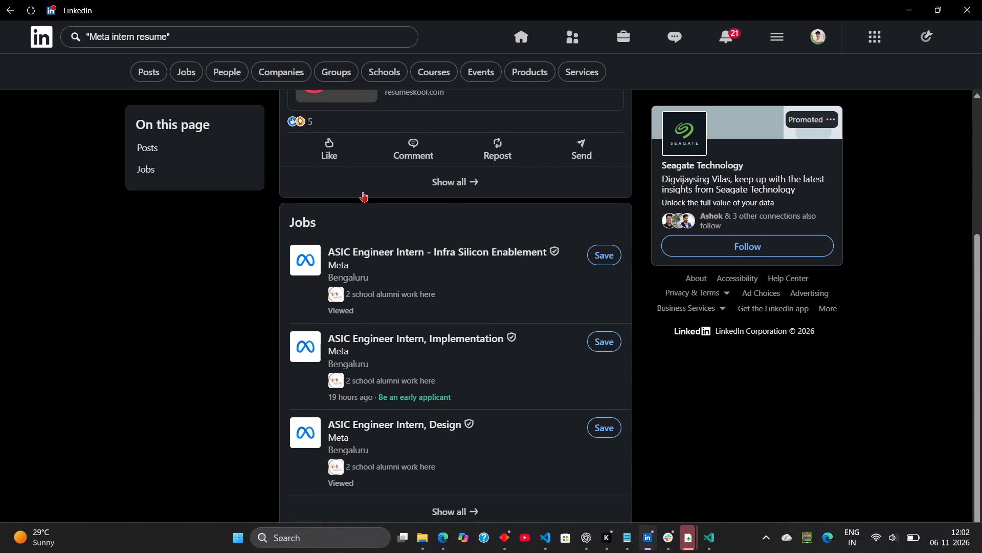
scroll(363, 192, "down", 2)
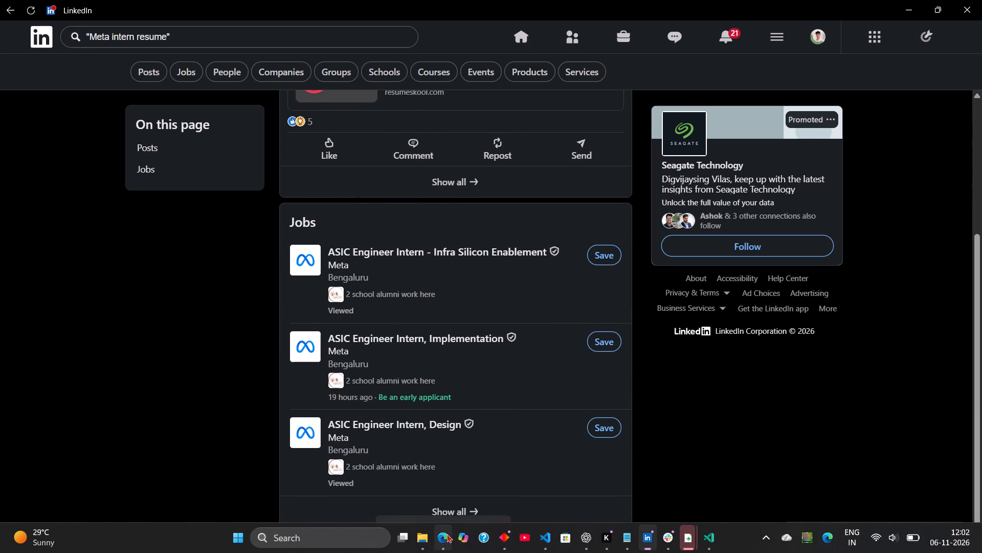
Switch to Microsoft Edge and search the web for "meta intern resume selected" in a new tab.
left_click(447, 534)
left_click(856, 6)
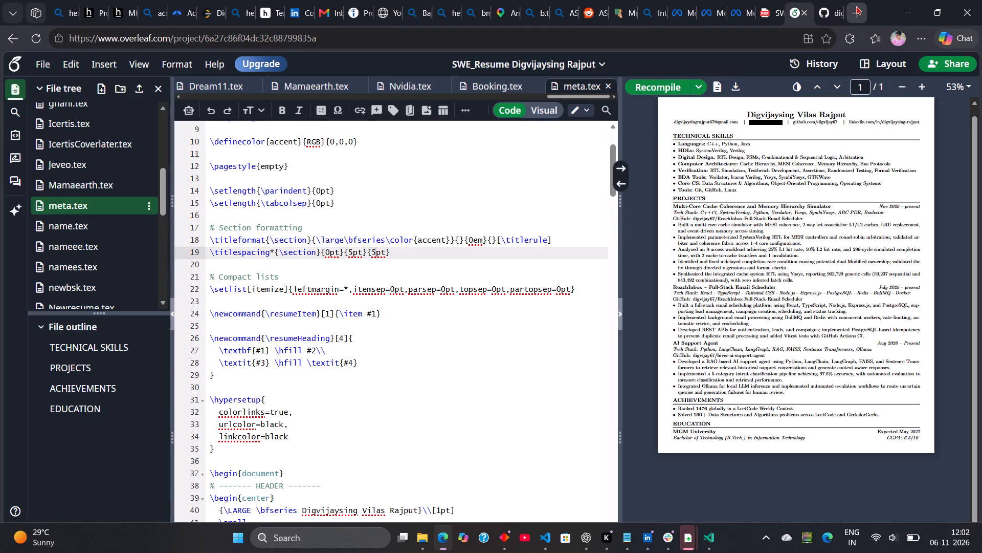
type("meta")
key("space")
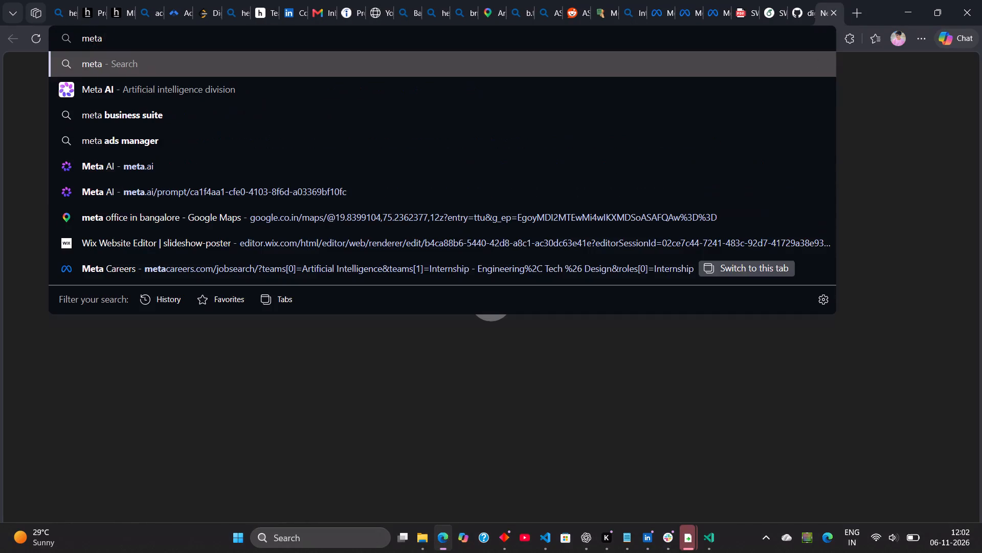
type("intern")
key("space")
type("resume")
key("space")
key("BackSpace")
key("BackSpace")
key("BackSpace")
key("BackSpace")
key("BackSpace")
key("BackSpace")
key("BackSpace")
key("BackSpace")
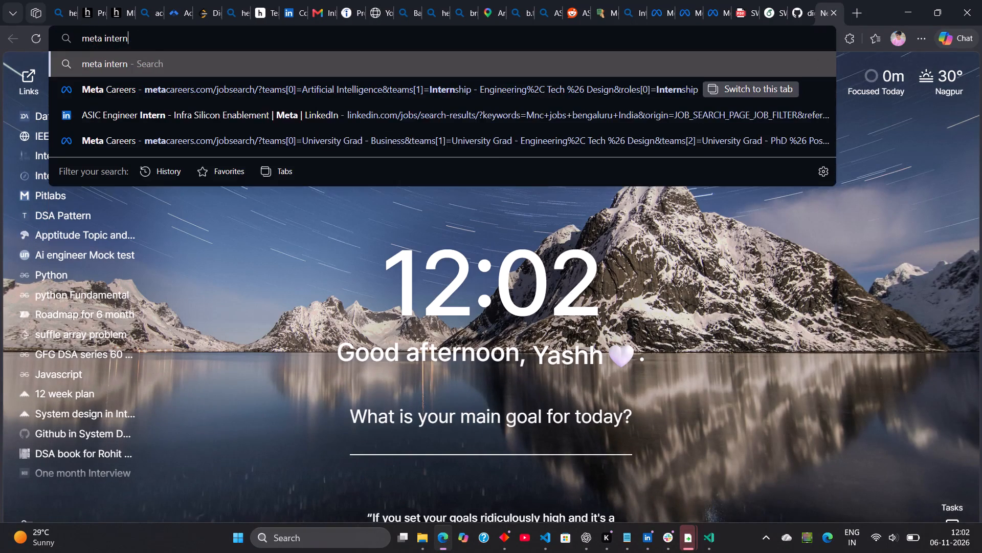
key("BackSpace")
type("n resume selected")
key("Return")
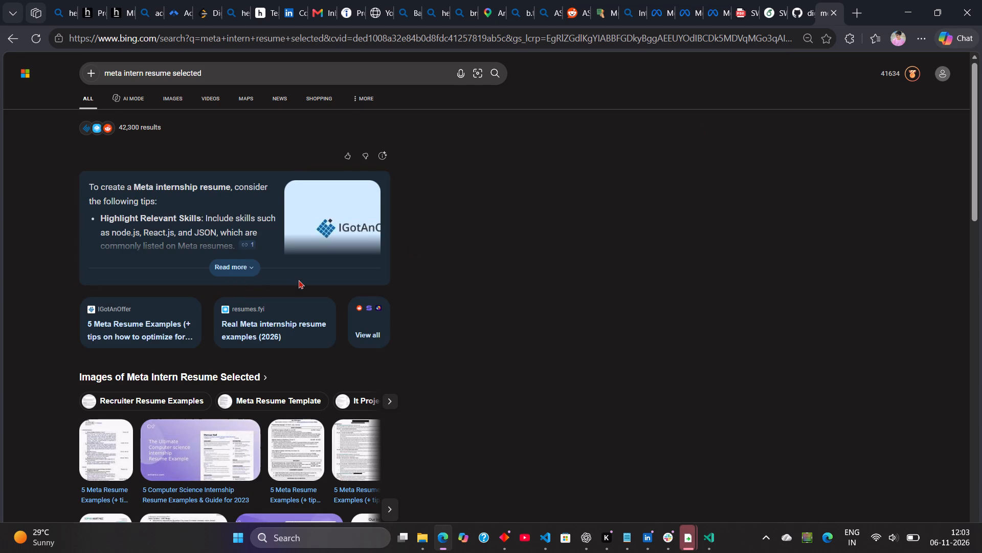
Examine the image previews and web results for Meta intern resume examples.
scroll(298, 280, "down", 4)
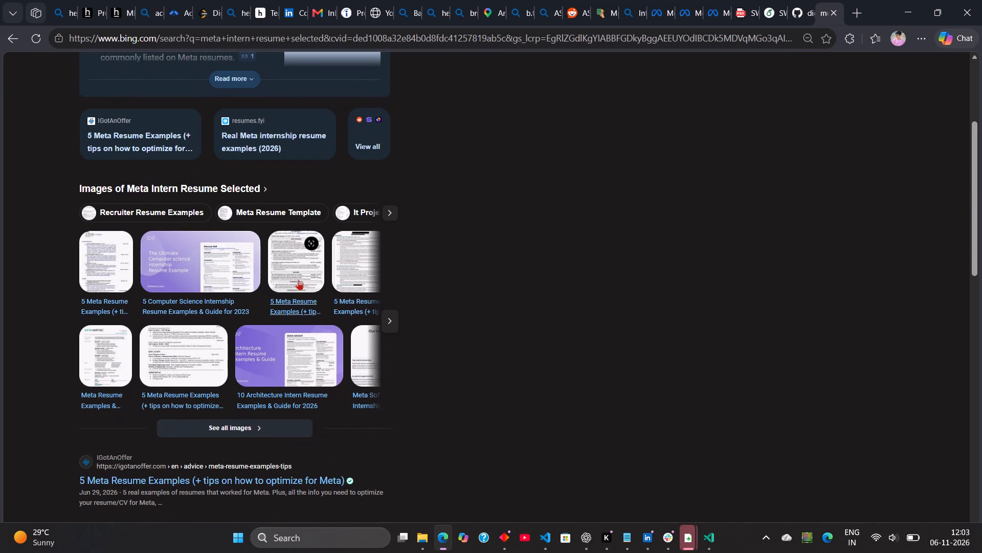
scroll(298, 280, "down", 1)
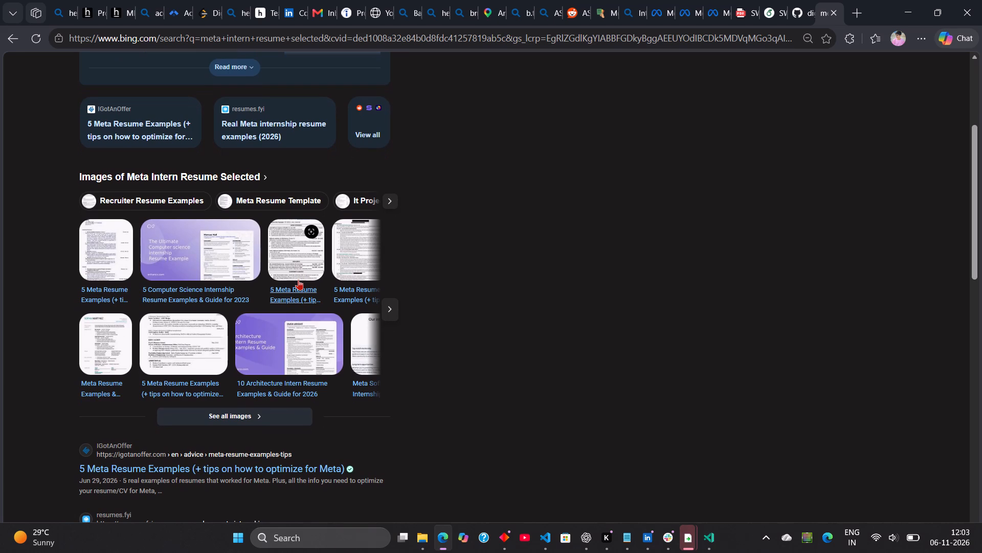
scroll(298, 280, "down", 2)
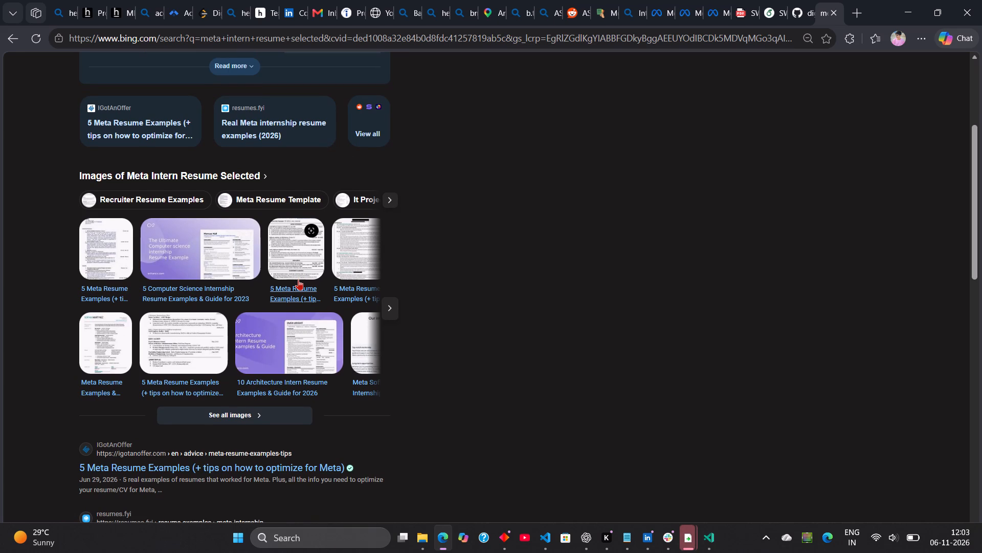
scroll(298, 280, "down", 3)
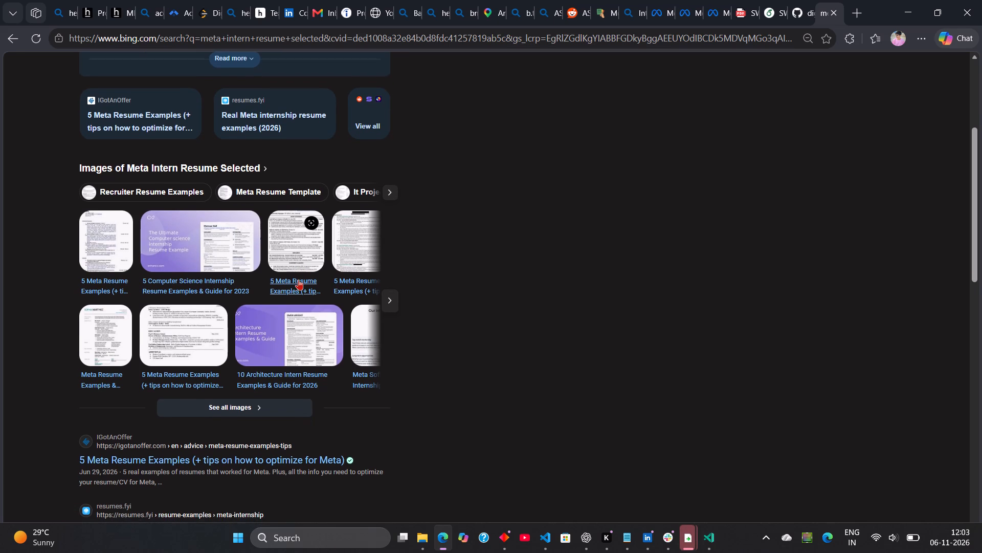
scroll(298, 280, "down", 1)
scroll(195, 211, "down", 2)
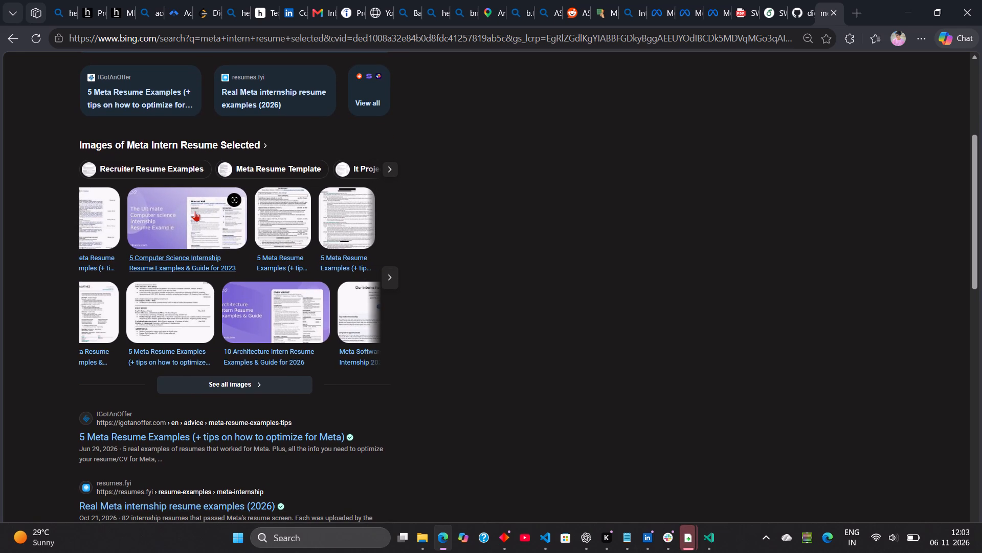
scroll(149, 213, "left", 4)
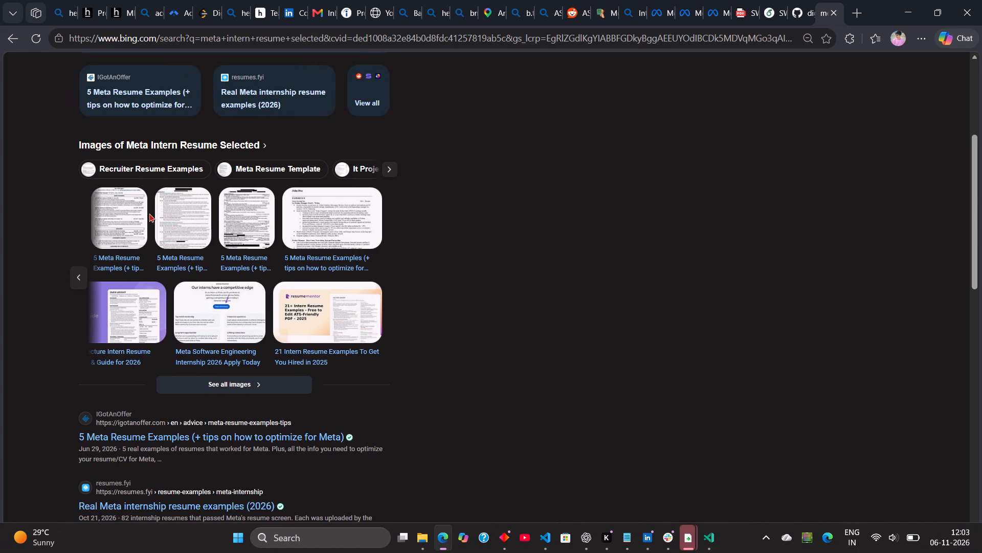
scroll(149, 213, "right", 5)
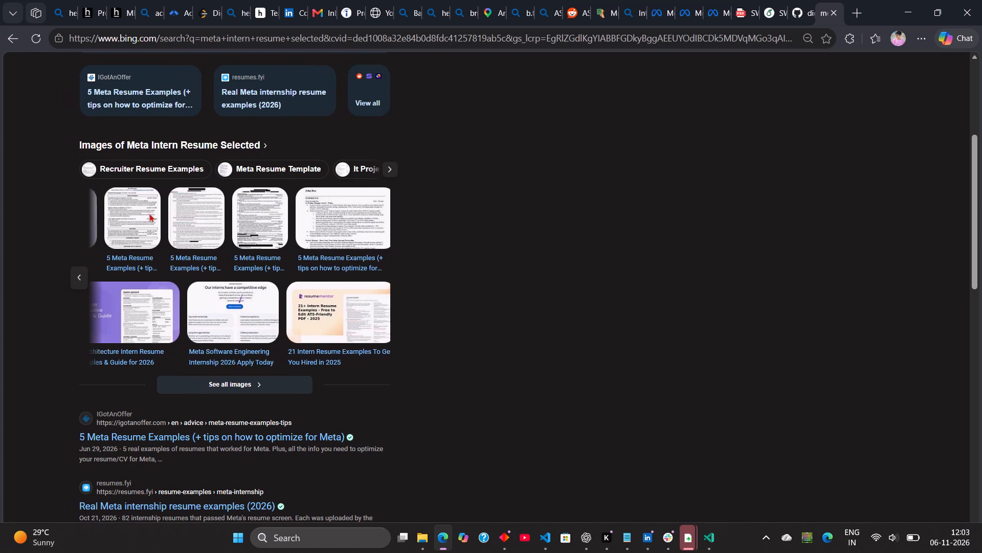
scroll(149, 213, "right", 1)
scroll(316, 326, "down", 1)
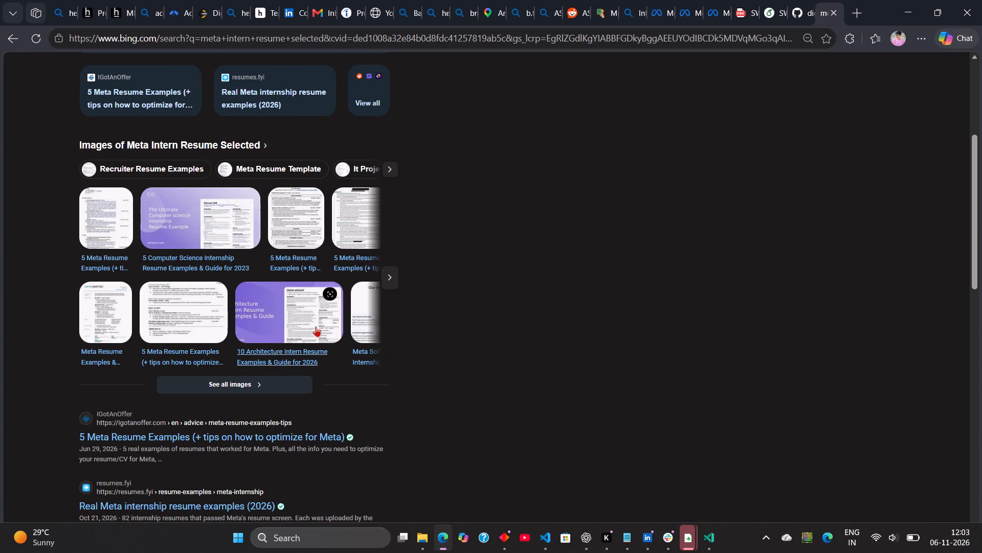
scroll(316, 326, "down", 3)
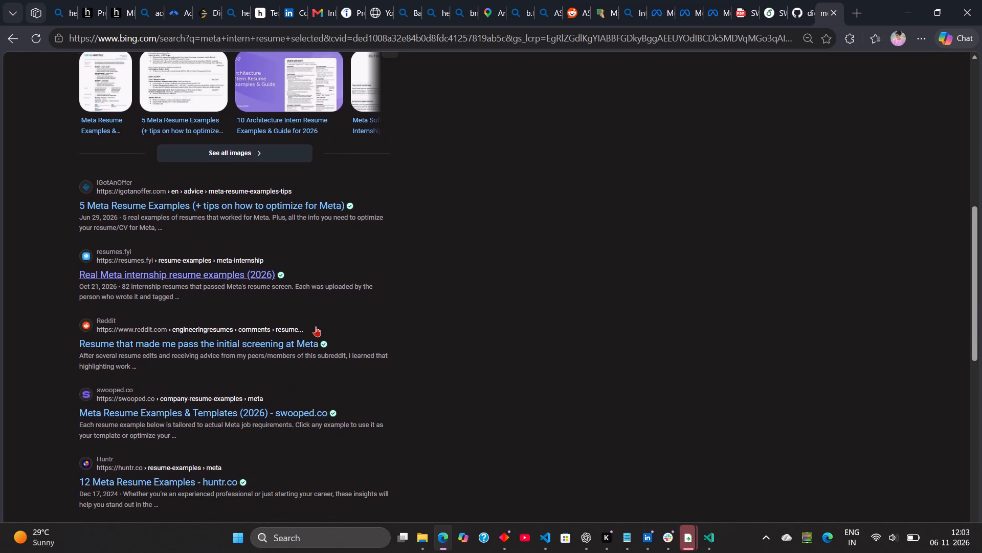
scroll(316, 326, "down", 3)
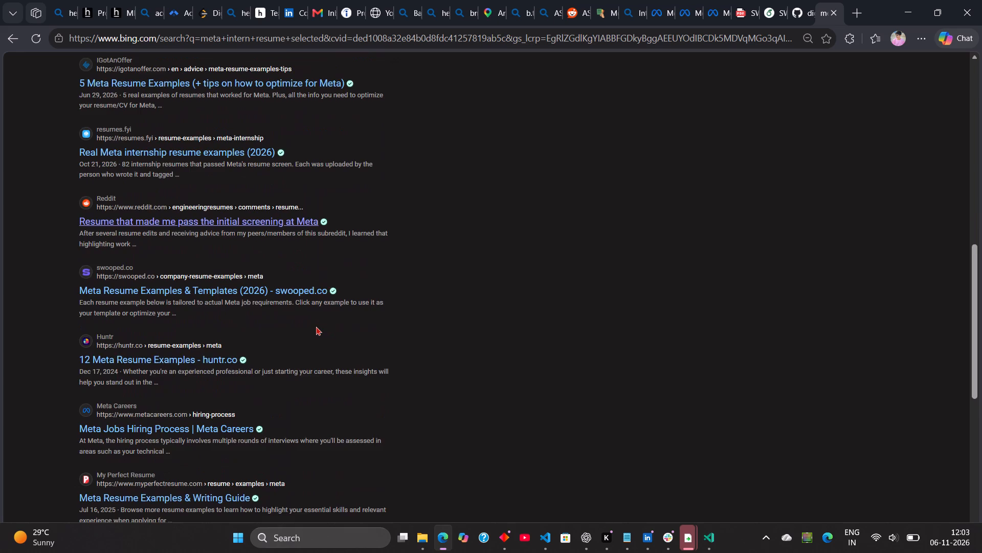
scroll(316, 326, "down", 2)
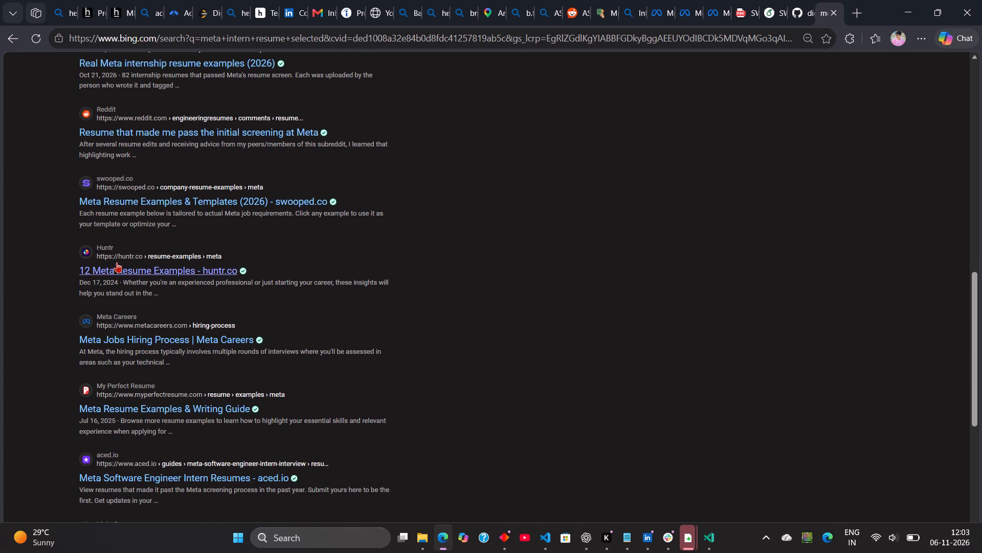
scroll(117, 263, "up", 3)
Open the image preview of the computer science internship resume example and compare it with the neighbouring architecture intern example.
left_click(190, 297)
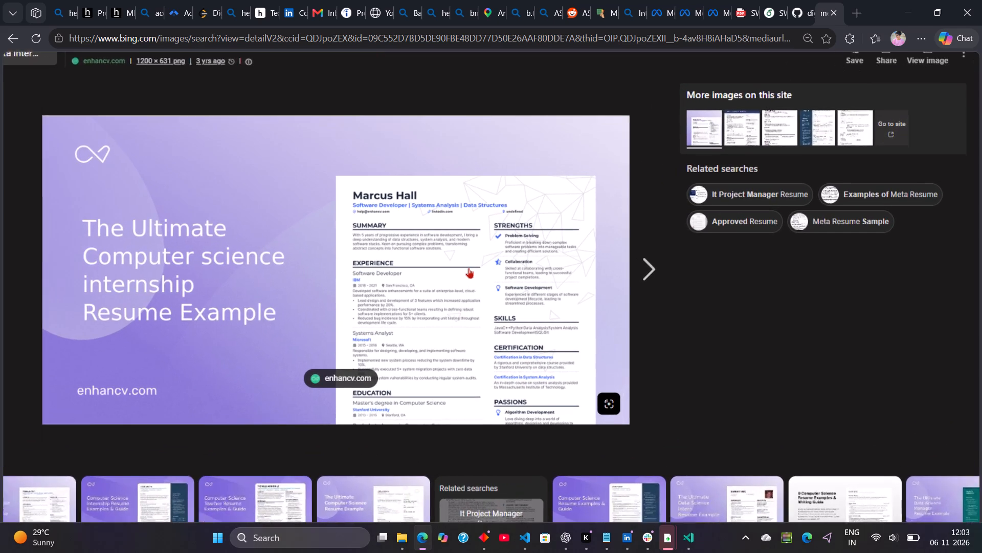
scroll(468, 268, "down", 1)
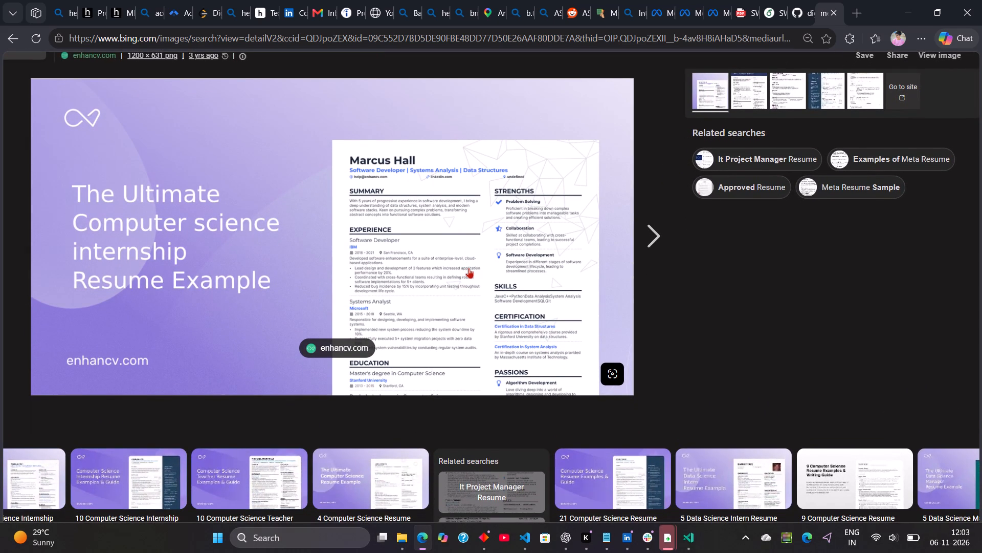
scroll(468, 268, "down", 1)
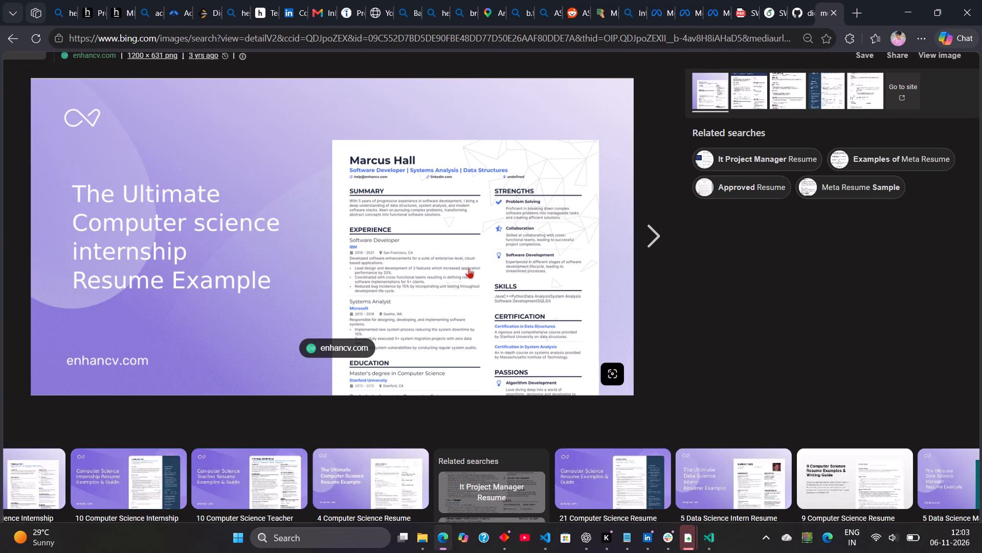
scroll(468, 268, "down", 1)
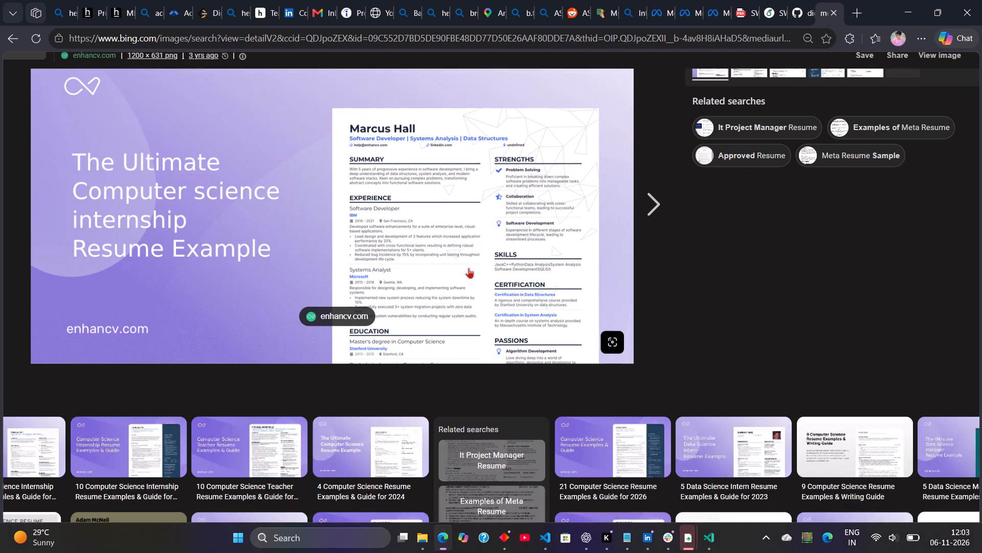
scroll(468, 268, "down", 1)
left_click(468, 268)
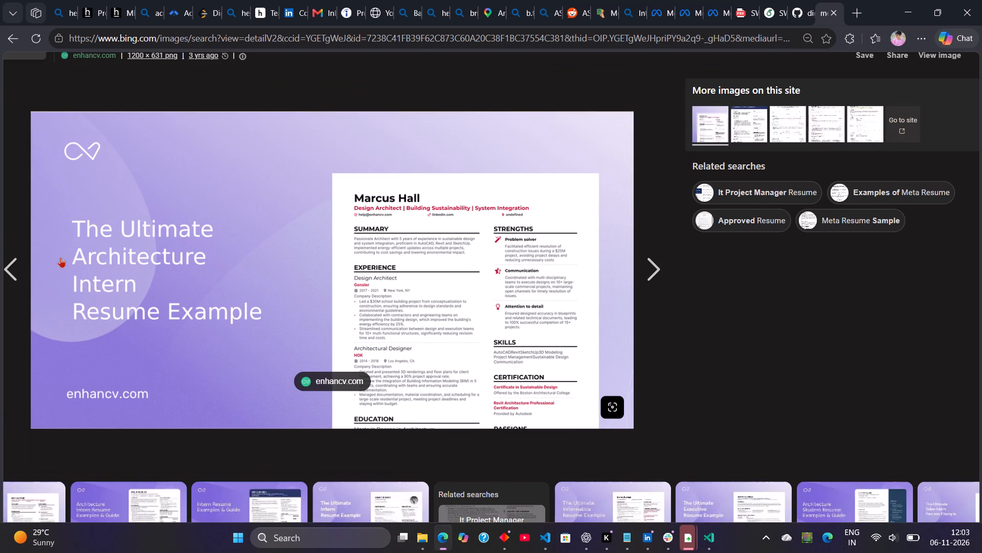
left_click(15, 266)
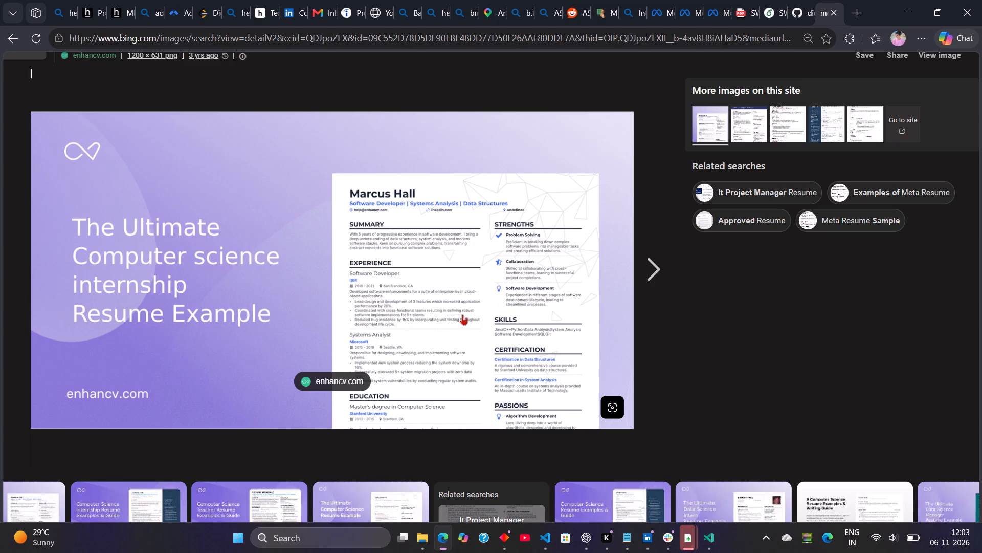
left_click(461, 314)
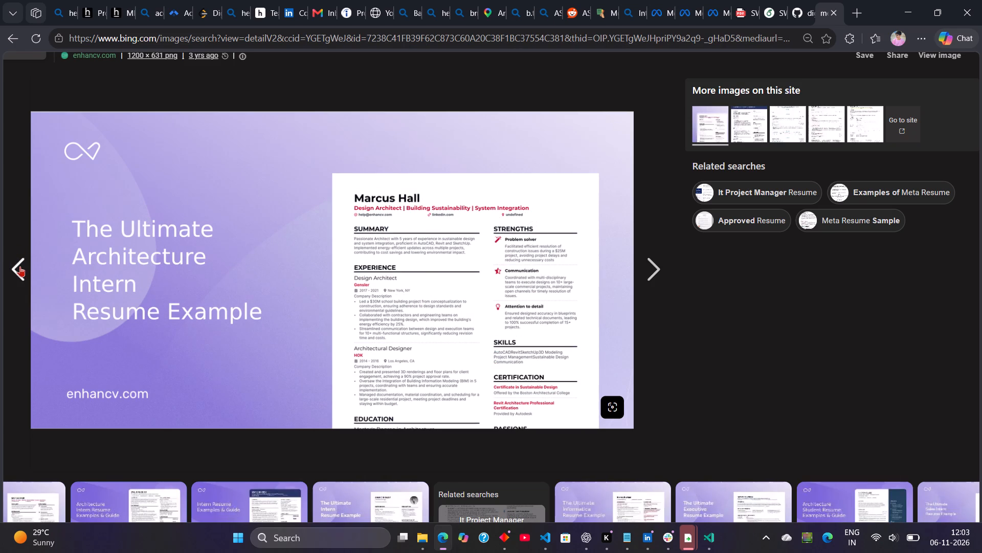
left_click(19, 267)
Open the enhancv.com source page of the computer science internship example and examine its resume templates and format guidance.
left_click(310, 377)
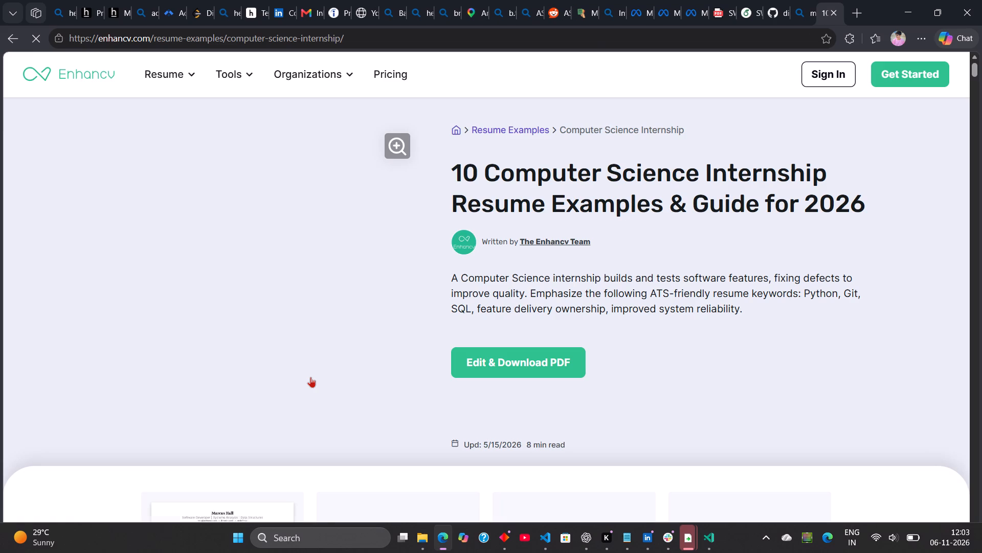
scroll(388, 332, "down", 2)
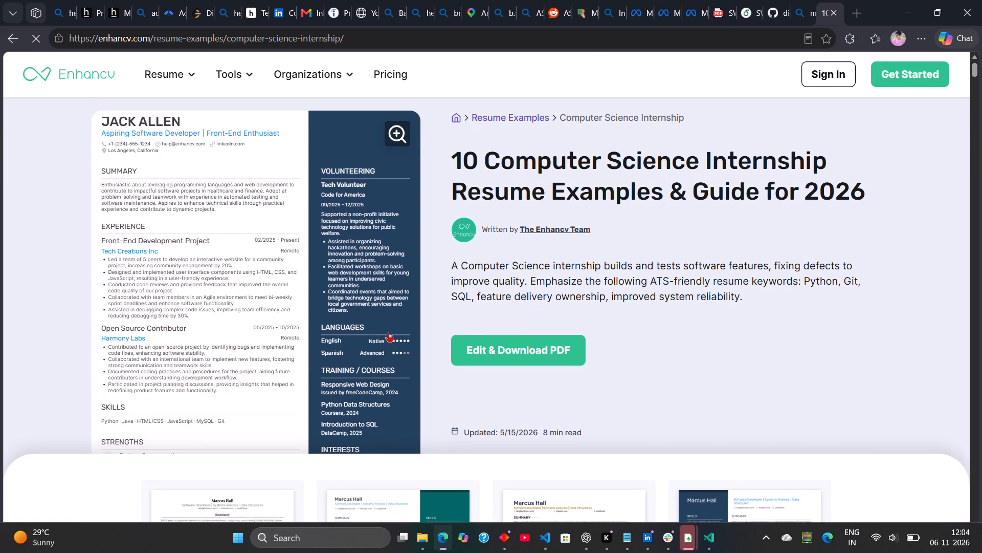
scroll(388, 332, "down", 3)
scroll(388, 332, "up", 3)
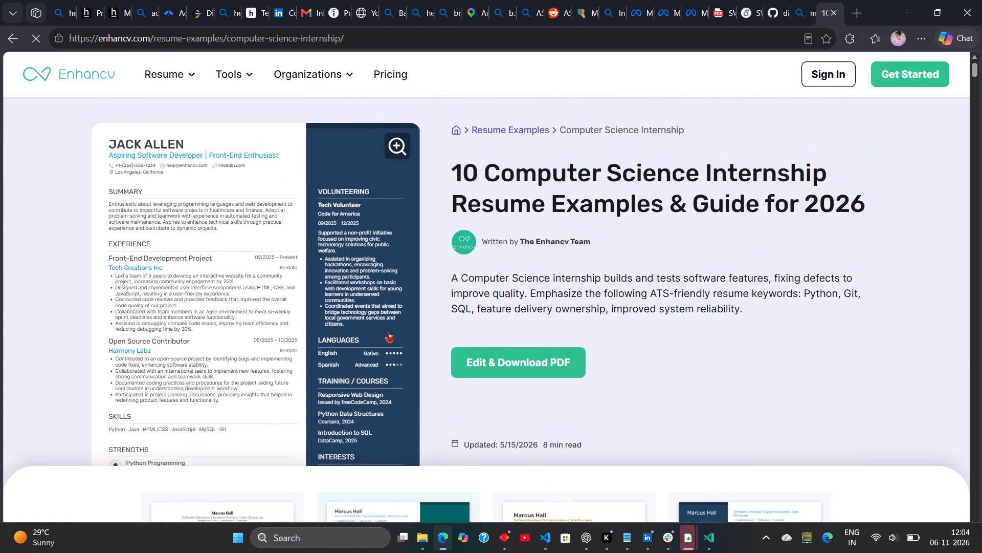
scroll(388, 332, "up", 1)
scroll(388, 332, "down", 5)
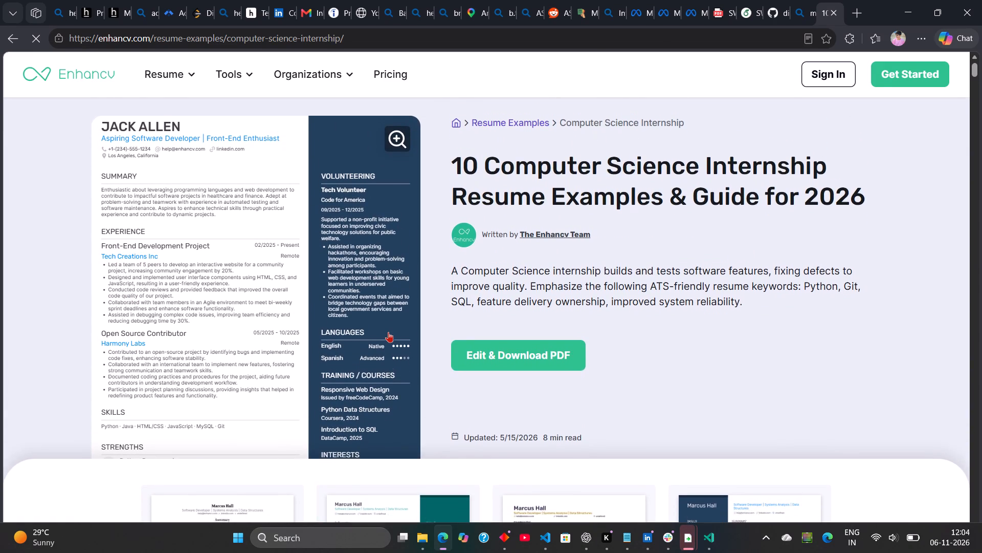
scroll(388, 332, "down", 7)
scroll(388, 332, "up", 1)
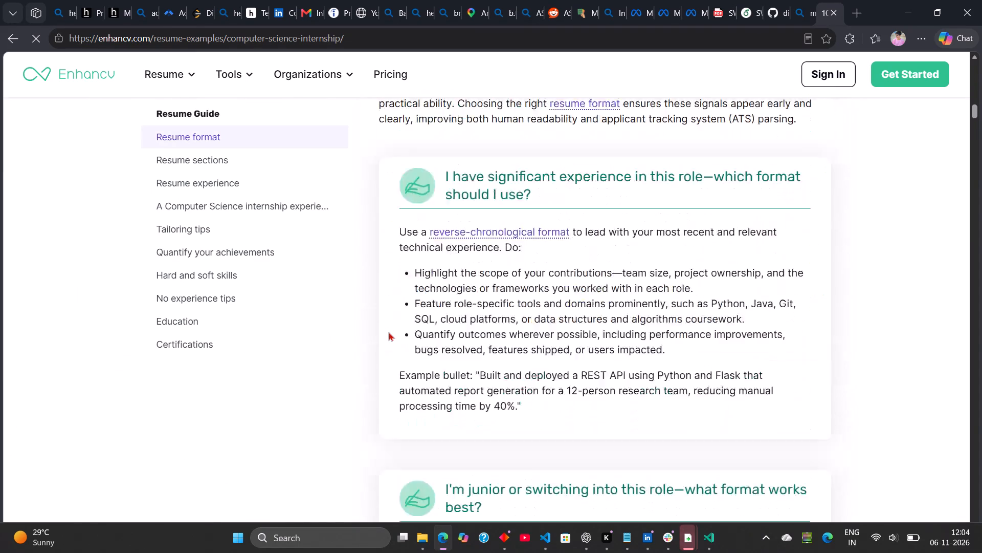
scroll(388, 332, "up", 7)
scroll(388, 332, "down", 6)
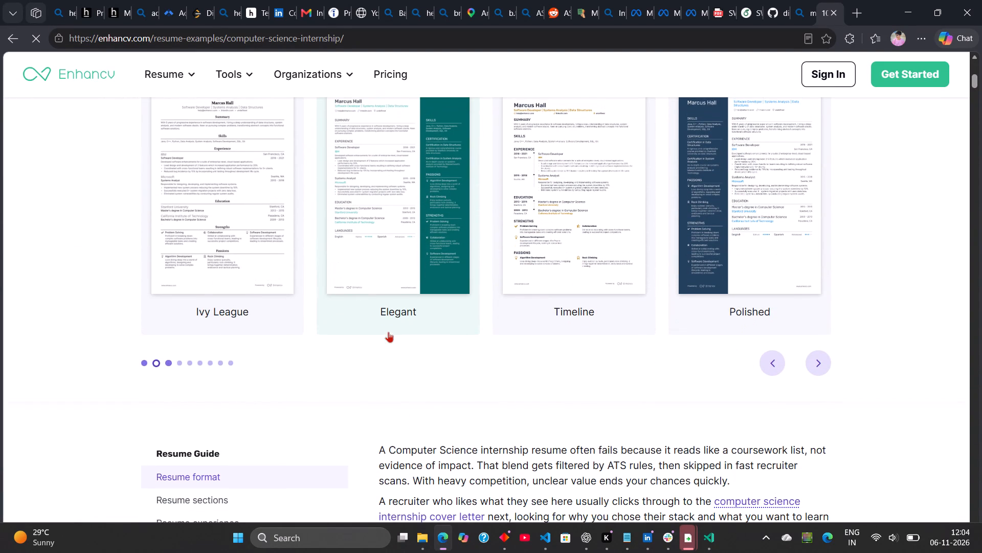
scroll(388, 332, "down", 1)
scroll(388, 332, "up", 8)
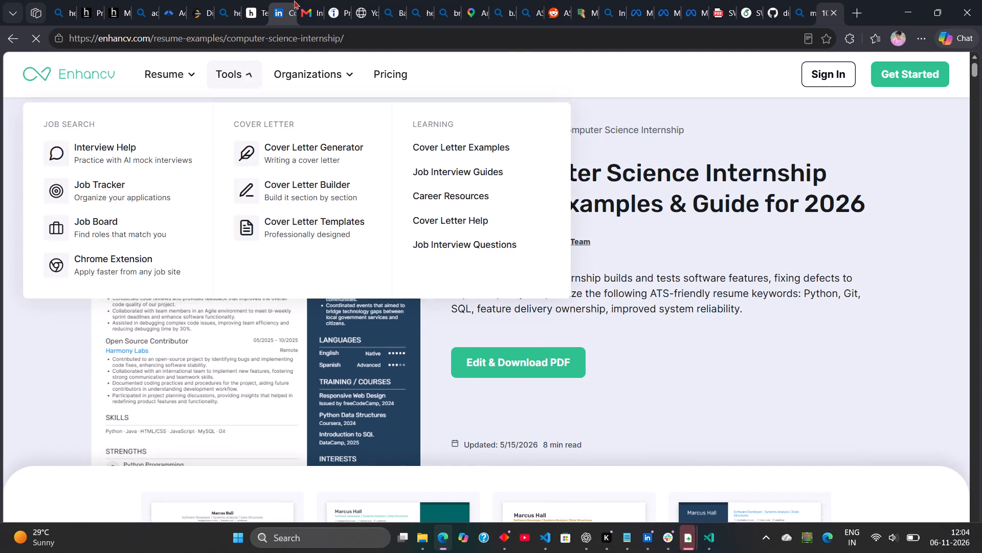
Return to the Bing image preview and look through the related resume example images for a suitable reference.
left_click(801, 15)
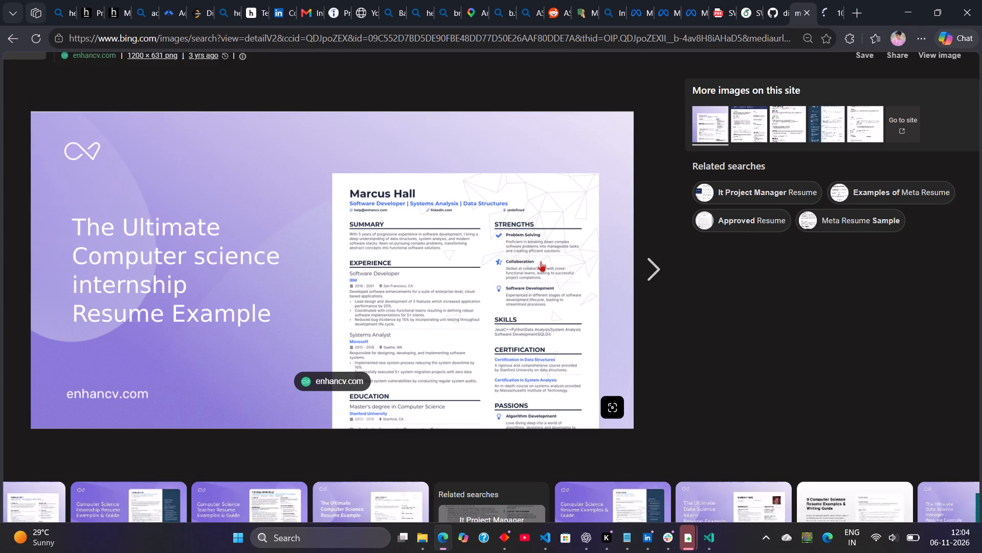
right_click(415, 282)
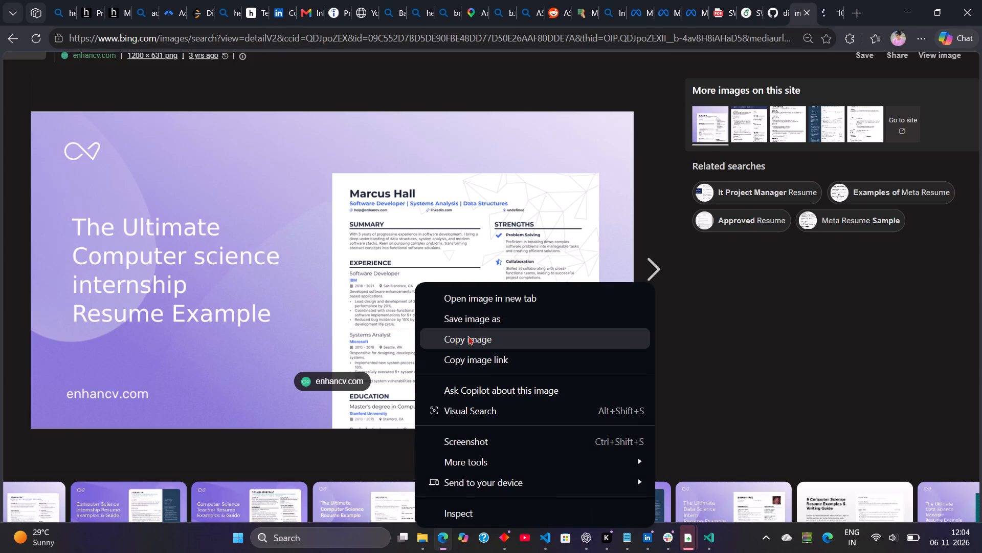
left_click(721, 276)
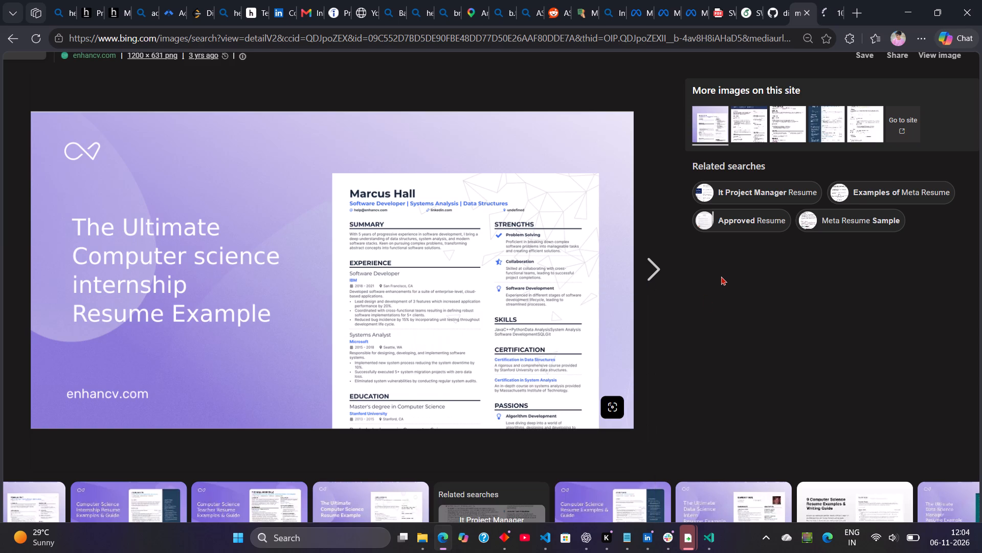
scroll(580, 272, "down", 1)
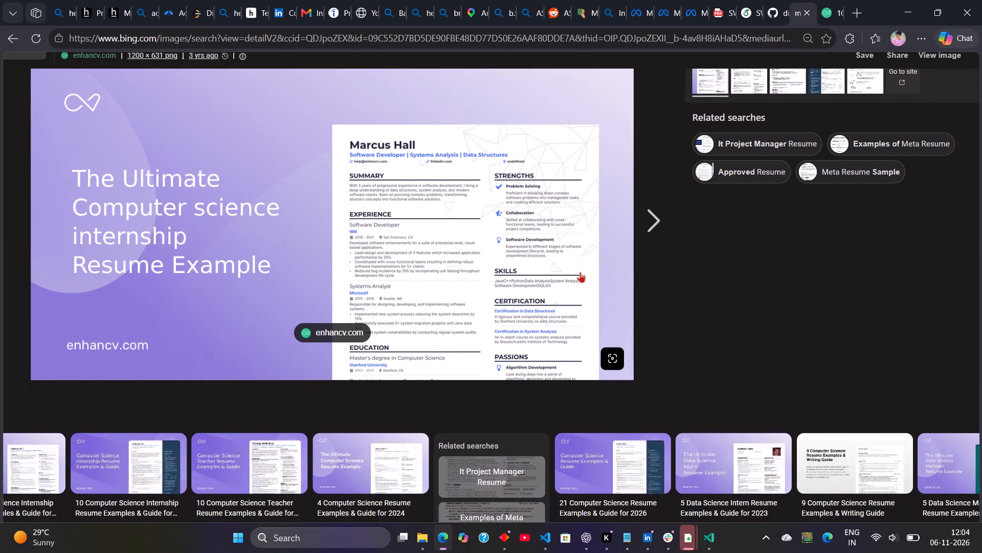
scroll(580, 272, "down", 3)
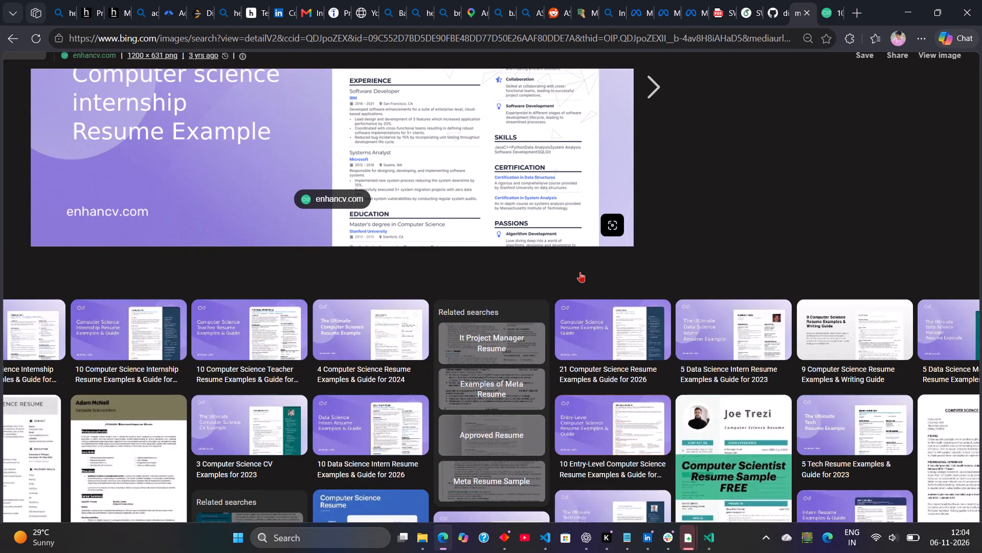
scroll(580, 272, "down", 2)
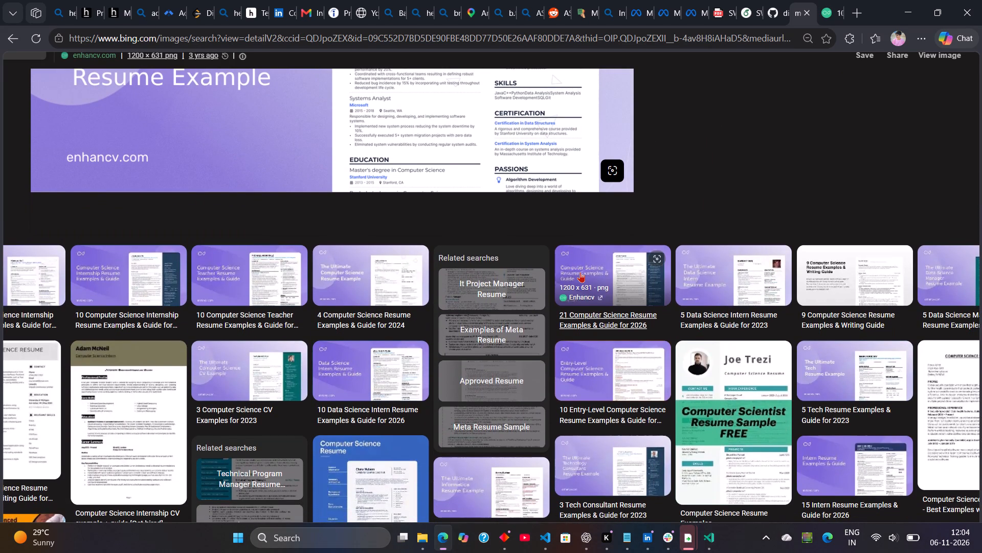
scroll(580, 272, "down", 3)
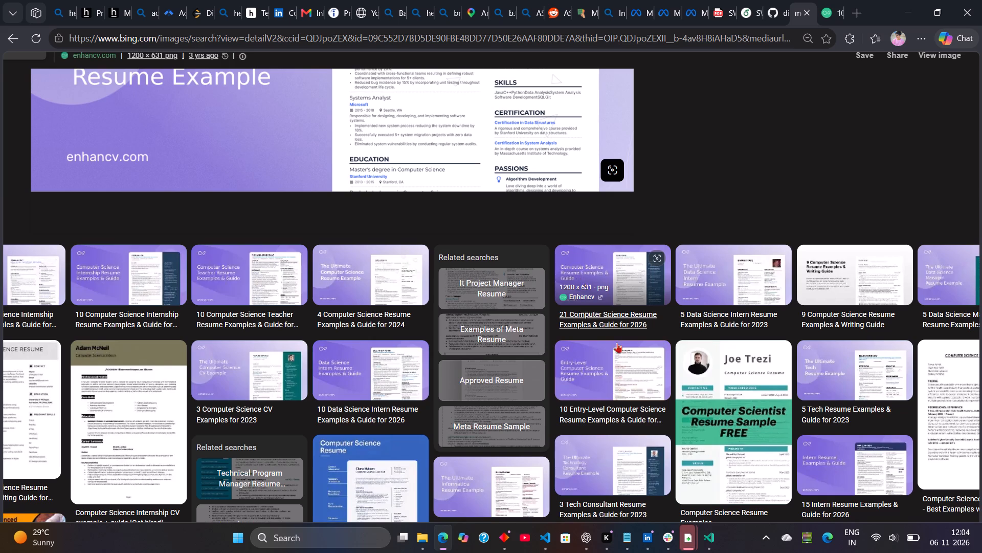
scroll(643, 378, "right", 1)
scroll(643, 378, "up", 2)
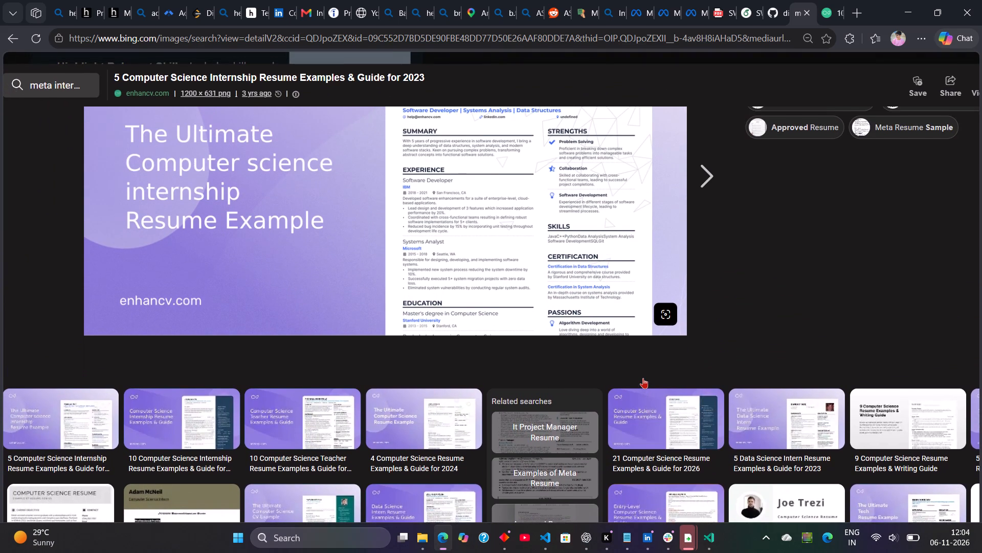
scroll(643, 378, "down", 2)
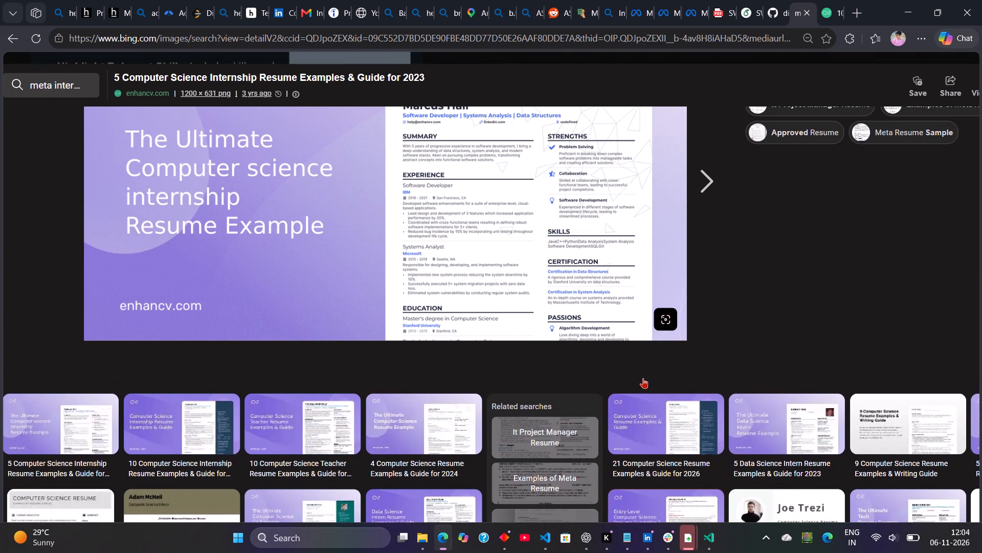
scroll(643, 378, "down", 1)
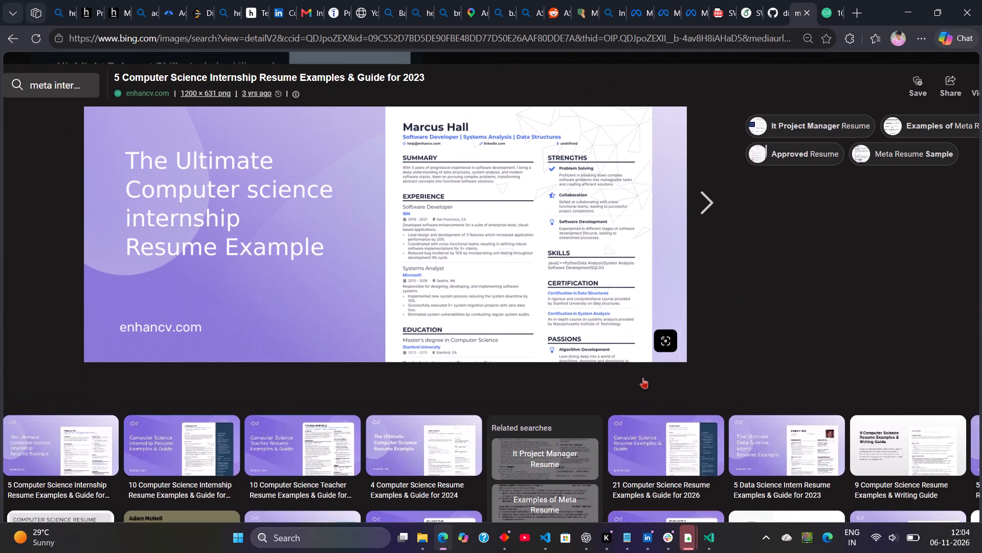
scroll(643, 378, "down", 2)
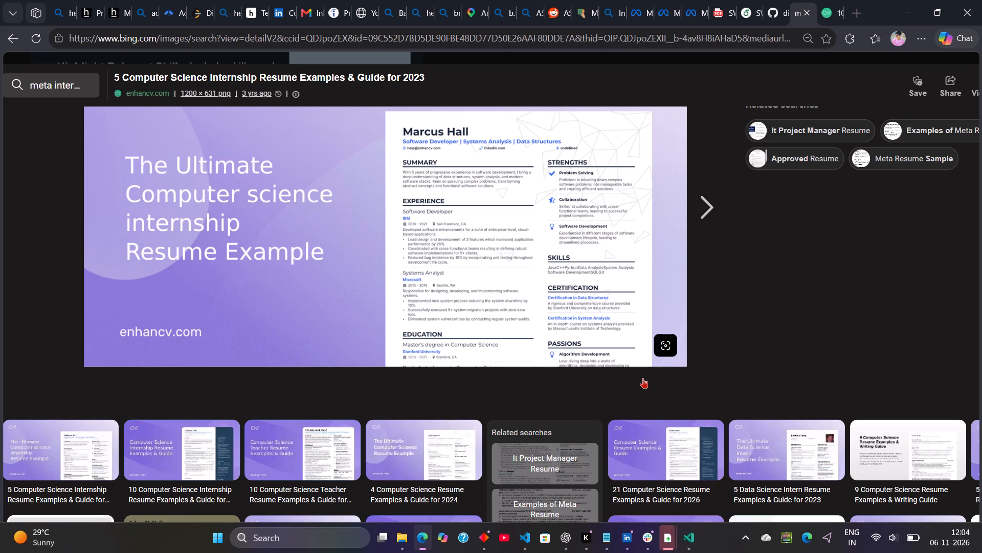
scroll(643, 378, "down", 2)
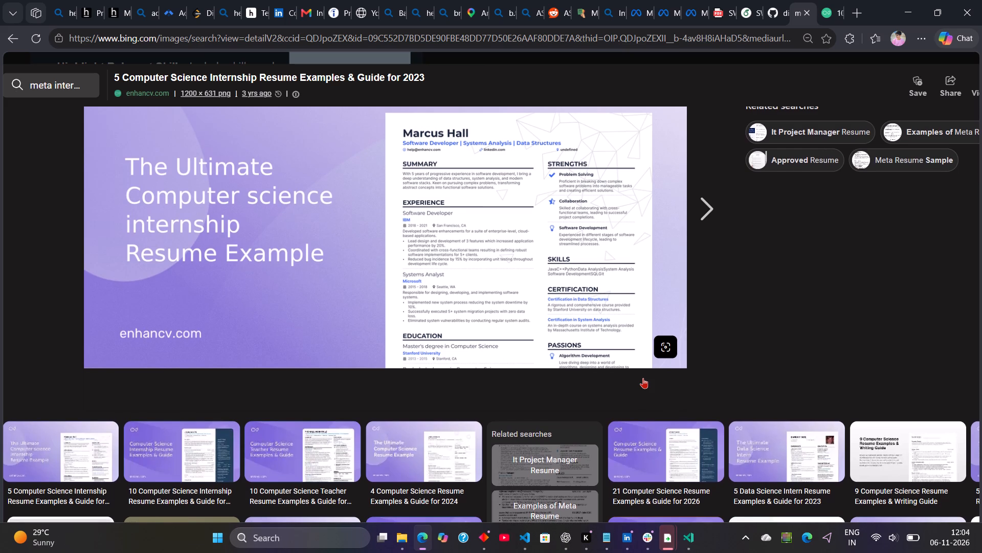
scroll(643, 378, "down", 2)
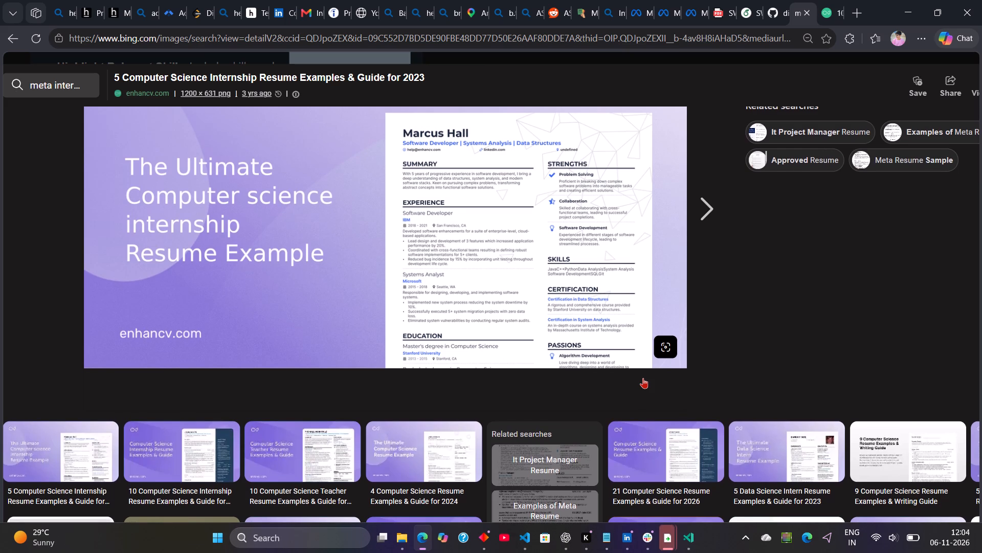
scroll(643, 378, "down", 2)
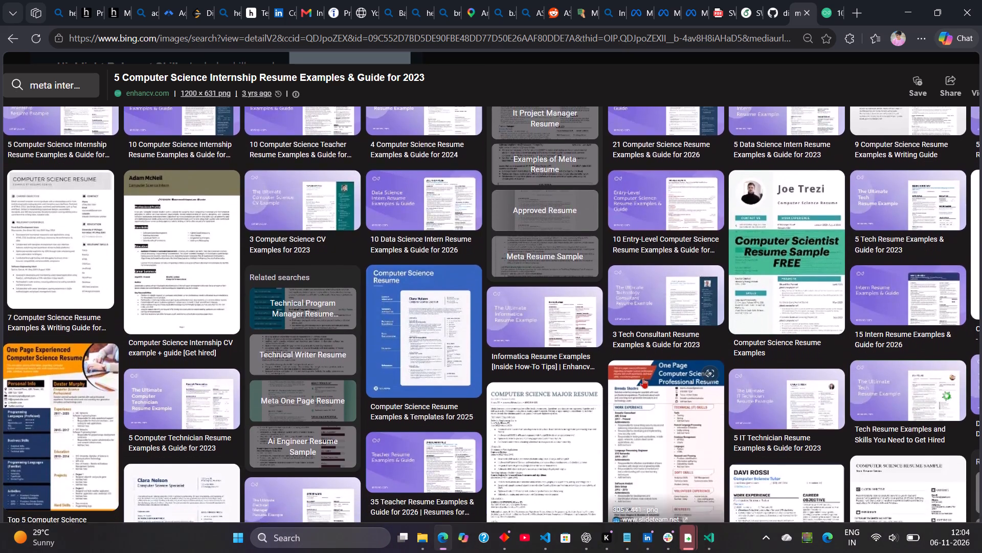
scroll(643, 378, "down", 12)
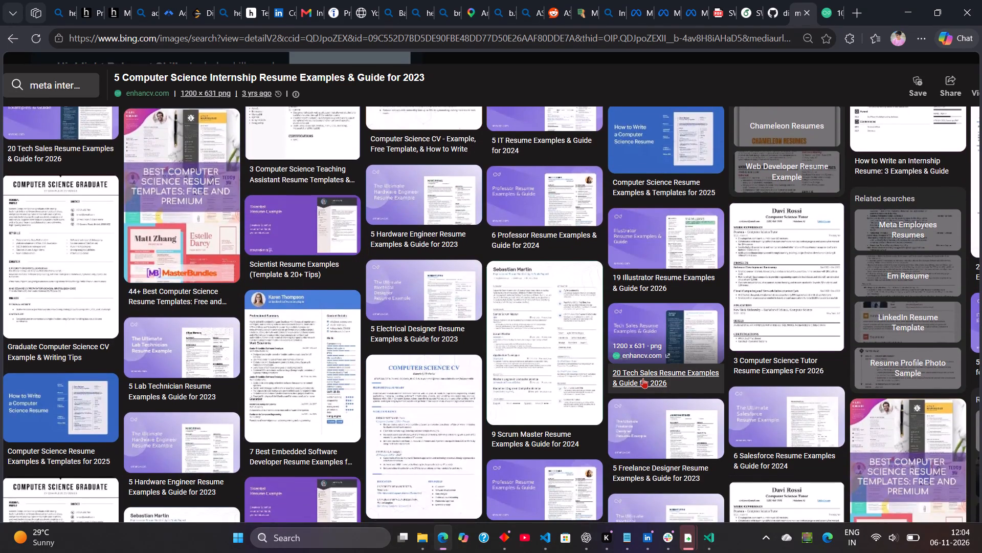
scroll(643, 378, "down", 3)
scroll(643, 378, "up", 11)
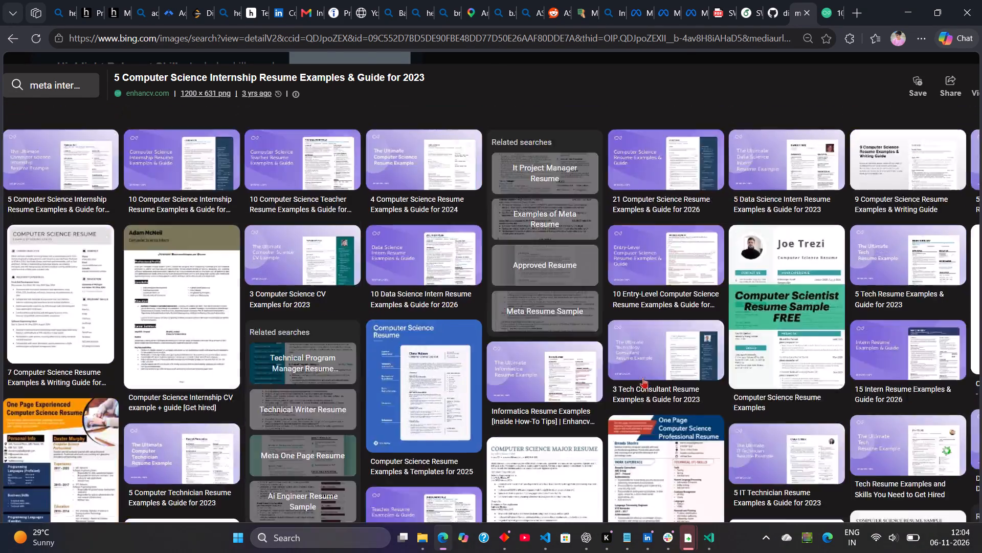
Switch to LinkedIn, return to the home feed and activate the search.
left_click(714, 537)
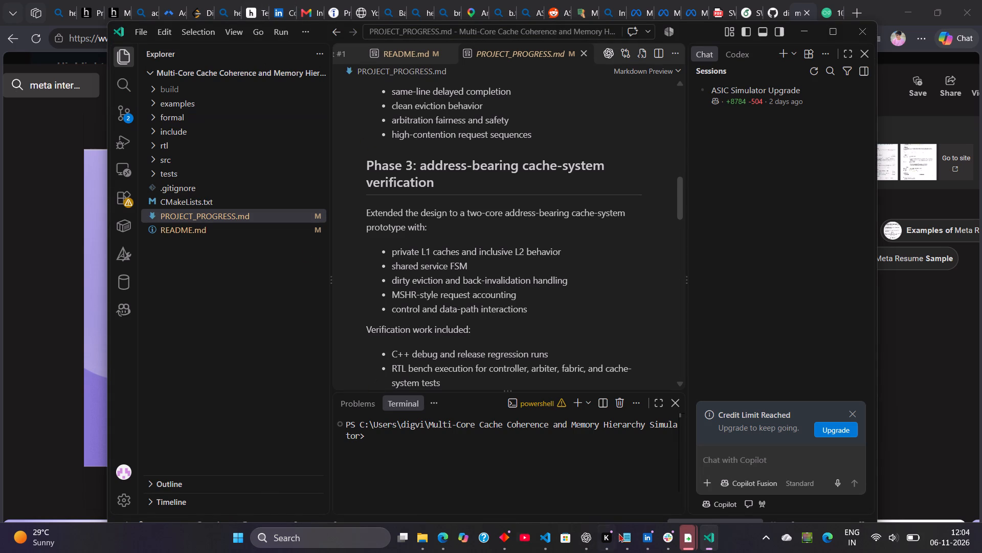
left_click(650, 532)
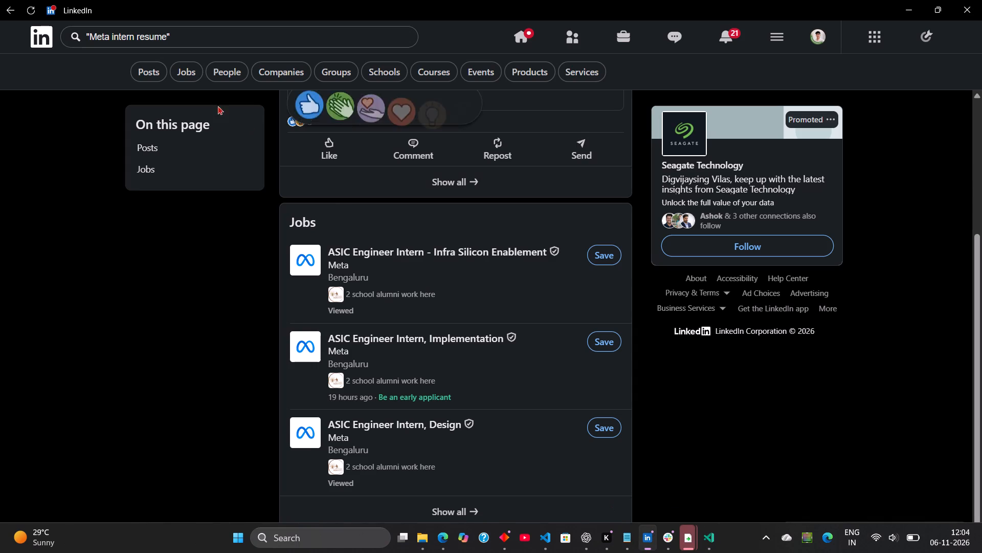
left_click(517, 42)
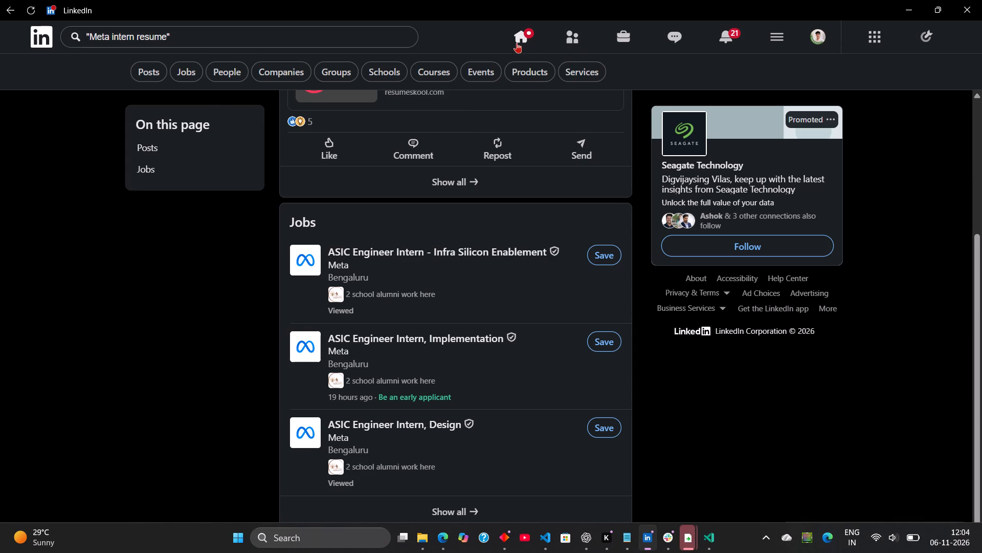
left_click(193, 35)
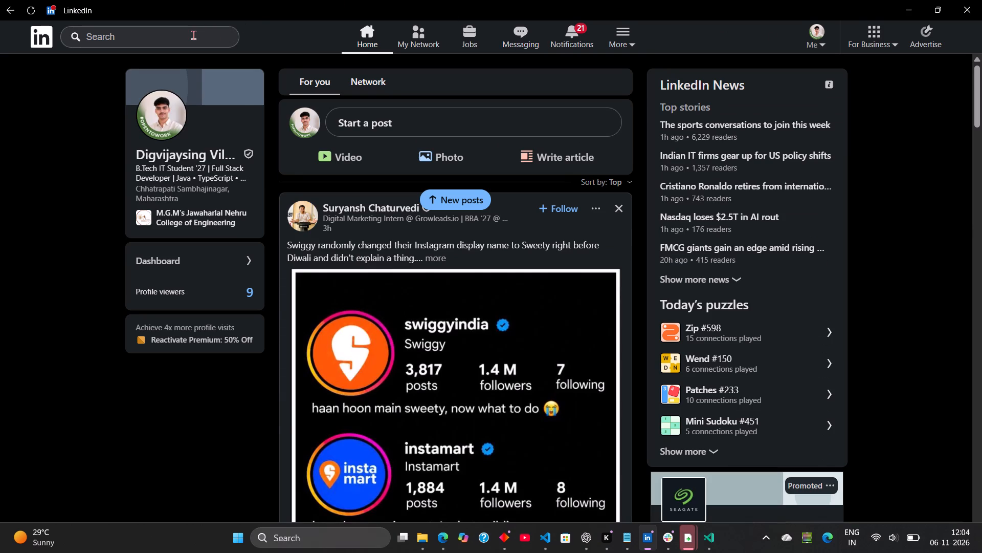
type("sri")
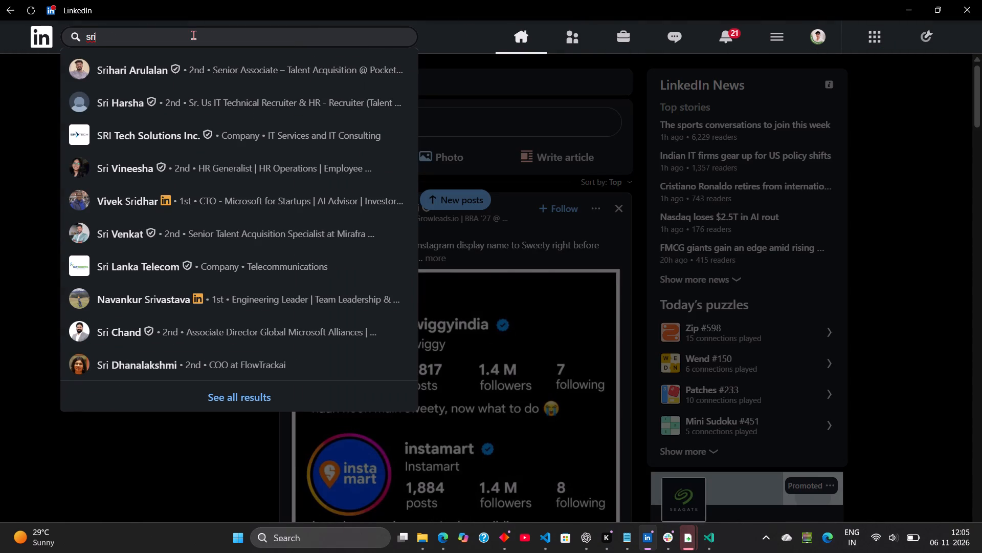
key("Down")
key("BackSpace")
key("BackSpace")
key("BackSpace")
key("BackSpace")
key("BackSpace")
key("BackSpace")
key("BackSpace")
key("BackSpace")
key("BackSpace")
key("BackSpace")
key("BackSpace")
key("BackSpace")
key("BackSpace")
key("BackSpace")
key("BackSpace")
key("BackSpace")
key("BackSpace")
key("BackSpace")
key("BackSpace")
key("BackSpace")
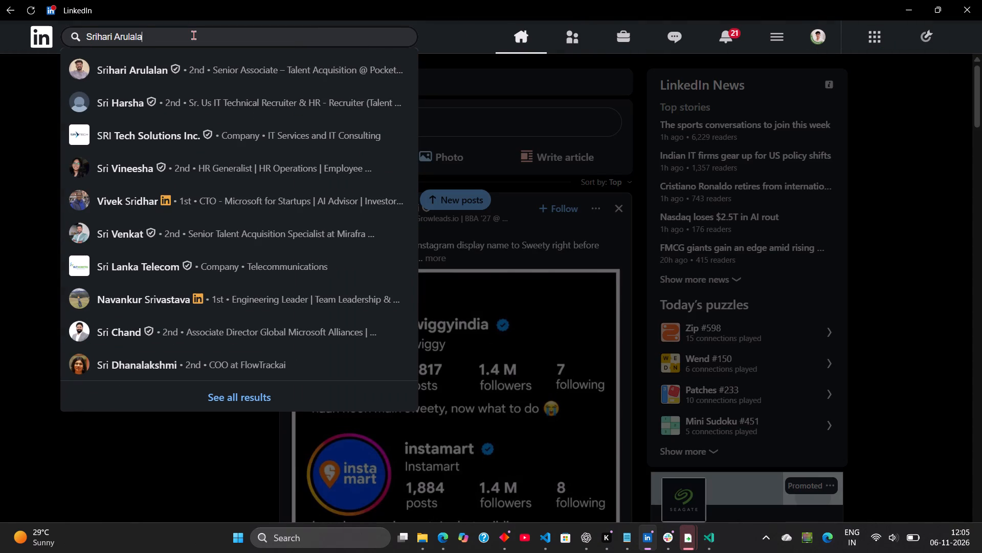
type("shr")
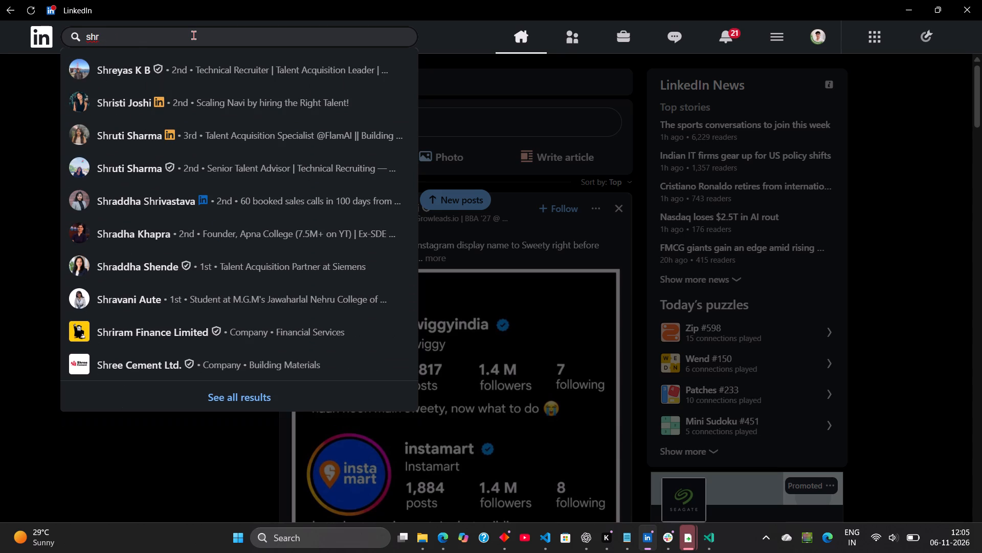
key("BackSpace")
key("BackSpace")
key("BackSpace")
type("si")
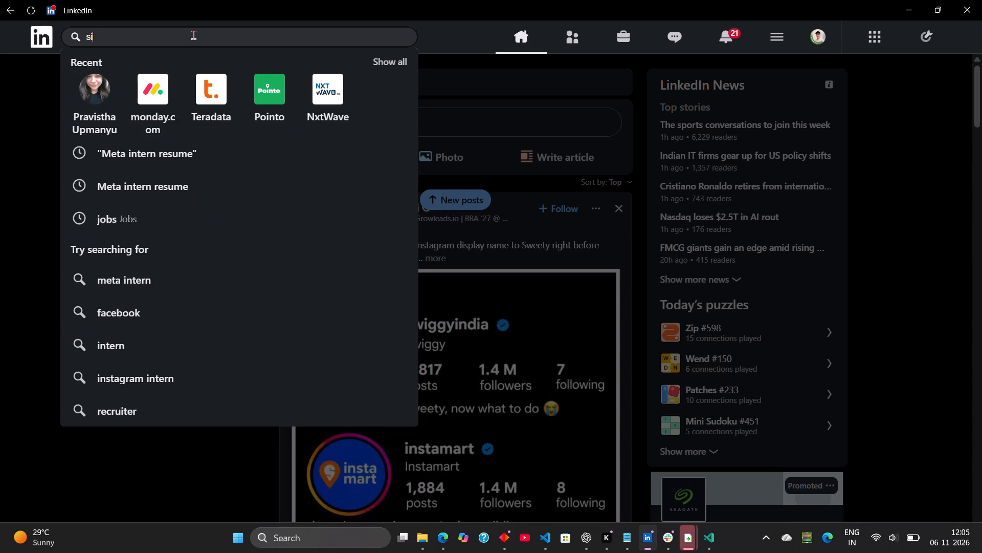
key("d")
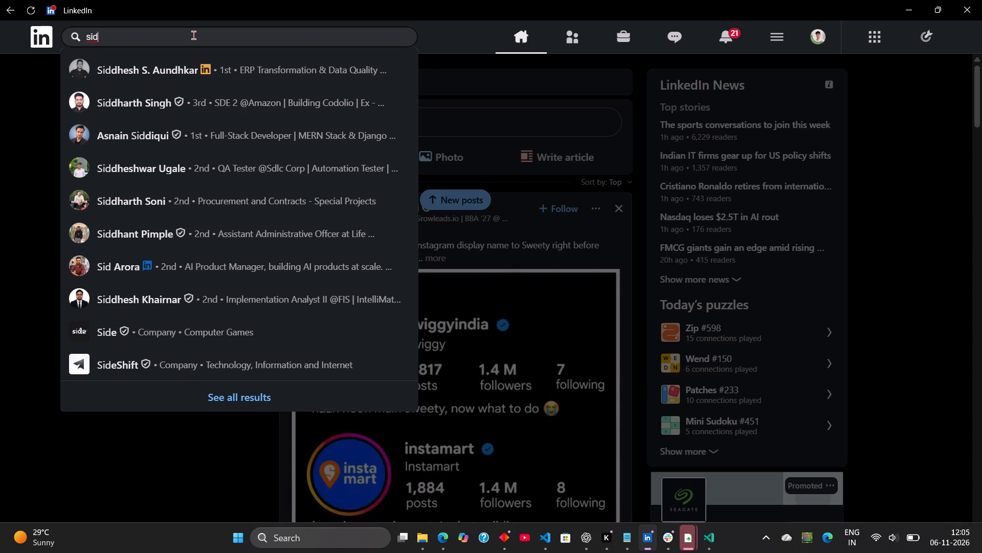
key("Down")
key("Down")
key("Return")
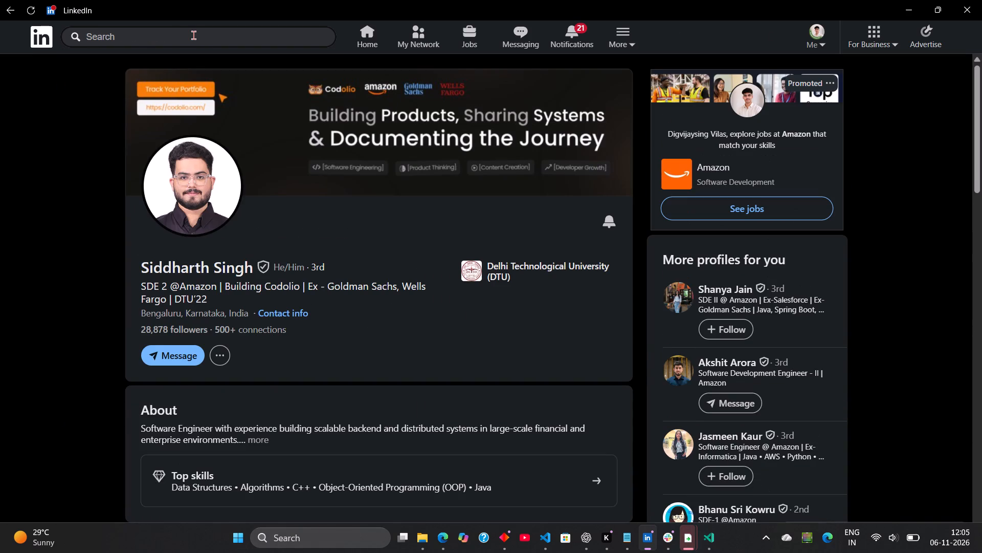
Examine the profile's featured posts and recent activity for a shared resume.
scroll(429, 272, "down", 2)
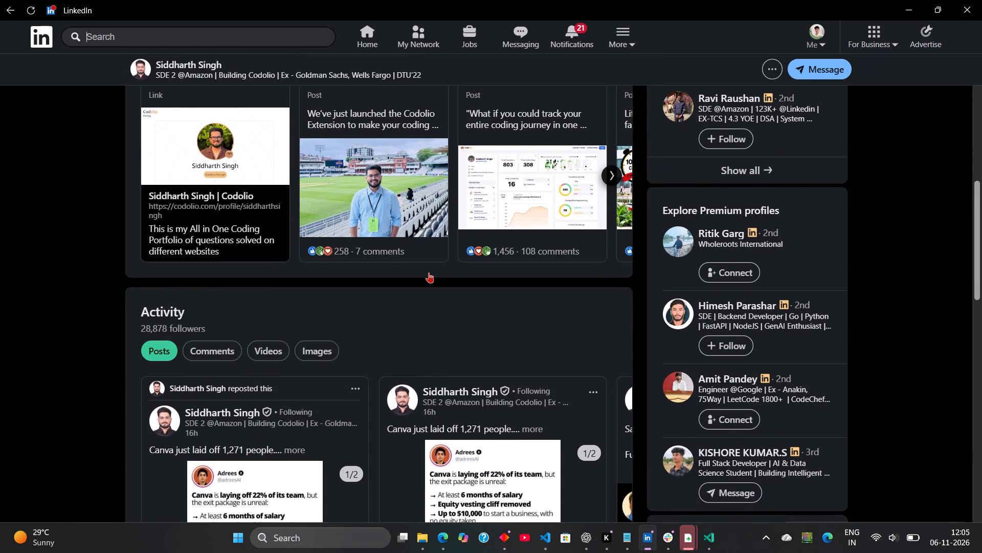
scroll(432, 202, "left", 2)
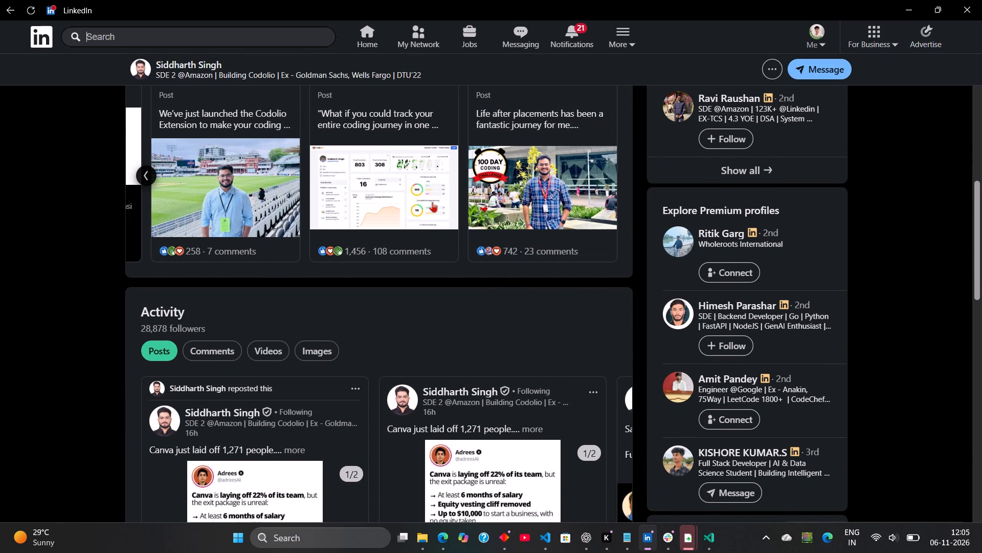
scroll(384, 262, "down", 1)
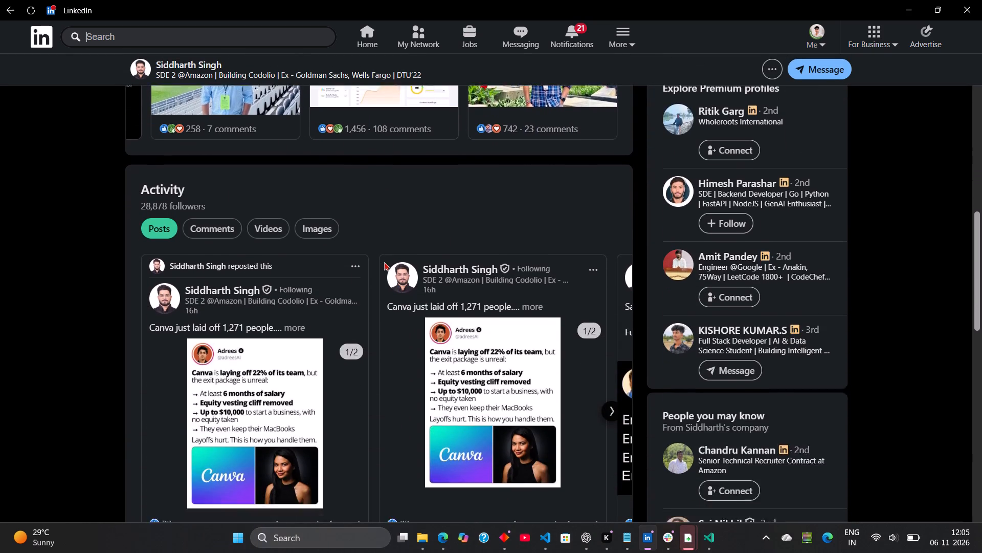
scroll(384, 262, "down", 1)
scroll(389, 325, "up", 1)
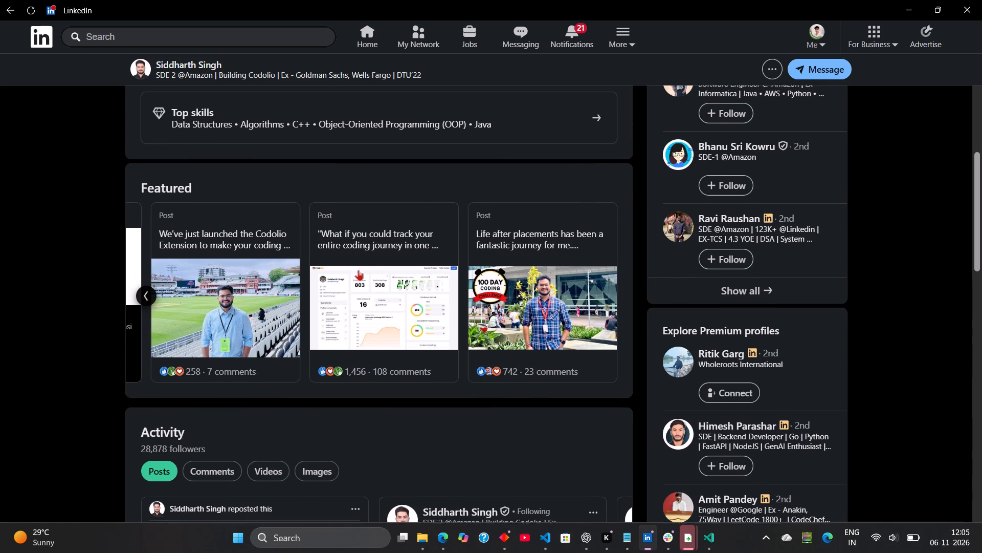
scroll(358, 270, "left", 2)
scroll(358, 270, "right", 2)
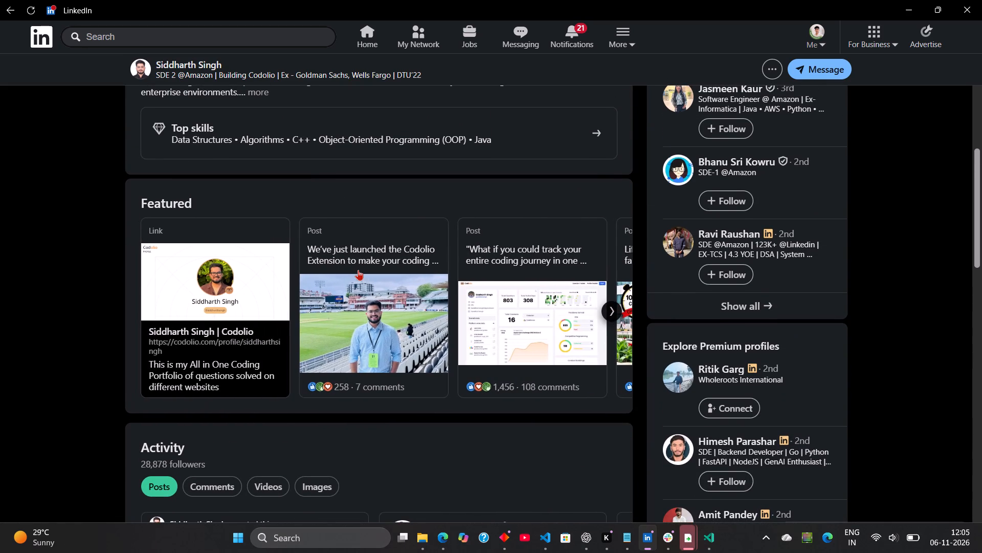
scroll(358, 270, "right", 3)
scroll(358, 270, "down", 1)
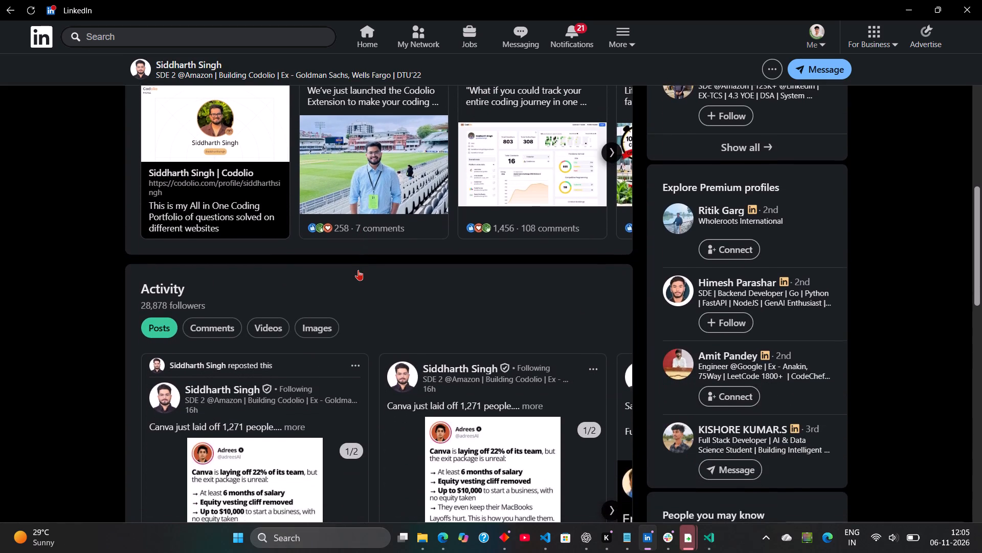
scroll(358, 270, "down", 1)
Filter the profile's activity to images and open the complete collection of image posts.
left_click(313, 207)
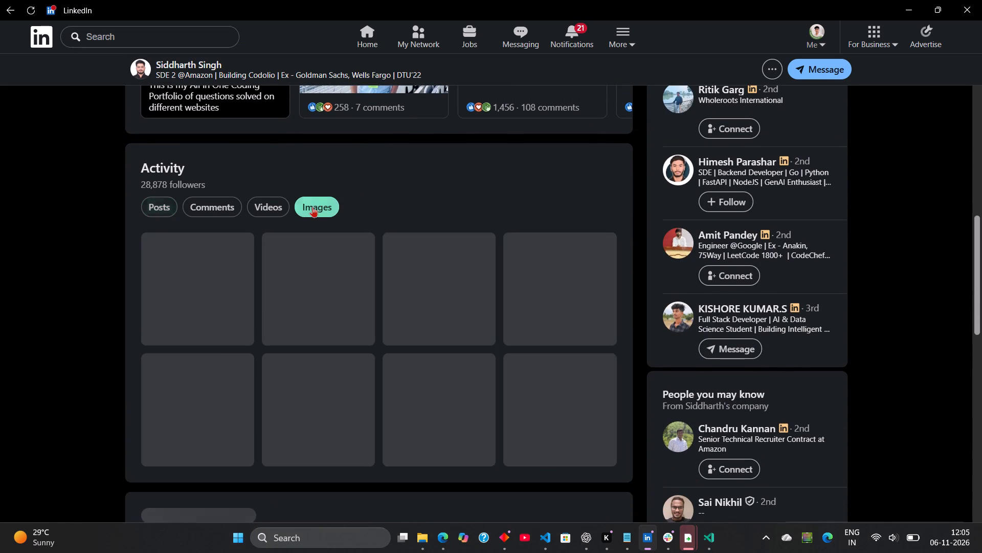
scroll(398, 354, "down", 1)
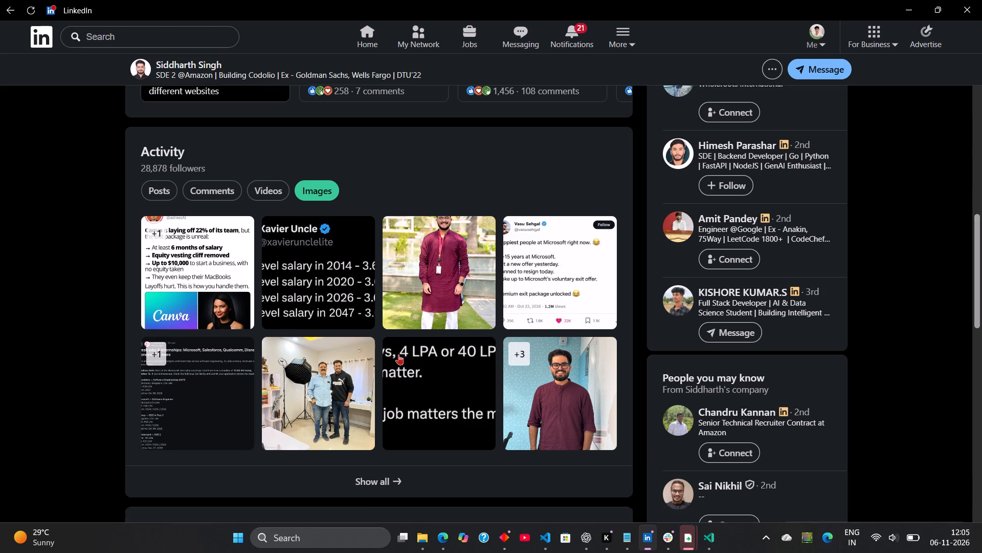
scroll(398, 354, "down", 1)
scroll(385, 375, "up", 1)
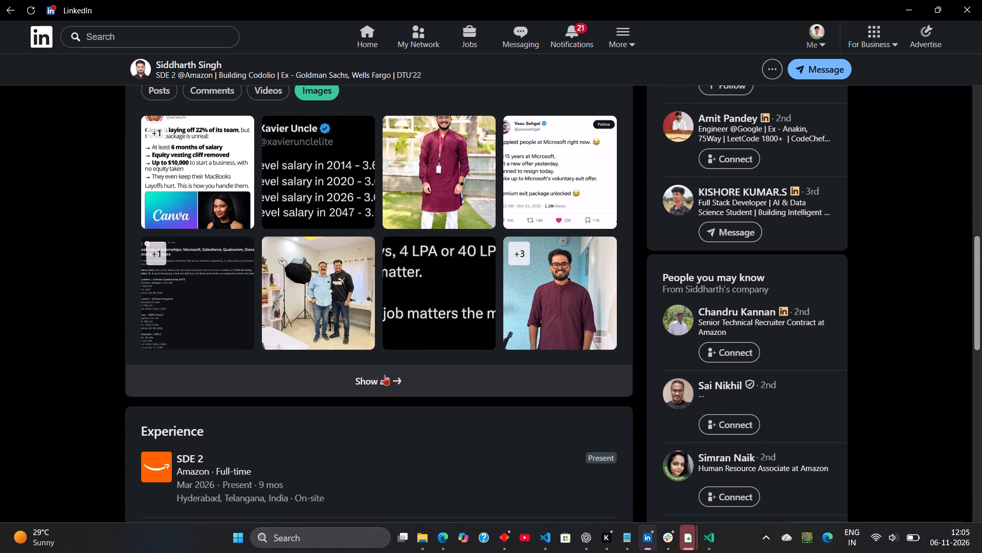
scroll(385, 375, "up", 2)
scroll(385, 375, "down", 1)
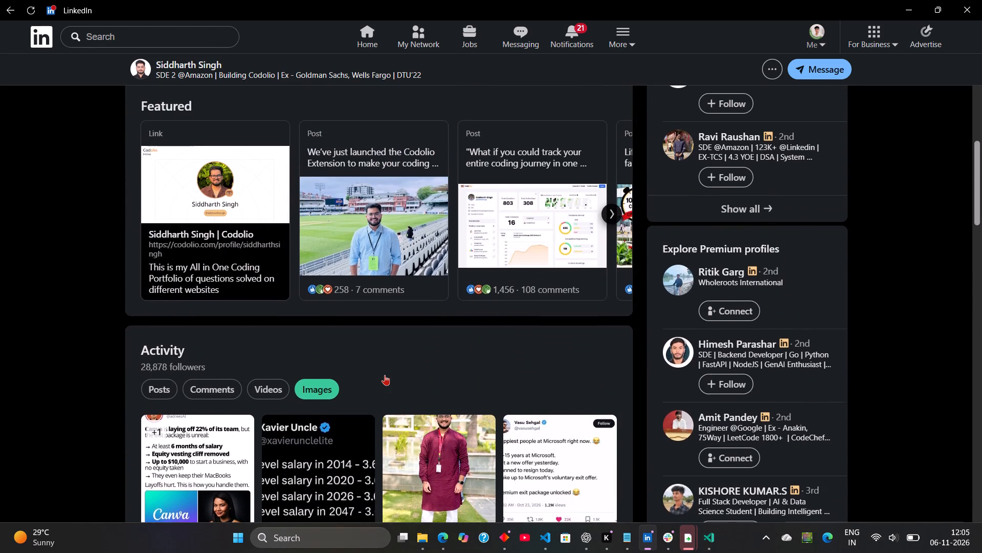
scroll(385, 375, "down", 1)
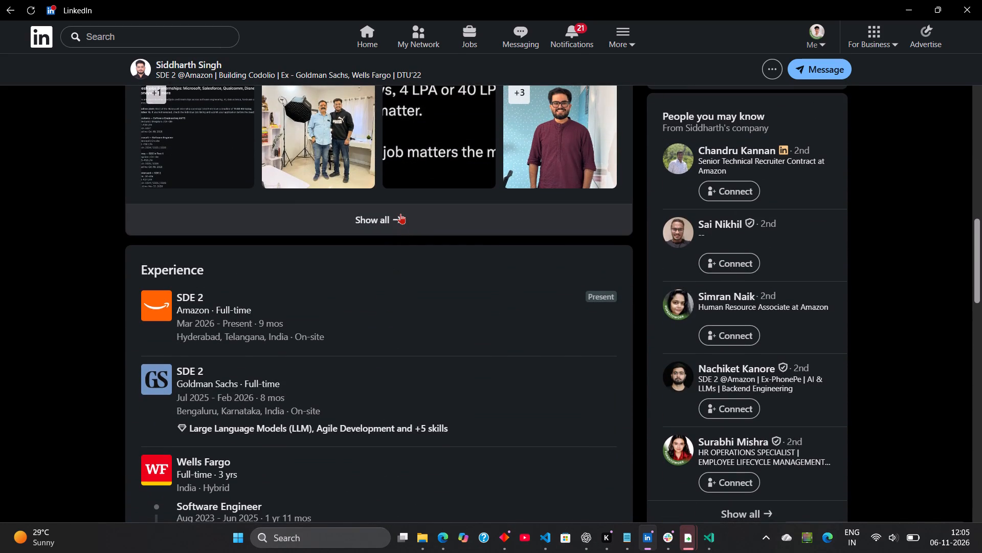
left_click(400, 213)
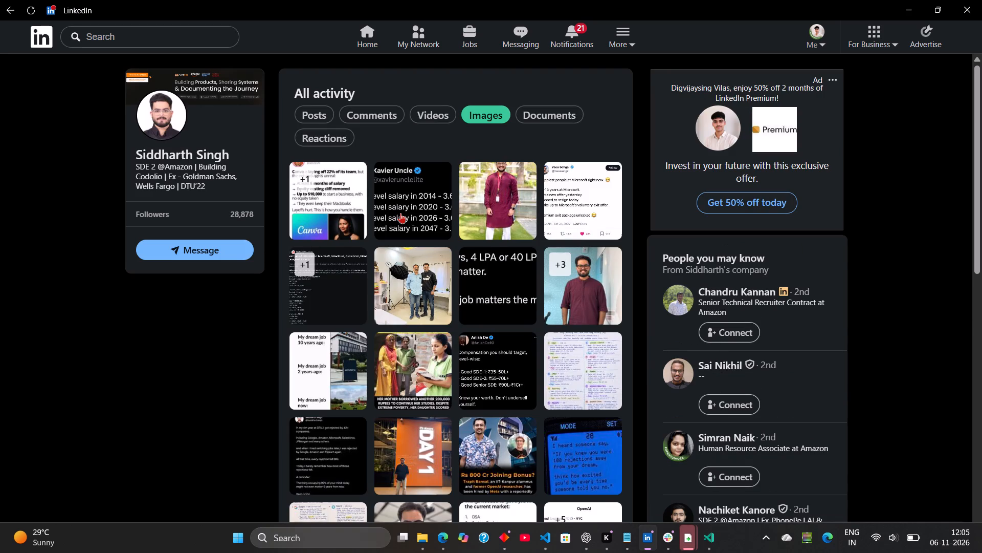
Look through the image posts for a resume, checking the post that shows a page of dense text.
scroll(492, 329, "down", 1)
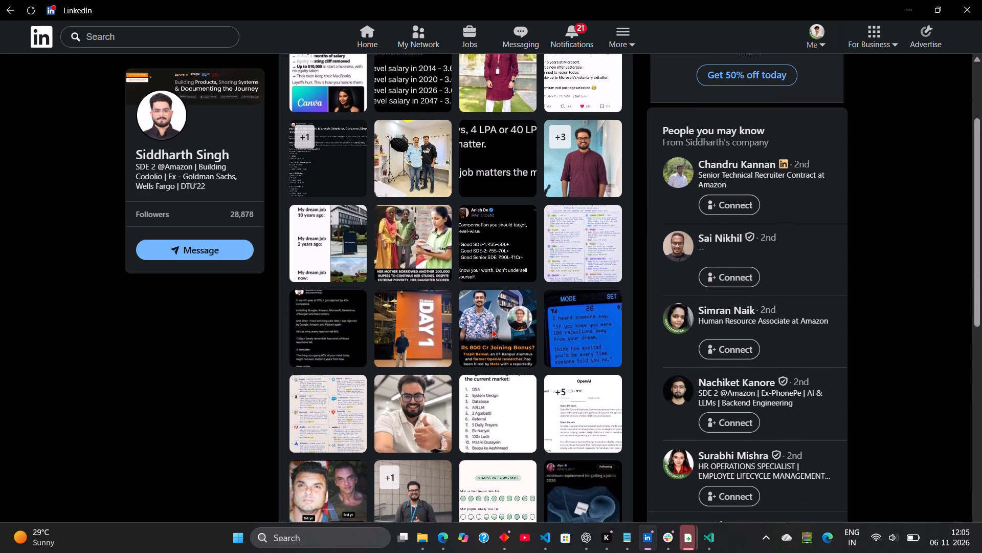
scroll(492, 329, "down", 2)
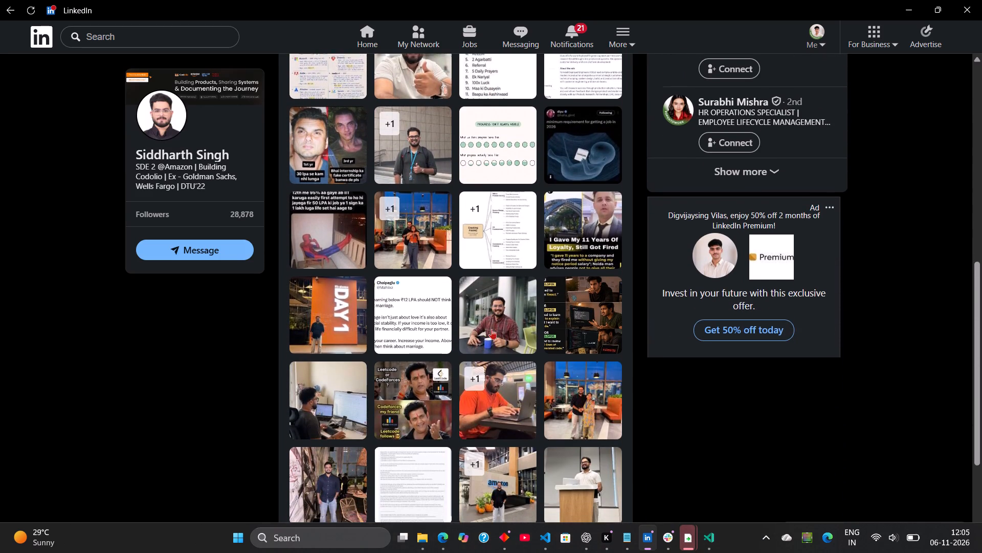
scroll(492, 329, "down", 1)
left_click(393, 285)
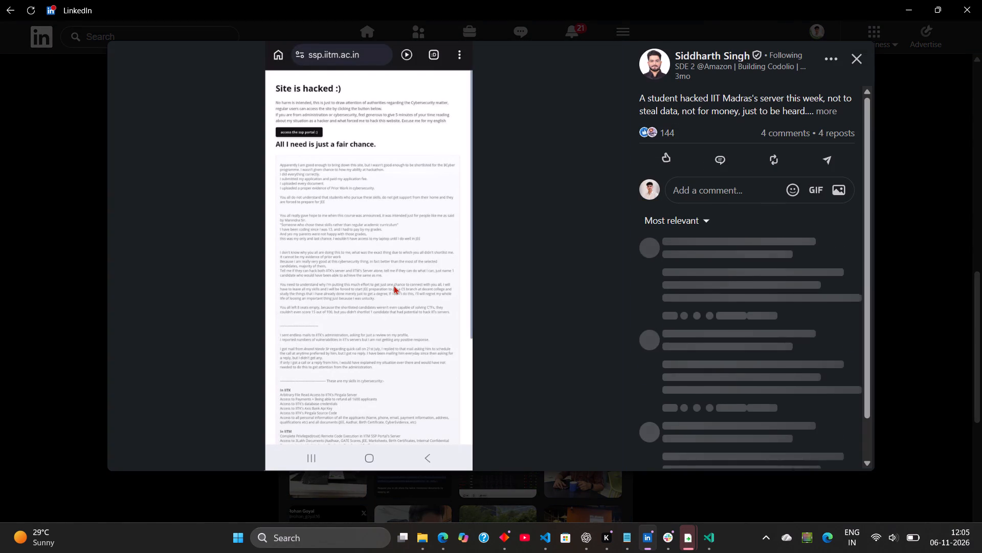
left_click(852, 57)
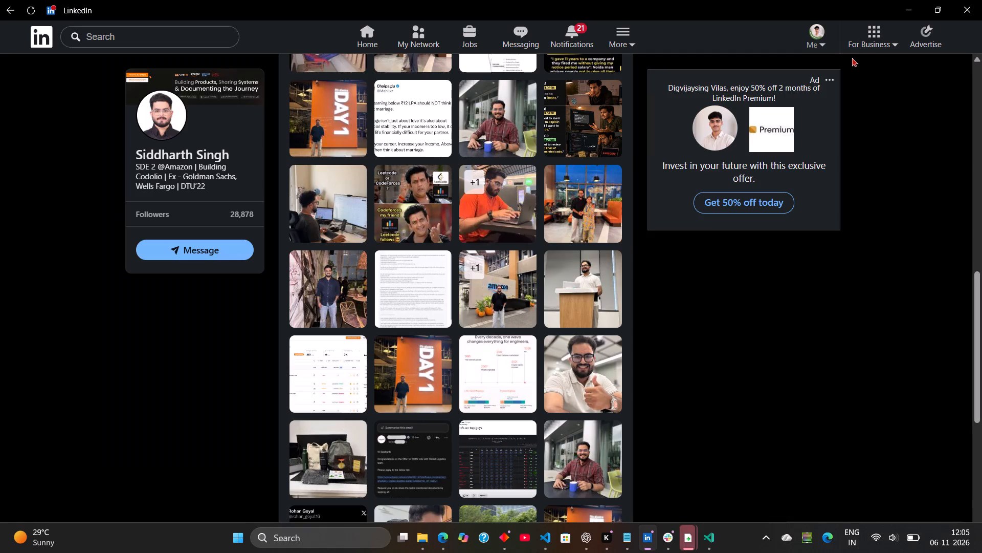
scroll(527, 329, "down", 2)
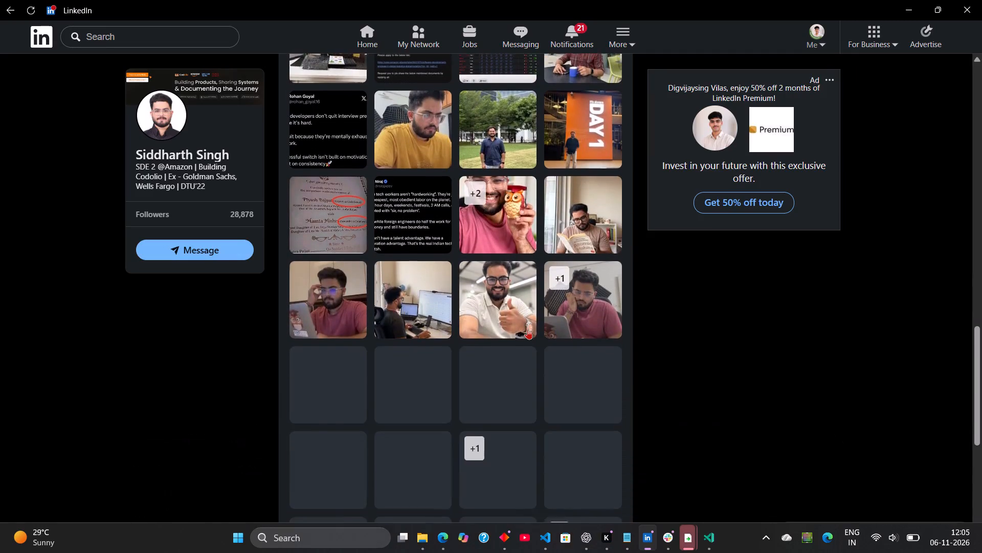
scroll(527, 329, "down", 2)
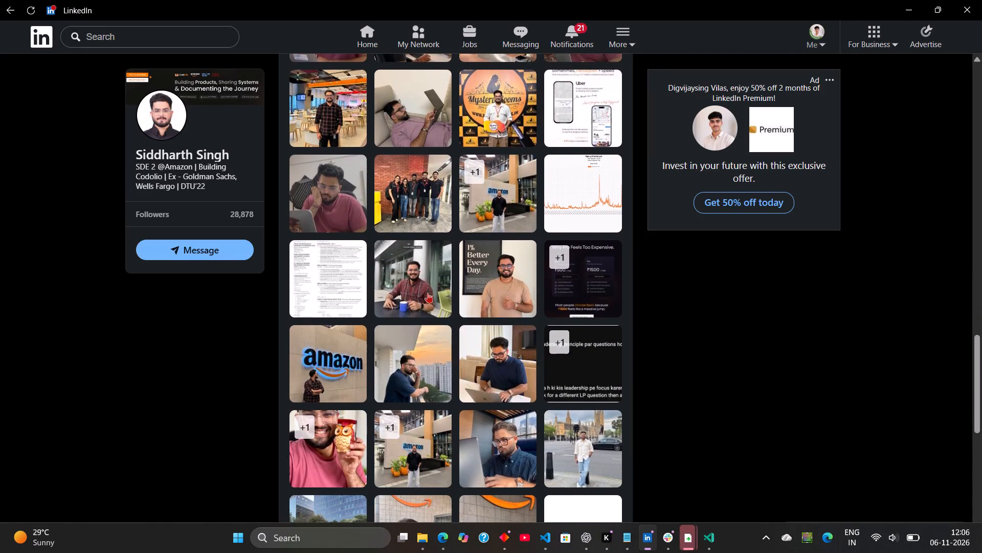
Open the two-column resume image among the posts and capture a screenshot of the whole resume page.
left_click(321, 285)
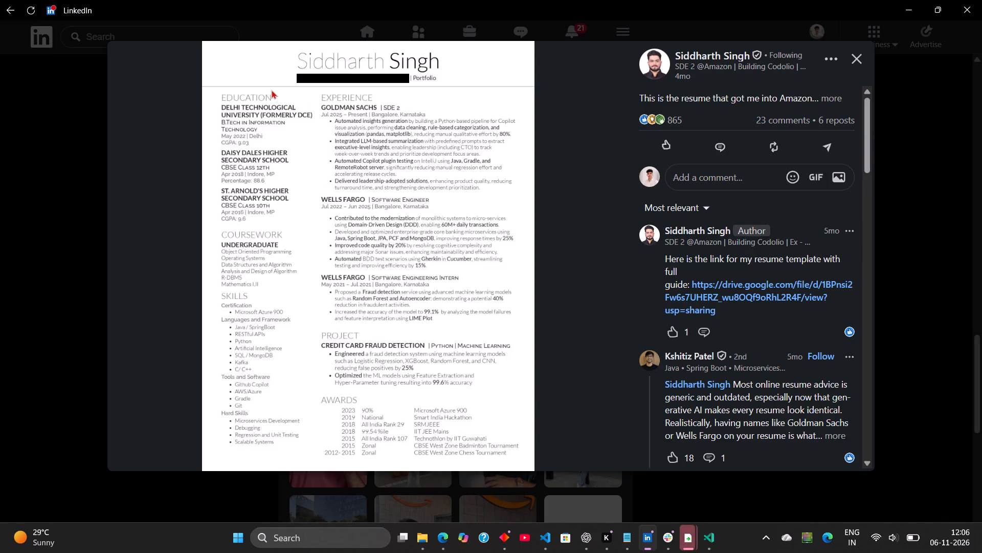
key("Print")
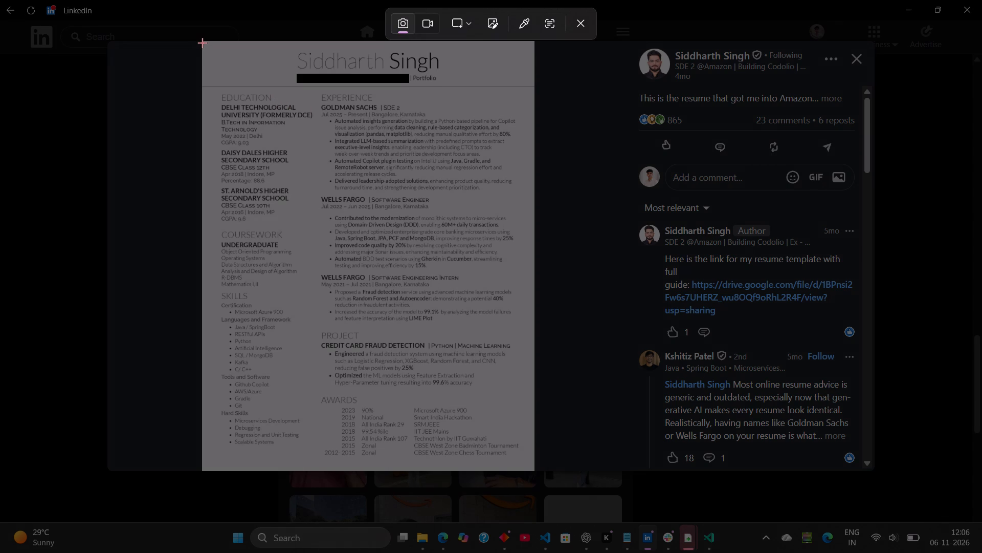
left_click_drag(202, 42, 475, 308)
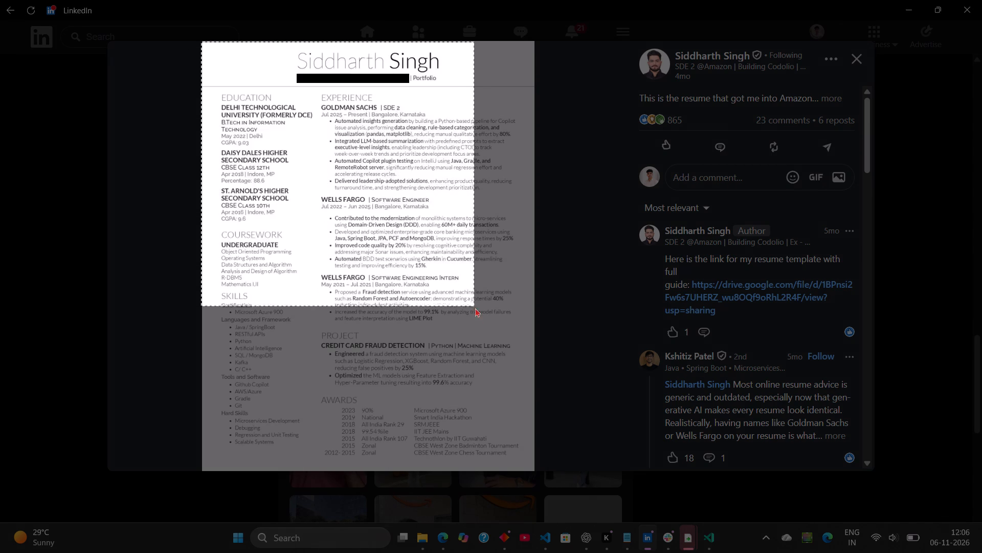
left_click_drag(475, 308, 523, 489)
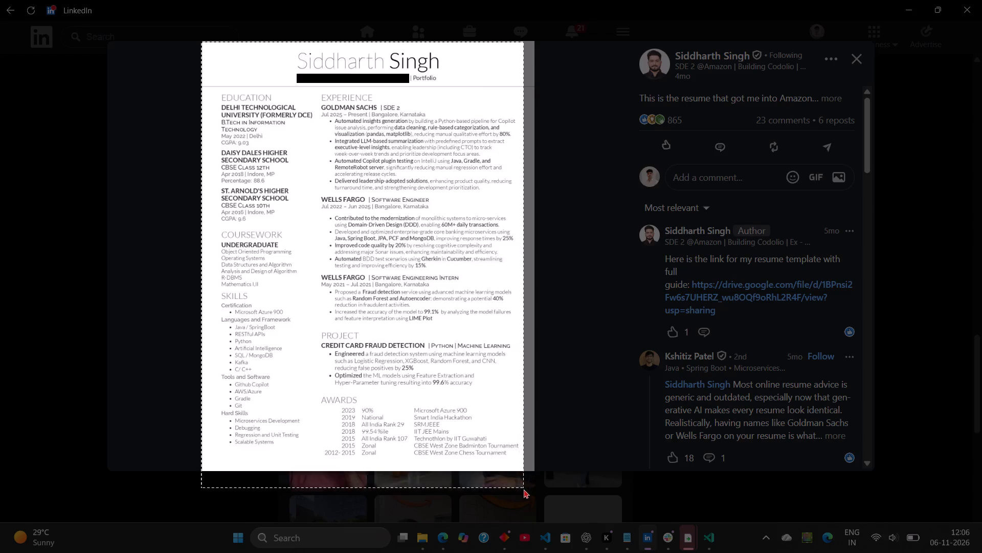
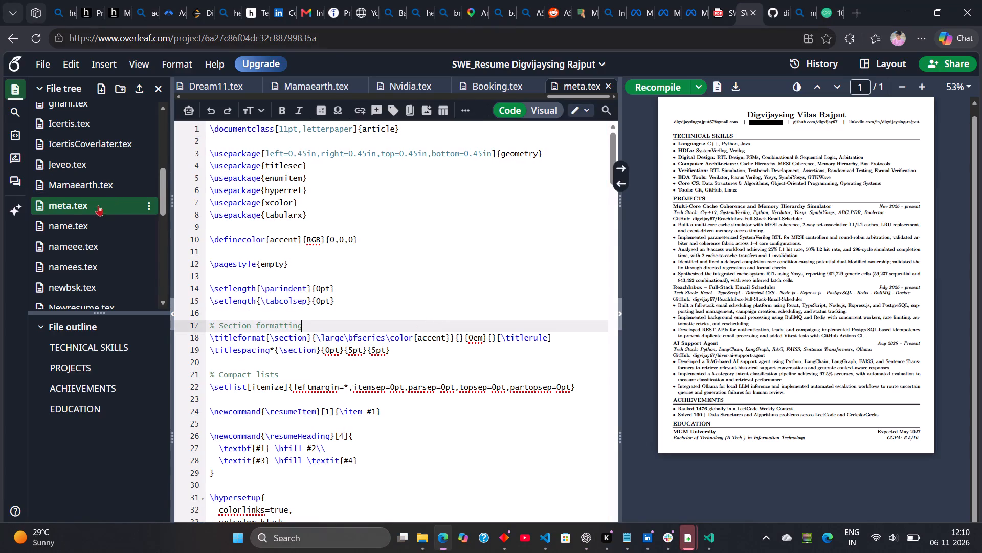
Create a new file named ASIC.tex in the Overleaf project.
left_click(98, 87)
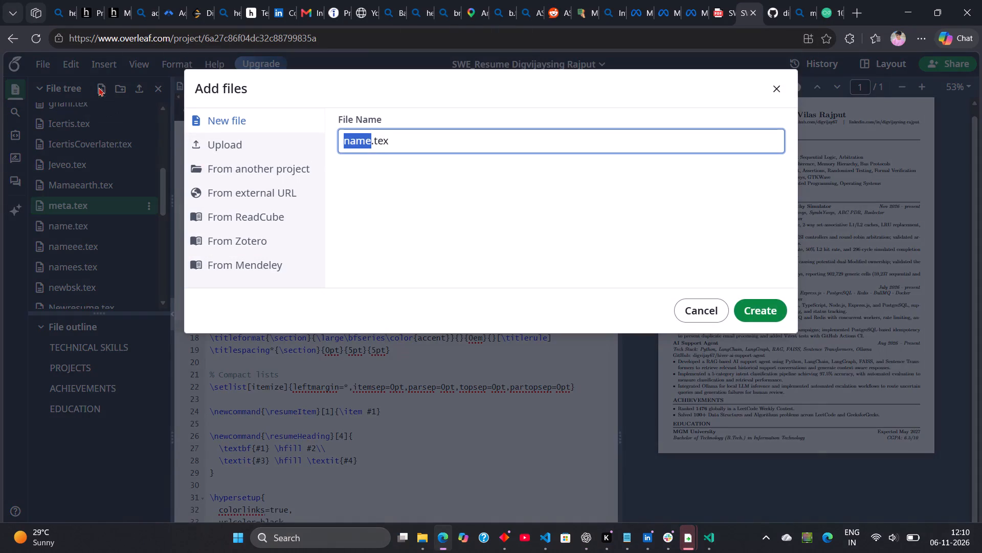
key("BackSpace")
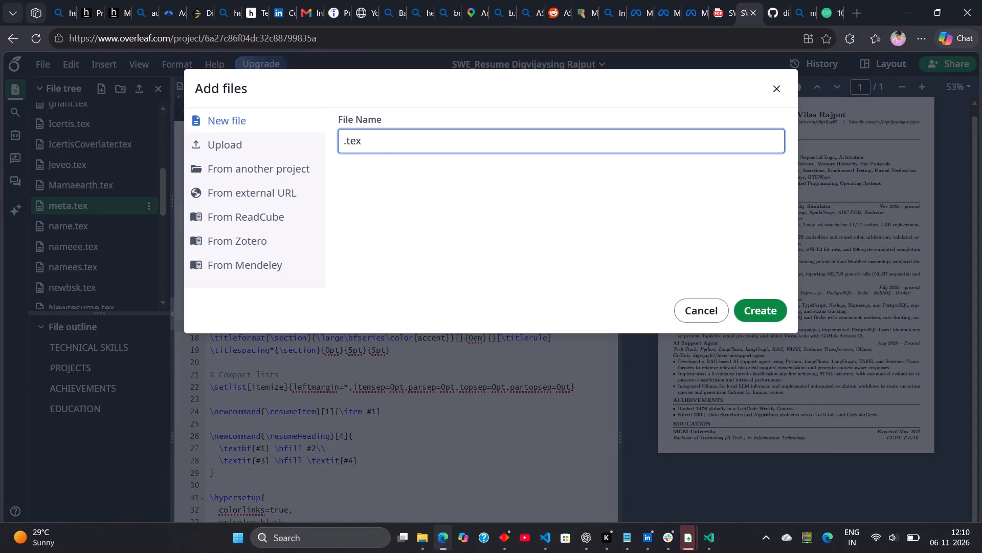
type("ASIC")
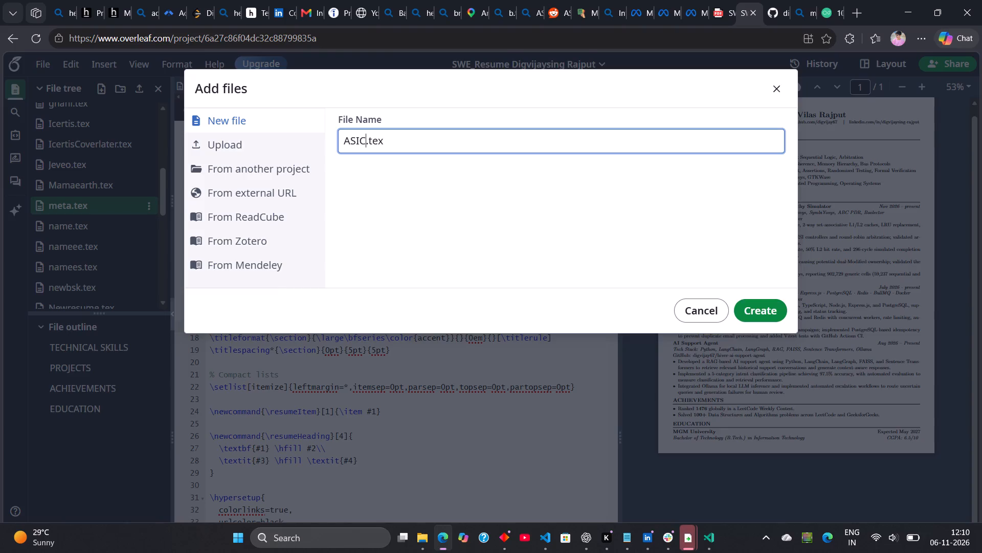
key("Return")
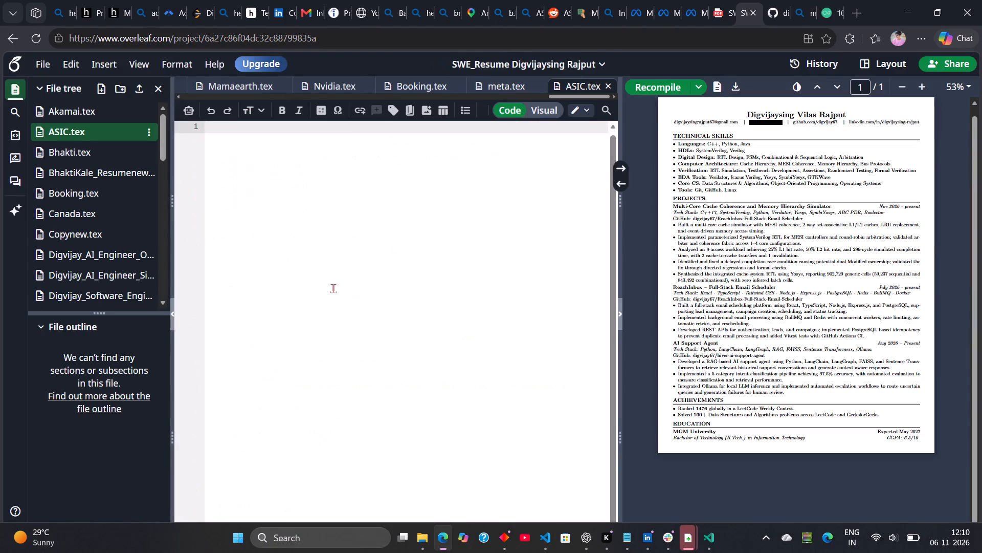
Paste the copied resume code into ASIC.tex and recompile the PDF.
key("ctrl+v")
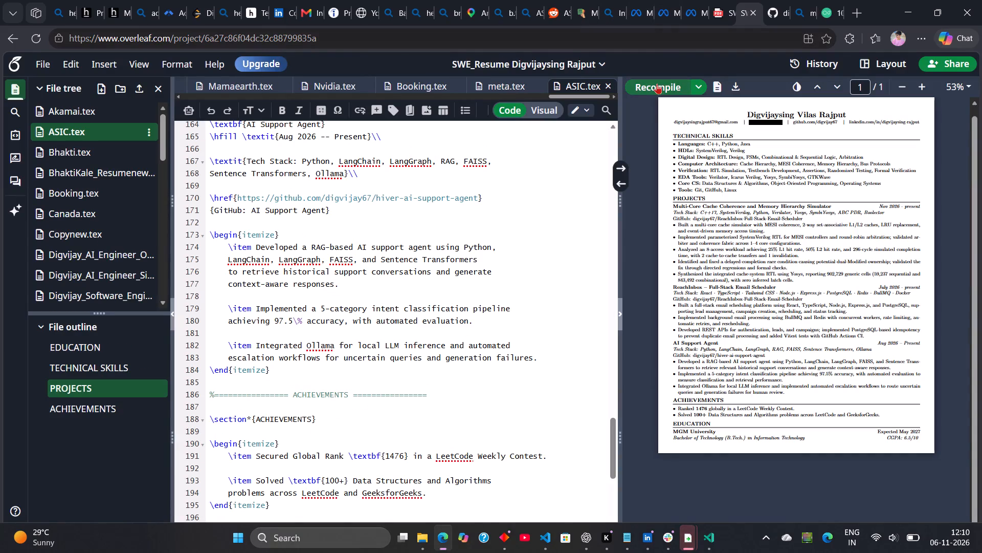
left_click(657, 83)
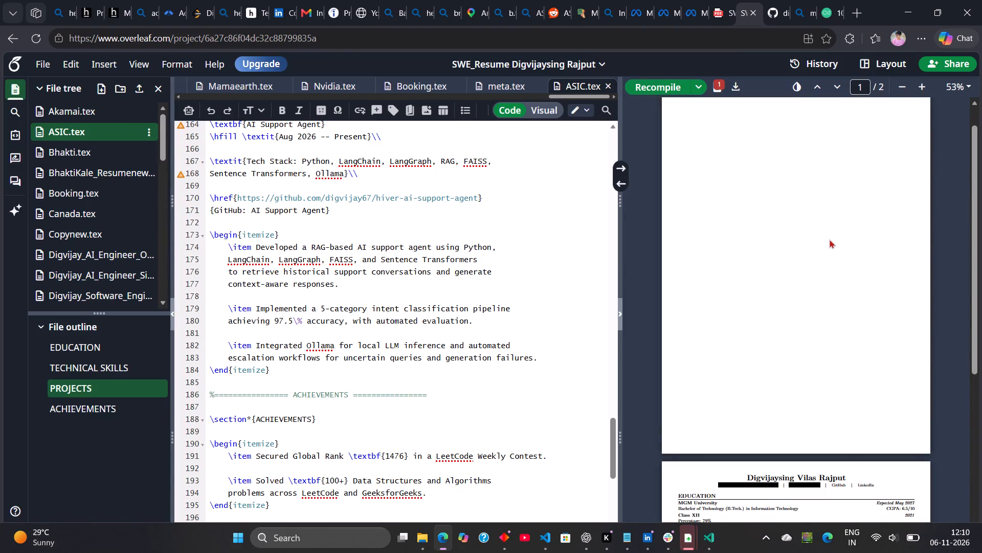
Examine the layout and sections of the compiled resume across both PDF pages.
scroll(829, 239, "down", 7)
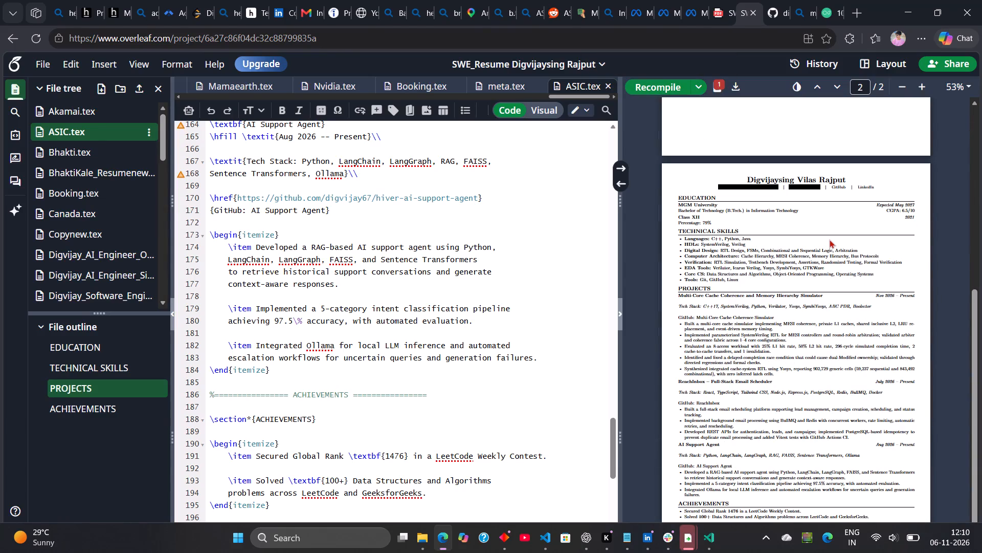
scroll(780, 291, "down", 5)
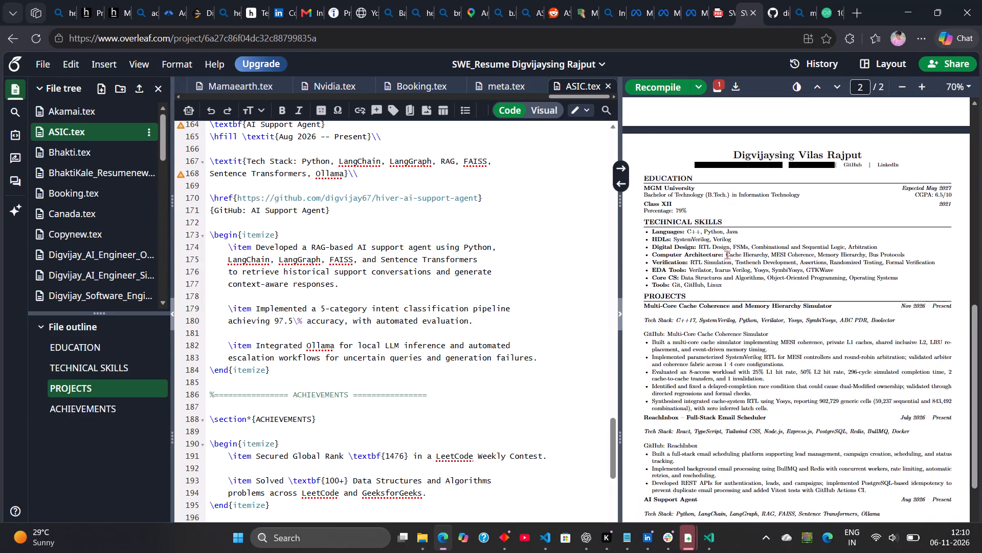
scroll(727, 254, "down", 2)
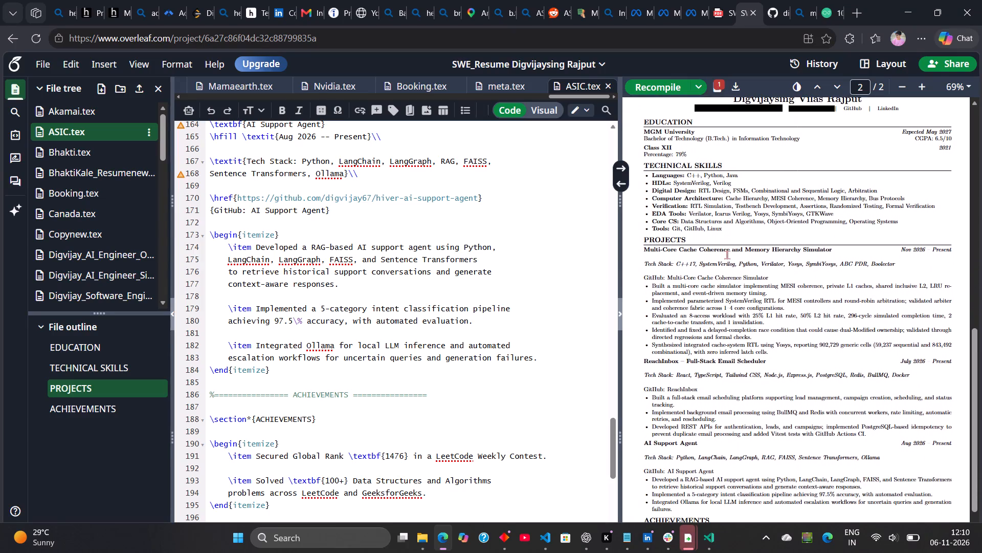
scroll(727, 254, "down", 6)
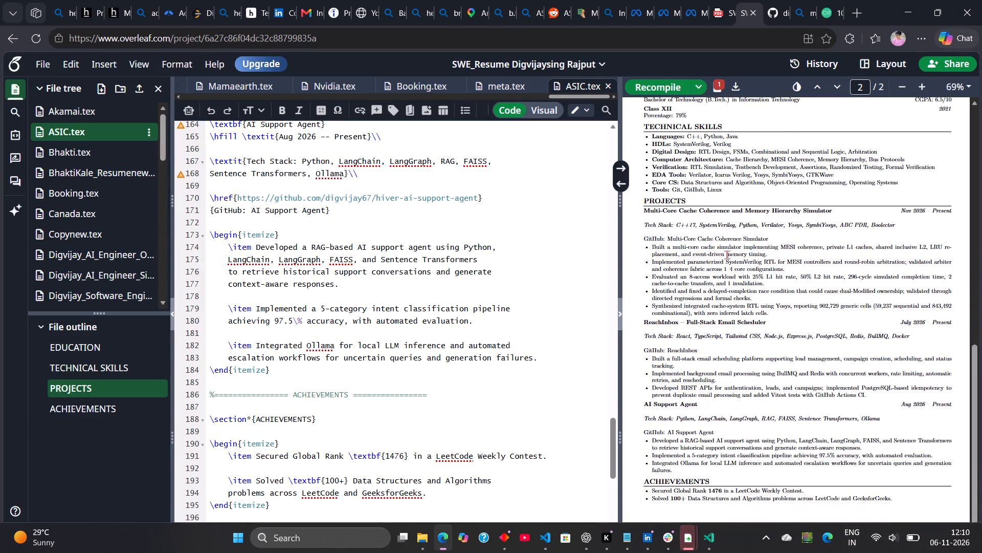
scroll(727, 254, "down", 2)
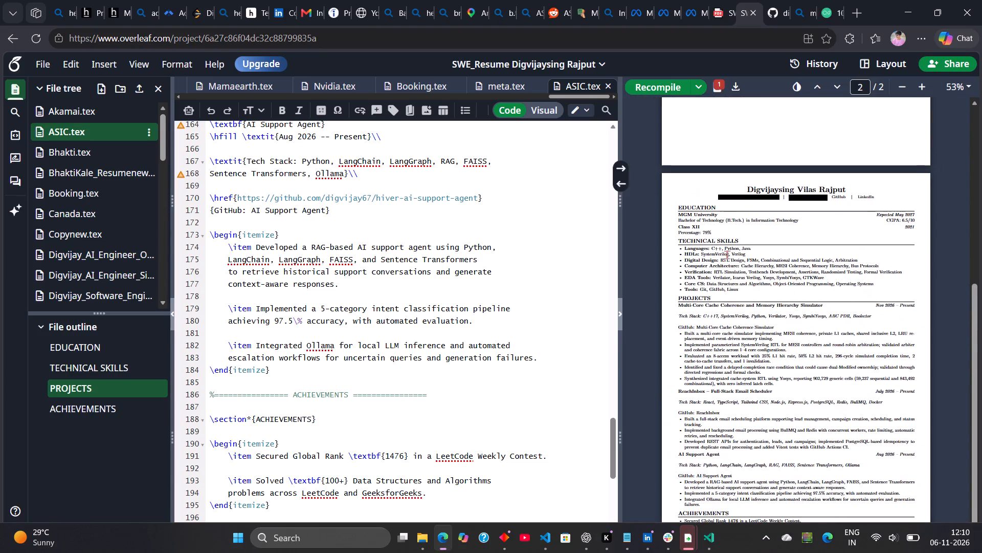
scroll(727, 254, "up", 6)
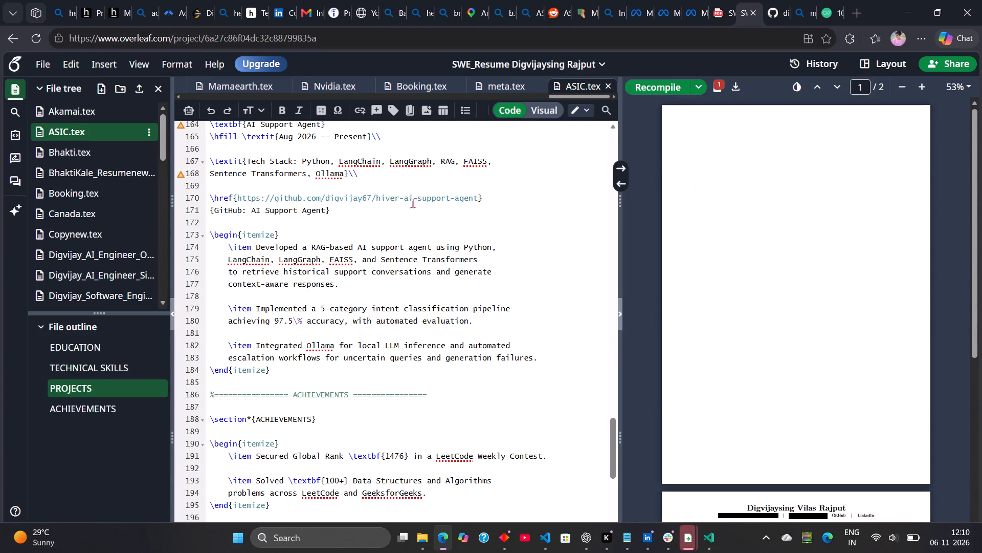
Check the end of the ASIC.tex code and re-examine the resume's second PDF page at different magnifications.
scroll(348, 297, "down", 9)
scroll(348, 297, "up", 2)
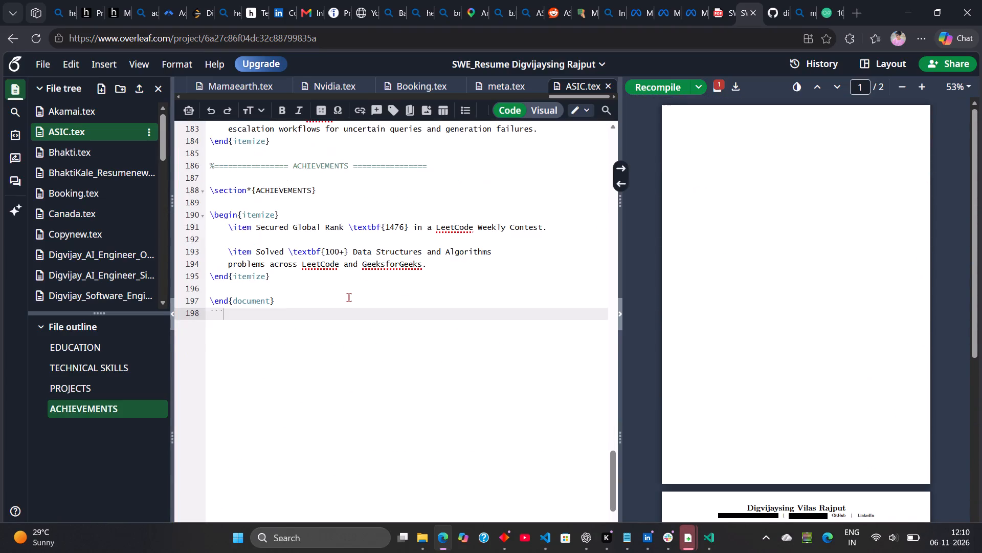
scroll(348, 297, "down", 1)
scroll(665, 278, "down", 2)
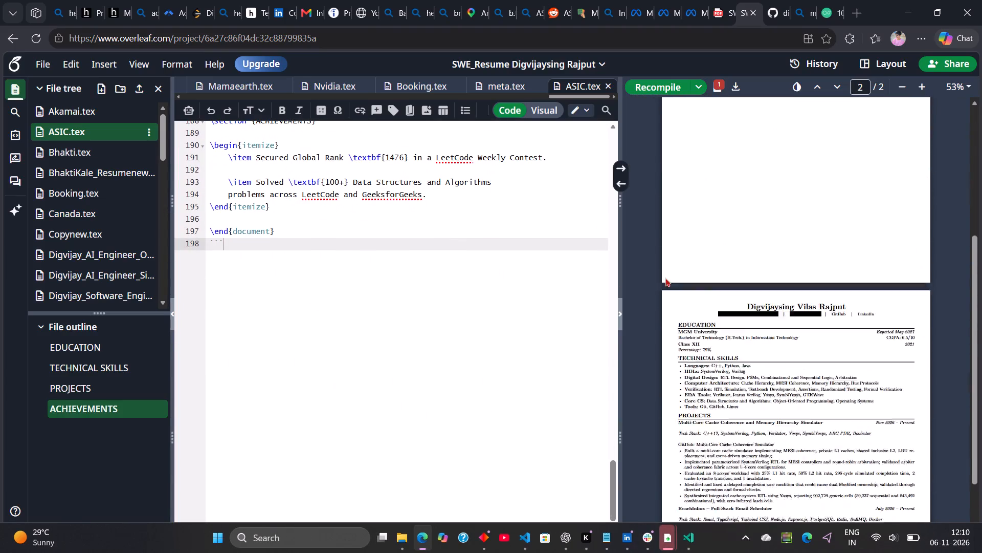
scroll(665, 278, "down", 2)
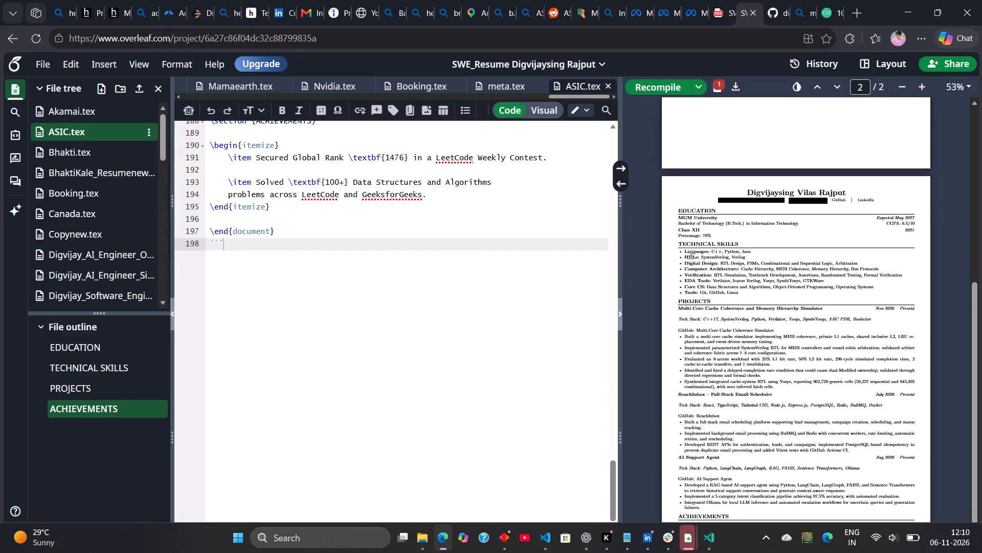
scroll(691, 254, "down", 4)
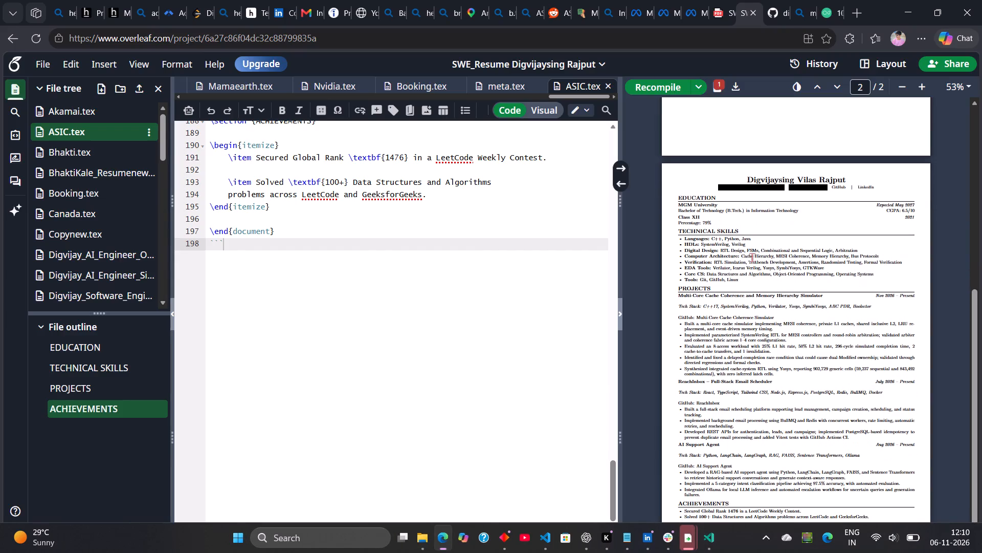
scroll(753, 258, "down", 1)
scroll(753, 258, "right", 1)
scroll(753, 258, "up", 1)
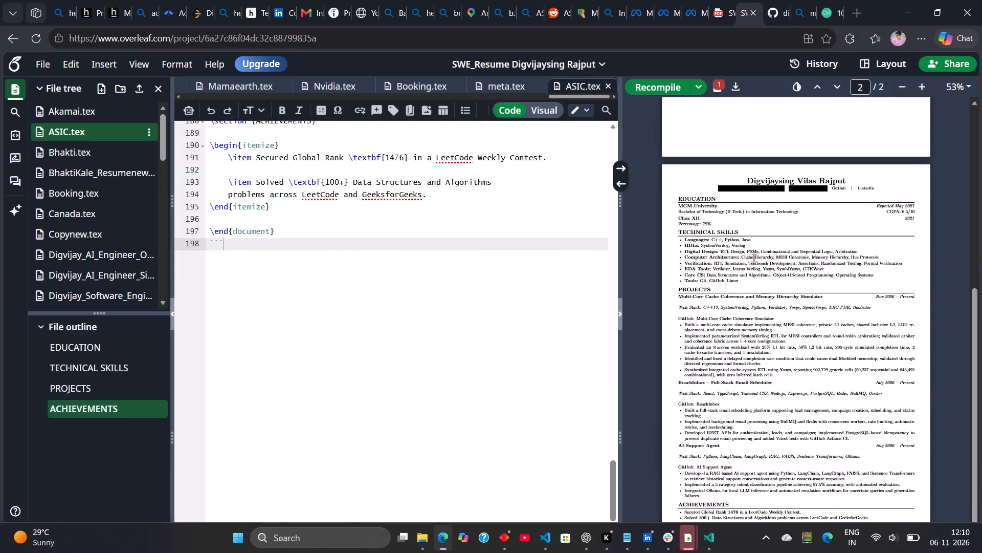
scroll(753, 258, "right", 1)
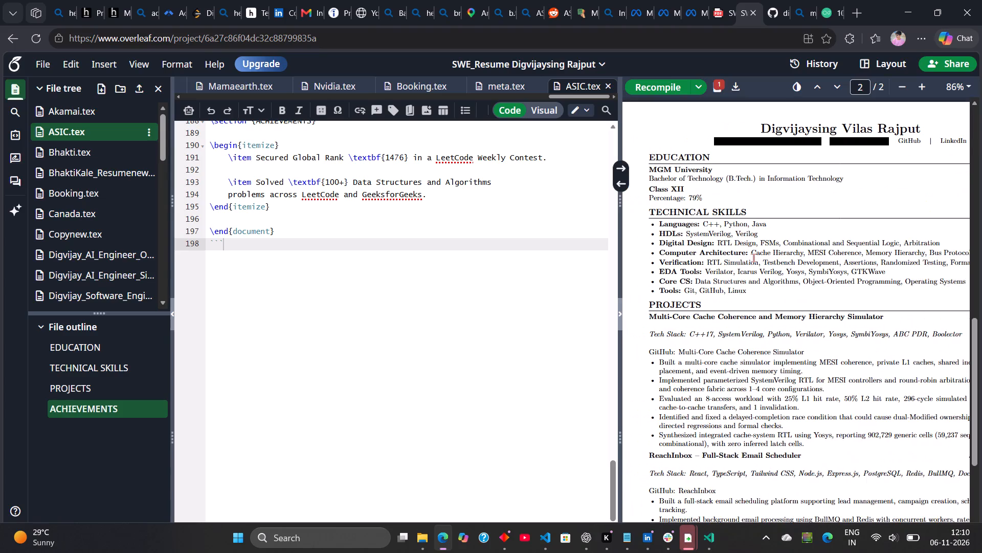
scroll(753, 258, "up", 2)
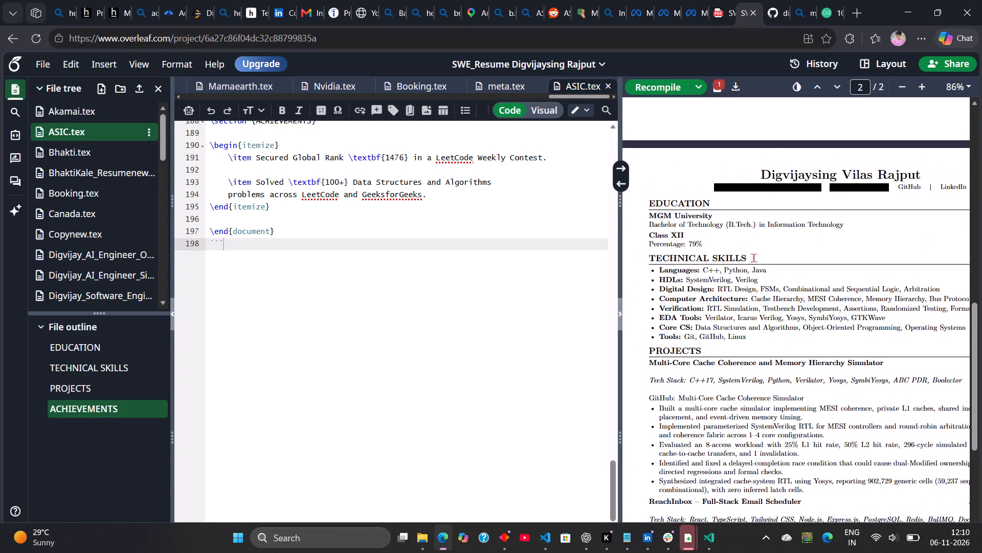
scroll(753, 258, "up", 1)
scroll(753, 258, "left", 2)
scroll(753, 258, "right", 5)
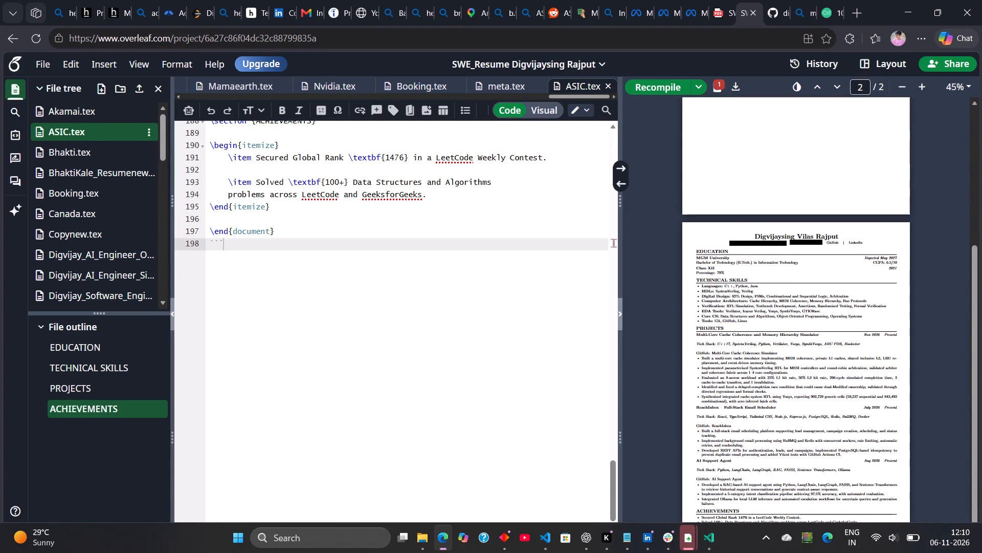
Look back through the Achievements and Projects code in ASIC.tex, up to the ReachInbox project.
scroll(394, 290, "up", 3)
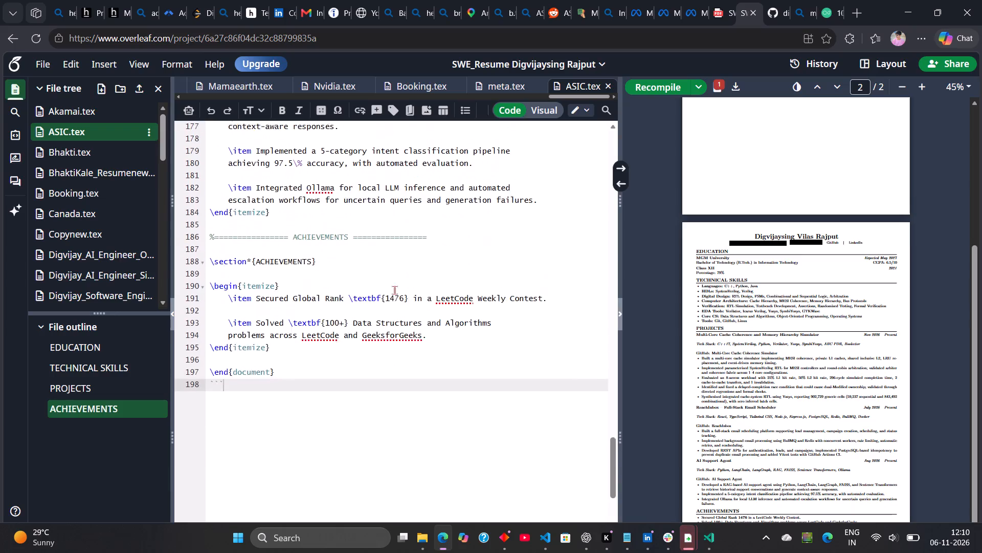
scroll(394, 290, "up", 4)
scroll(394, 290, "down", 7)
scroll(394, 290, "up", 6)
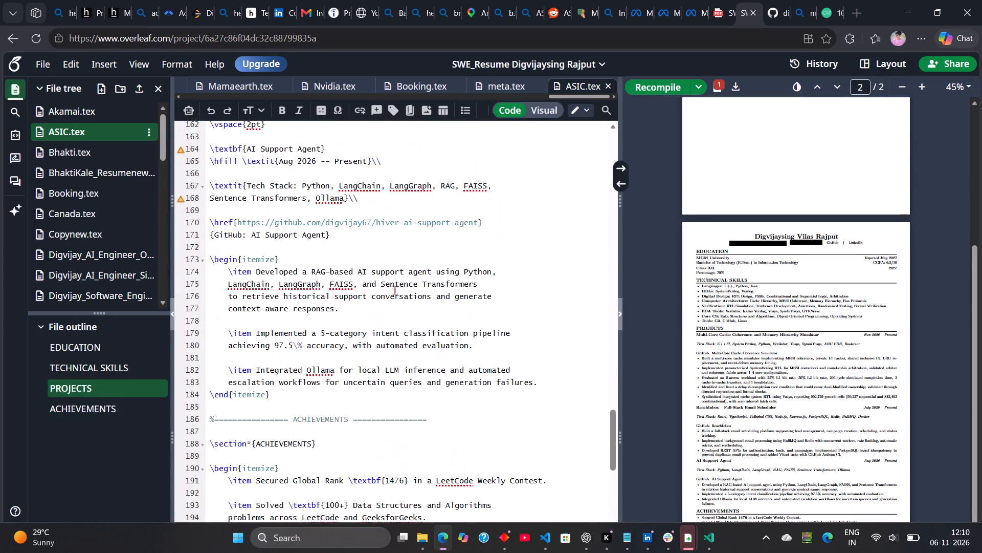
scroll(394, 290, "up", 3)
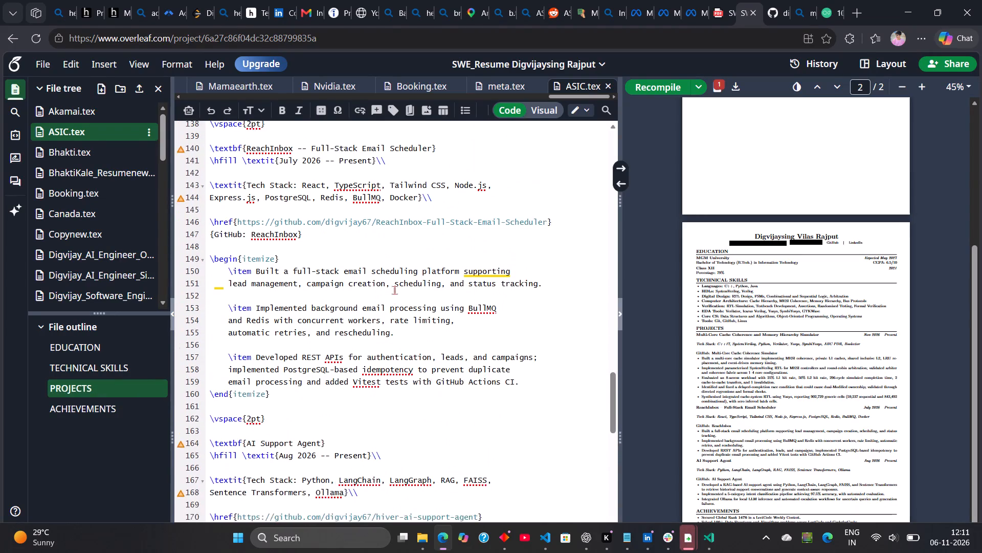
scroll(394, 290, "up", 1)
scroll(724, 359, "down", 2)
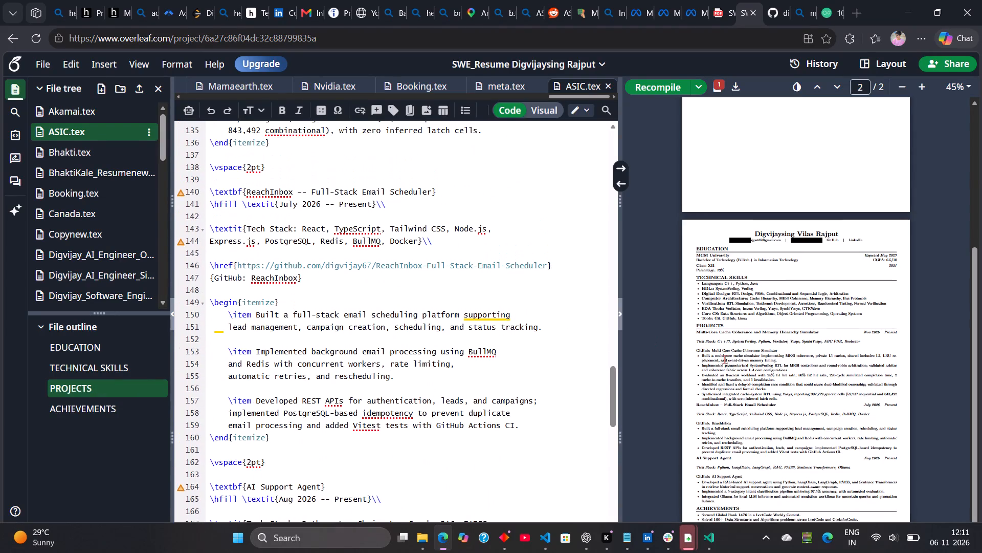
Switch to LinkedIn and view the example resume in the open Amazon resume post.
scroll(724, 359, "down", 1)
key("alt+Tab")
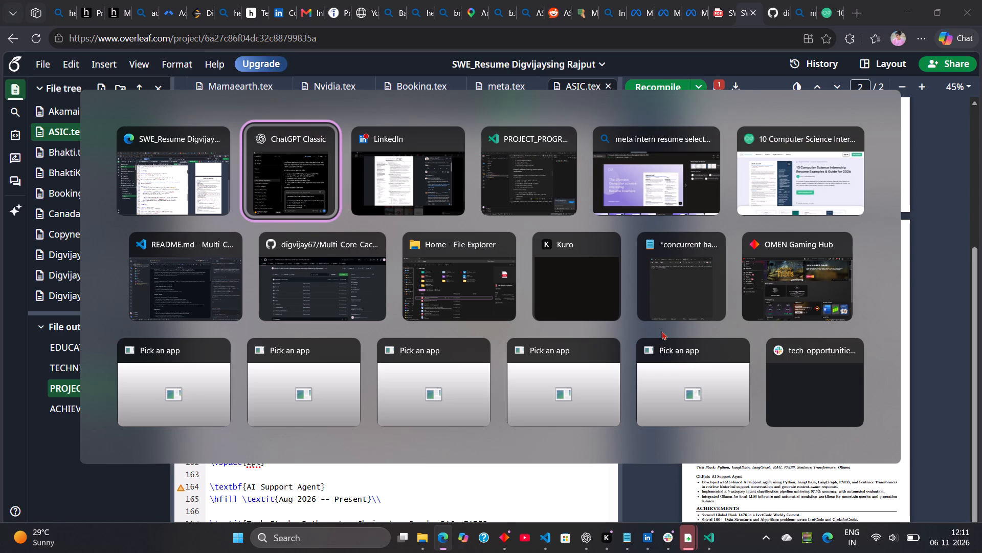
key("alt+Right")
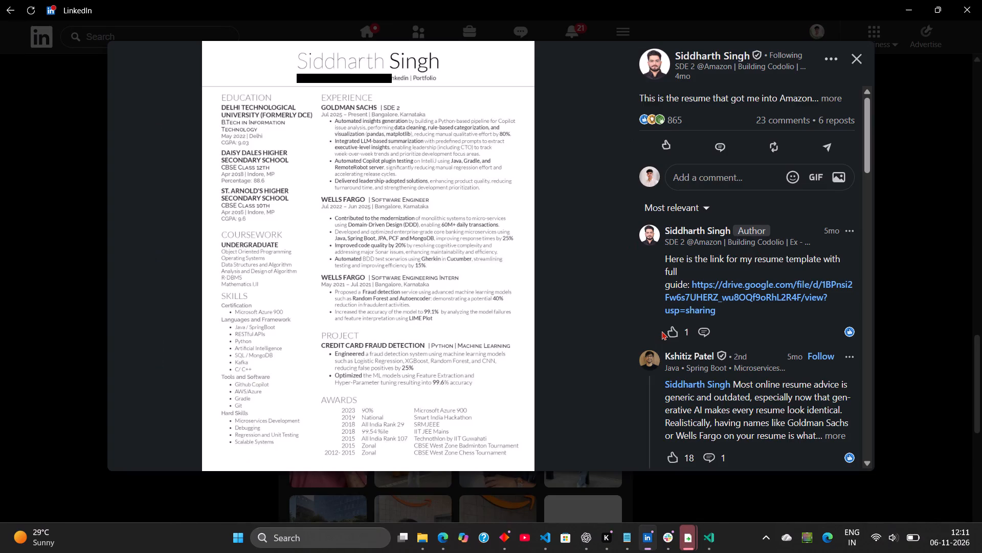
key("alt+Tab")
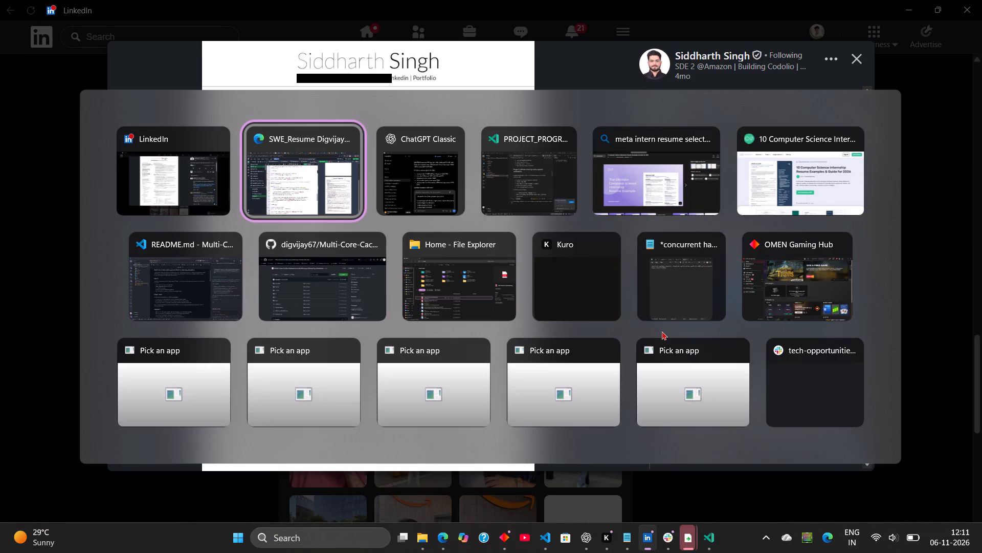
key("alt+Left")
key("alt+Right")
key("alt+Left")
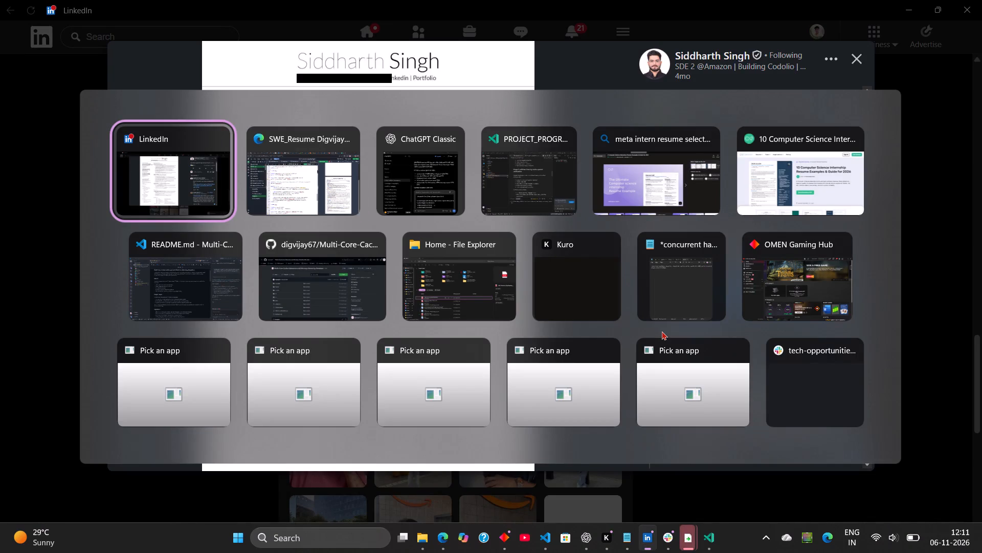
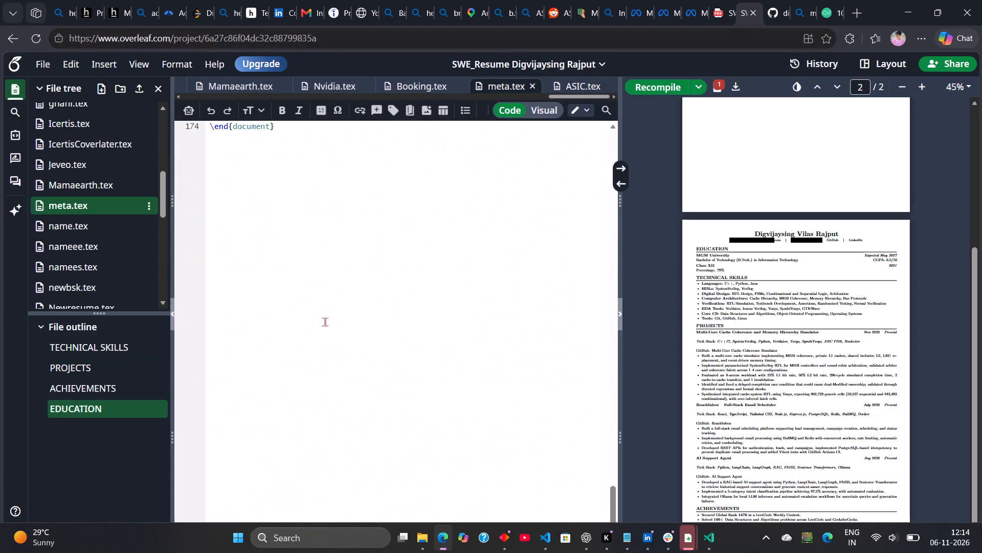
scroll(325, 322, "down", 1)
scroll(325, 322, "up", 2)
left_click_drag(378, 311, 145, 0)
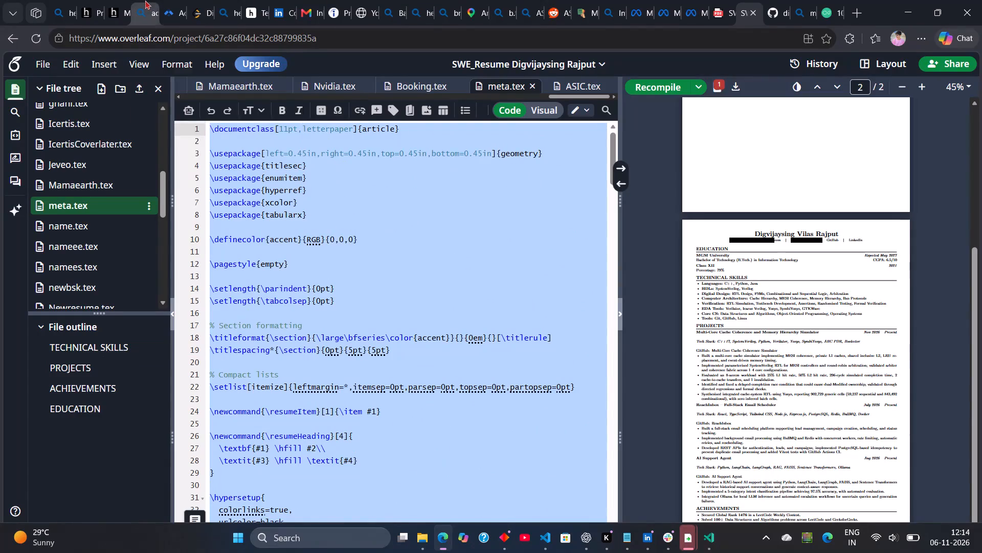
key("ctrl+c")
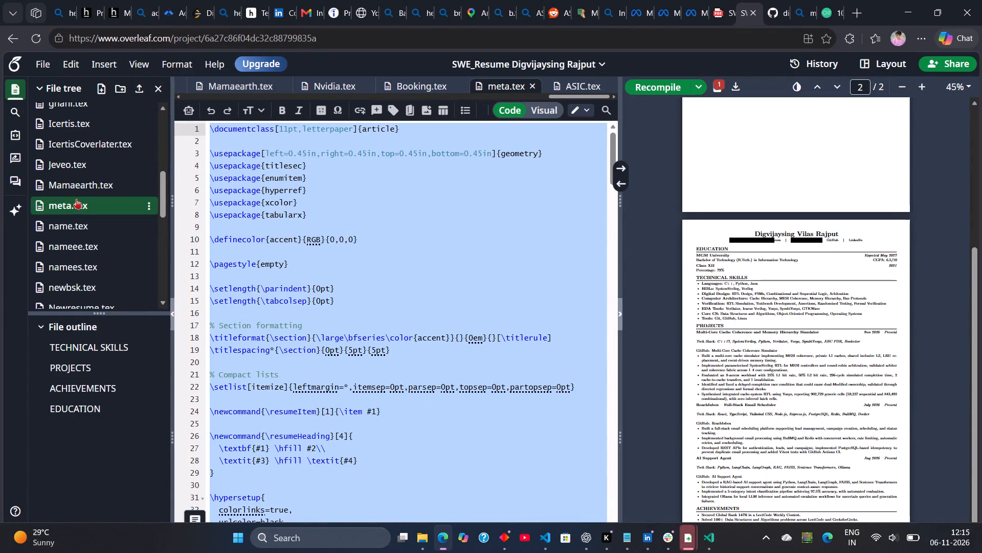
left_click(570, 91)
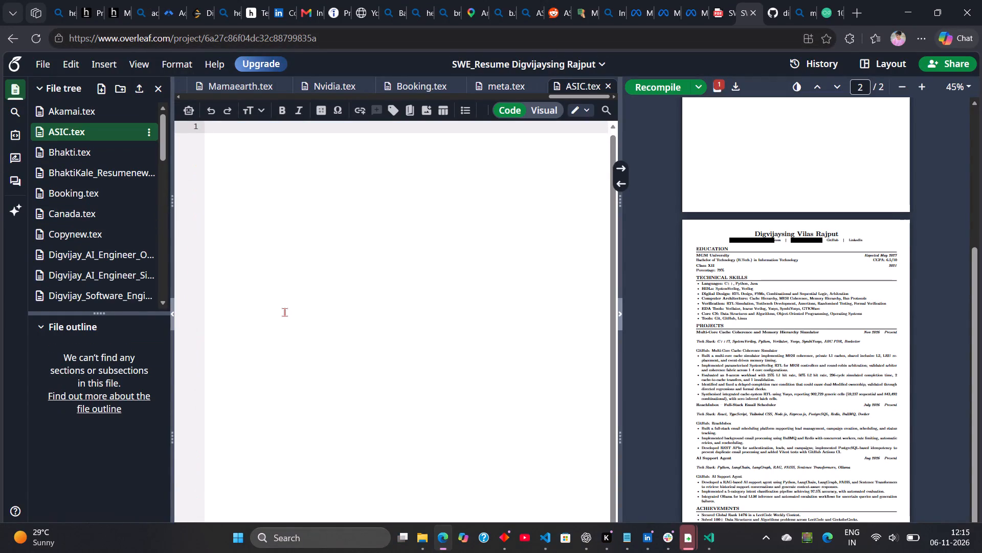
left_click(256, 261)
key("ctrl+v")
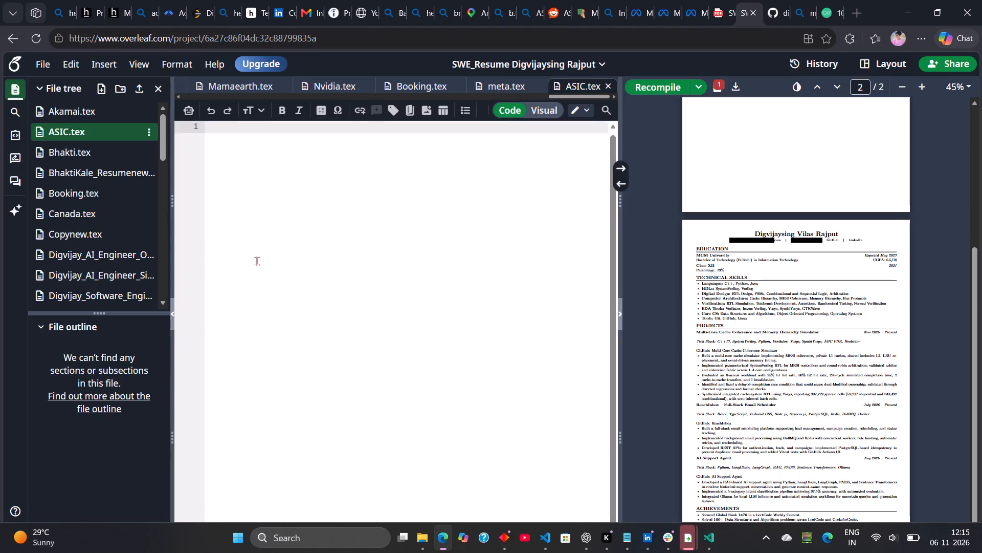
Review the pasted ASIC.tex code from the preamble through Technical Skills, Projects and Achievements to the Education section.
scroll(345, 310, "up", 9)
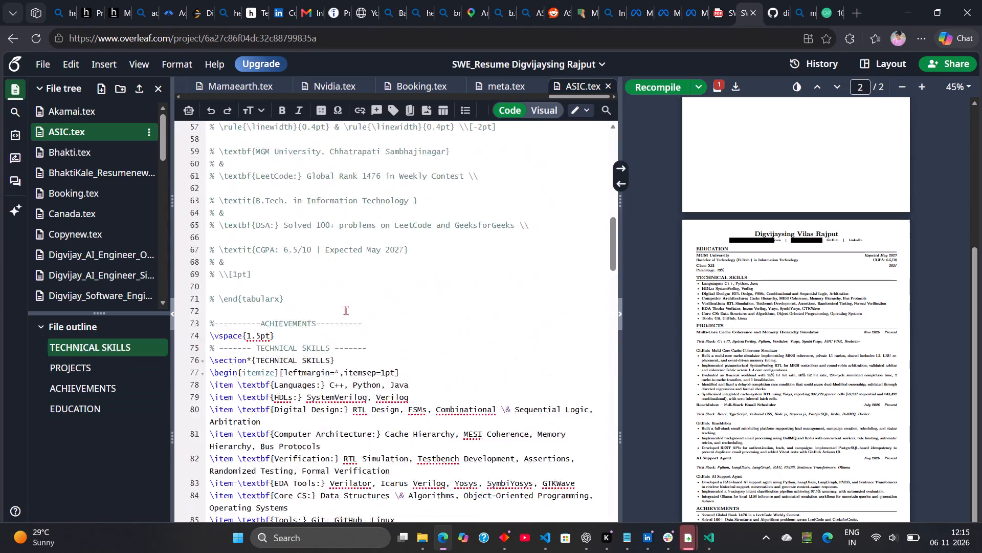
scroll(345, 310, "up", 7)
scroll(801, 303, "down", 2)
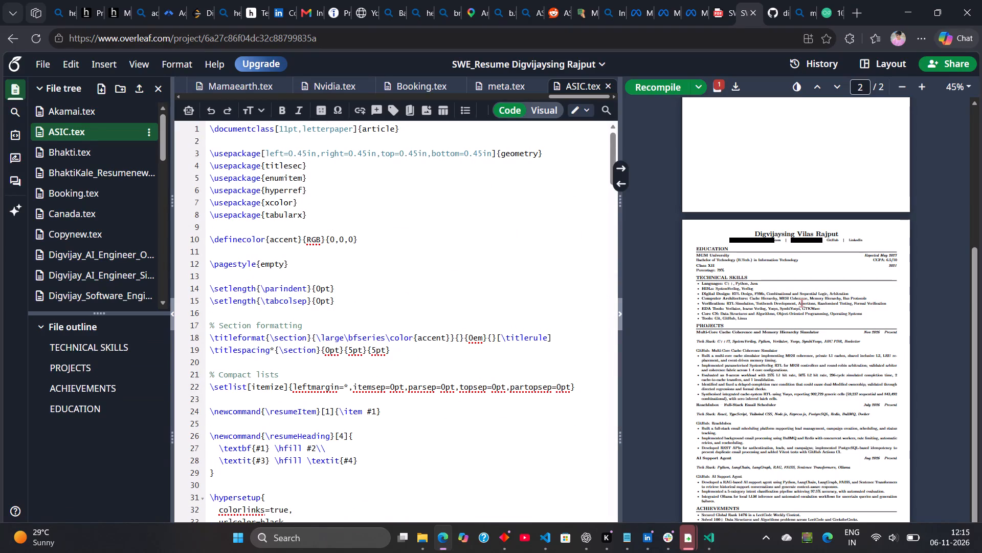
scroll(427, 269, "down", 8)
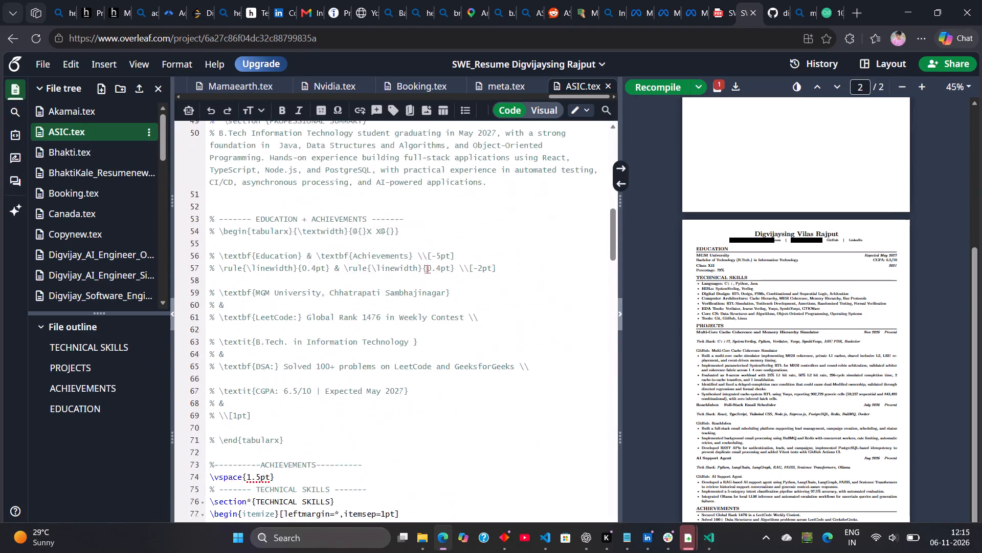
scroll(427, 269, "down", 2)
scroll(427, 269, "up", 2)
scroll(427, 269, "down", 4)
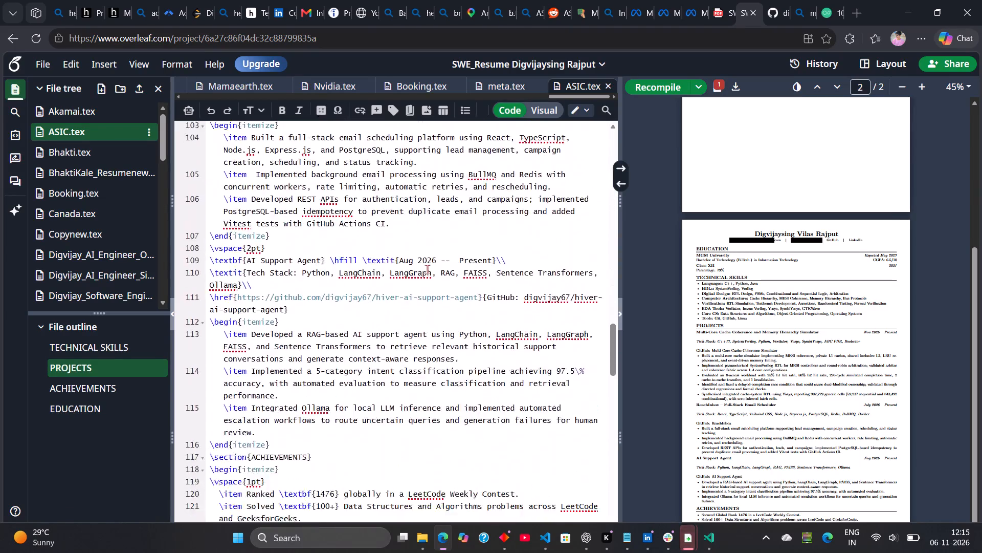
scroll(427, 269, "down", 4)
scroll(427, 269, "up", 1)
scroll(427, 269, "down", 1)
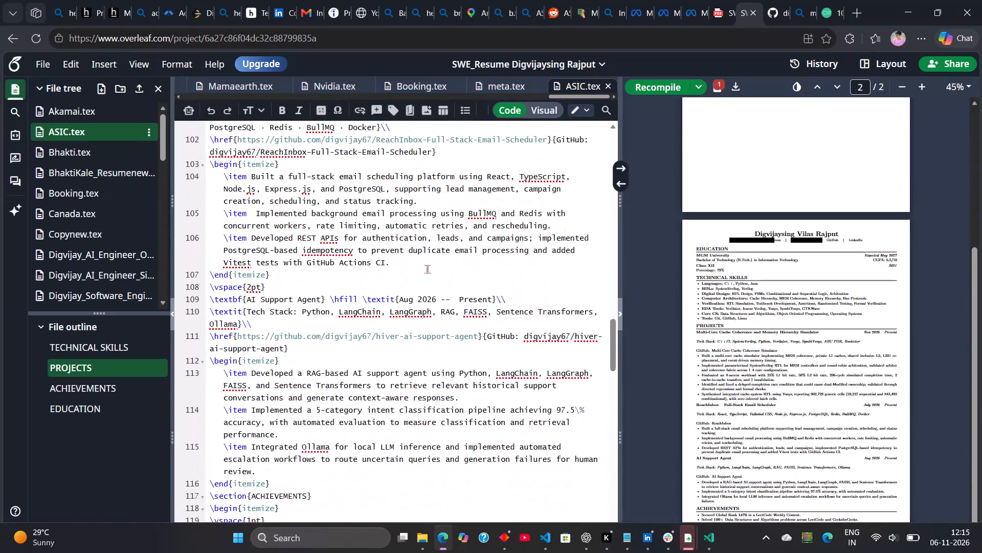
scroll(427, 269, "down", 4)
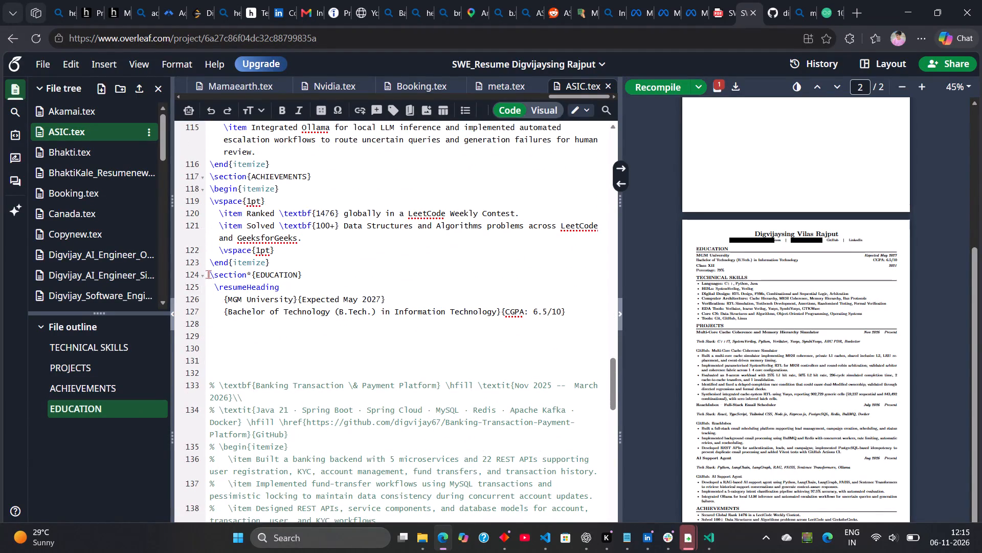
left_click_drag(208, 274, 473, 323)
left_click(442, 327)
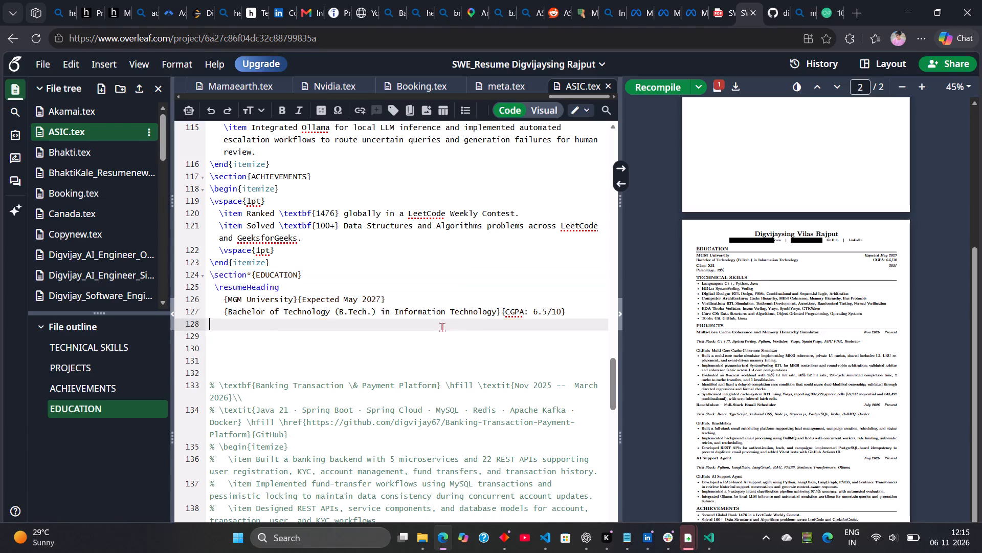
scroll(442, 327, "up", 15)
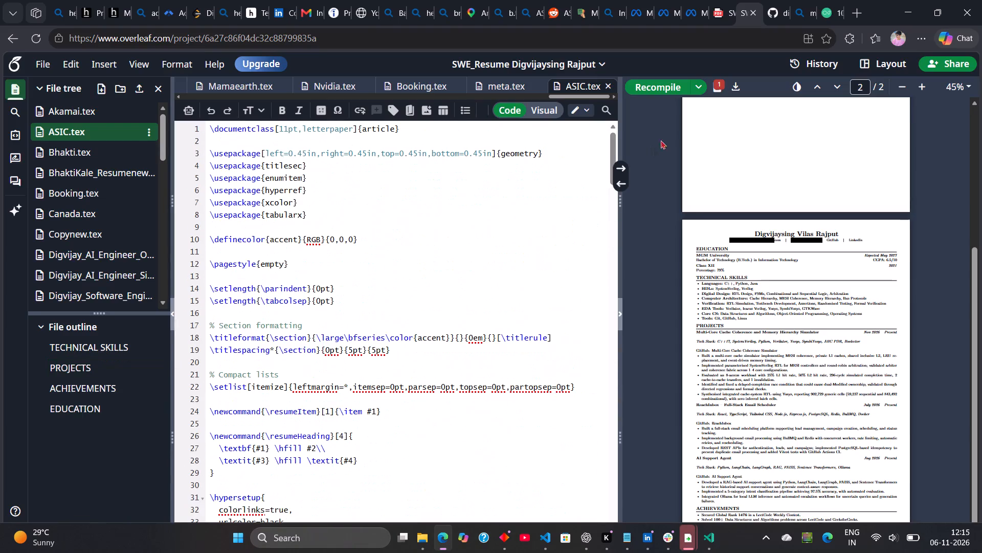
Recompile the resume PDF from the replaced ASIC.tex code.
left_click(637, 84)
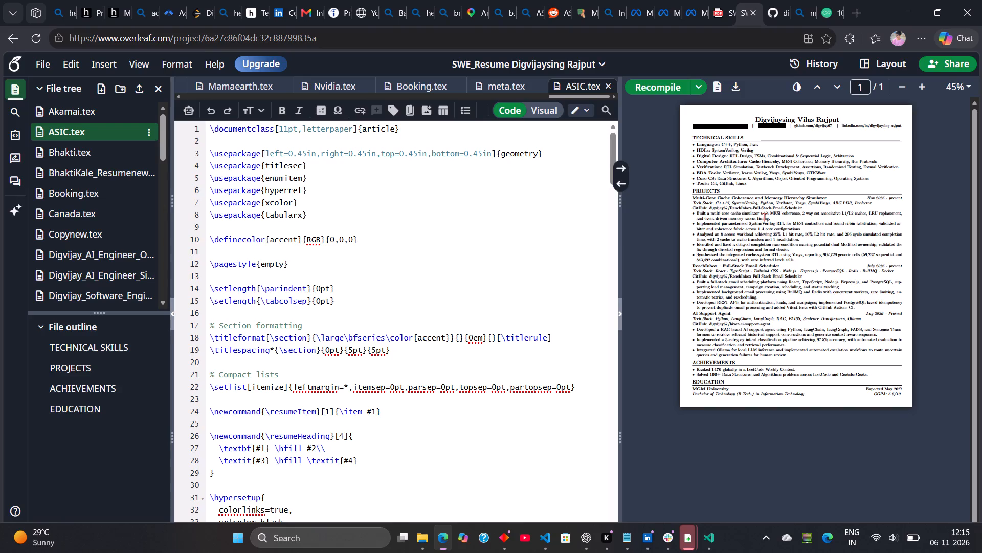
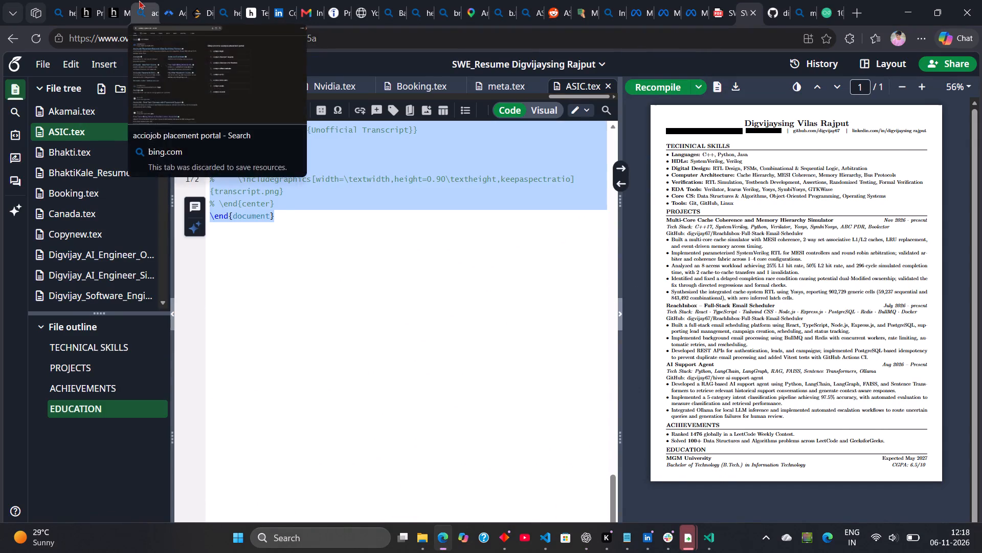
left_click(363, 408)
scroll(363, 408, "up", 1)
left_click_drag(361, 394, 13, 0)
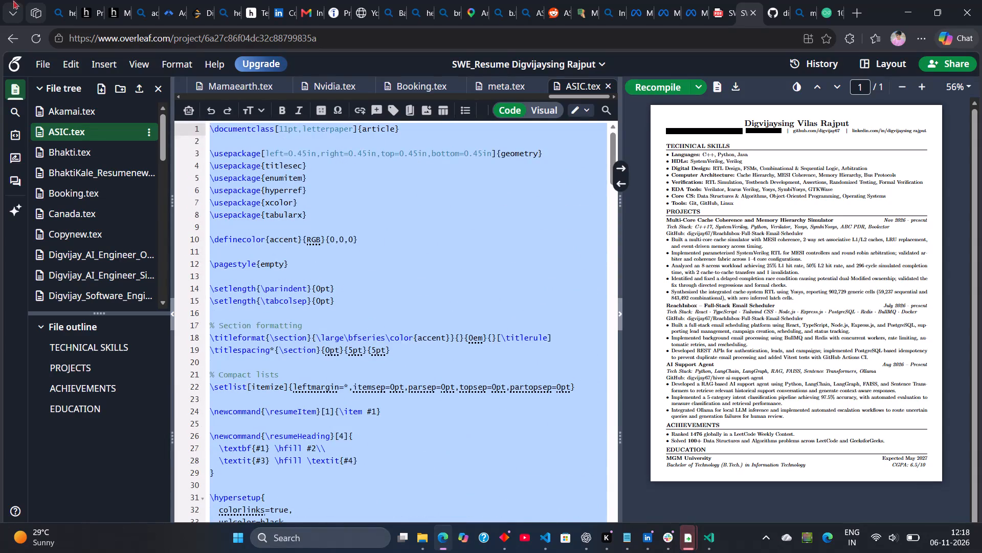
key("BackSpace")
key("ctrl+v")
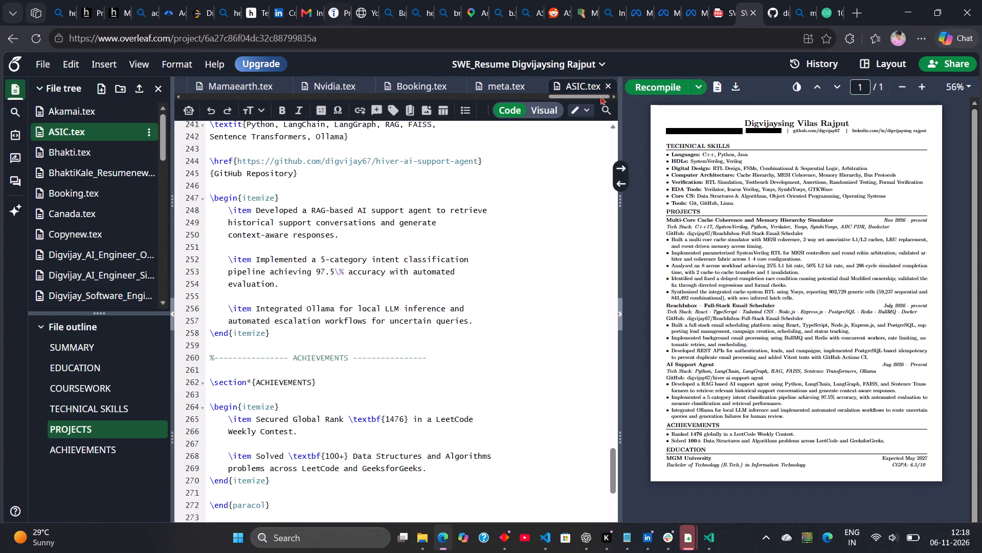
Recompile the resume PDF from the new two-column ASIC.tex code.
left_click(654, 84)
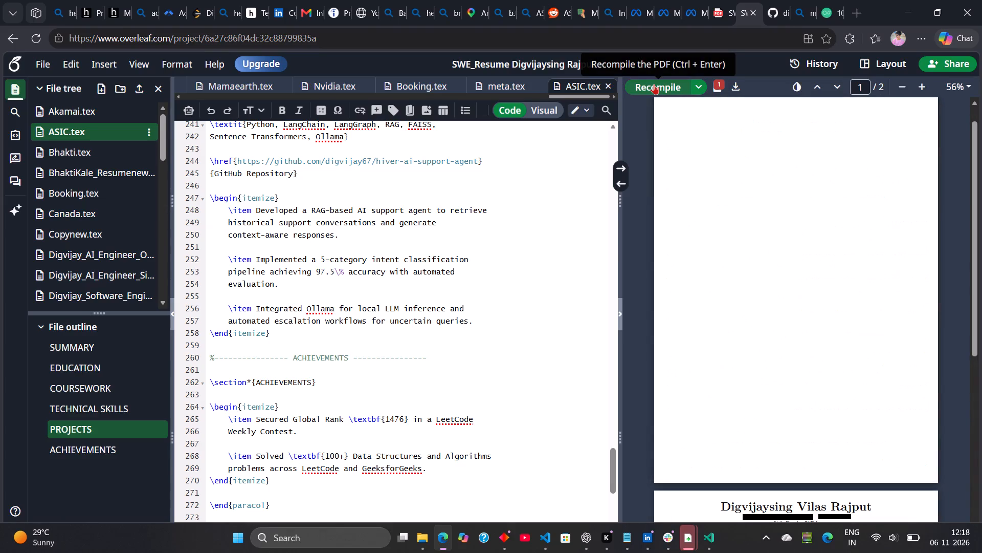
Examine the compiled two-column resume, from the header and summary through education, skills, projects and achievements.
scroll(740, 216, "down", 3)
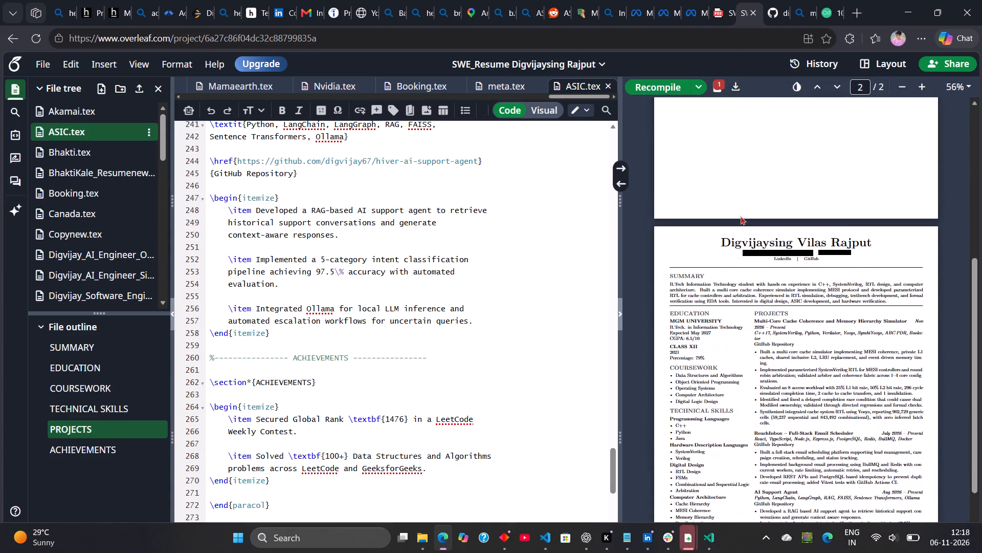
scroll(740, 216, "down", 1)
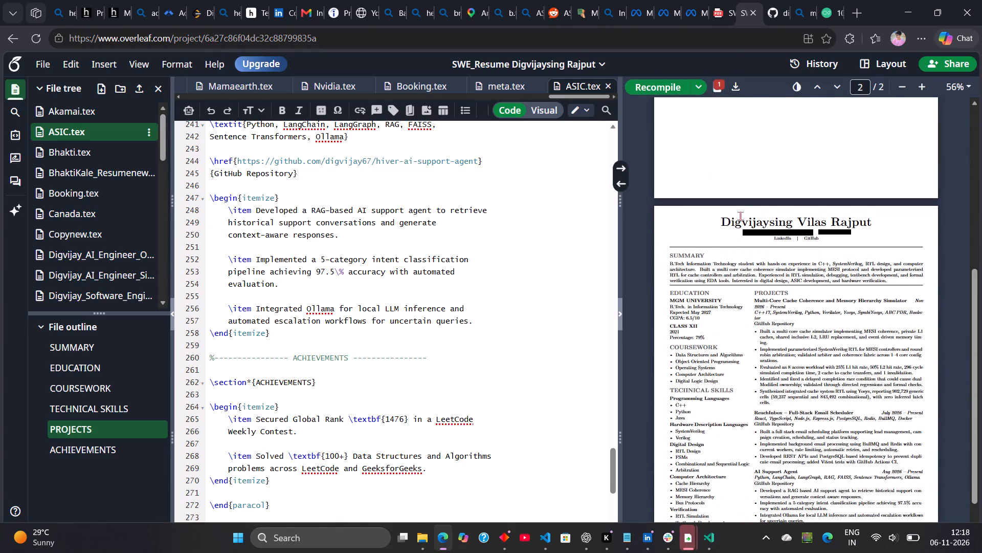
scroll(740, 216, "down", 2)
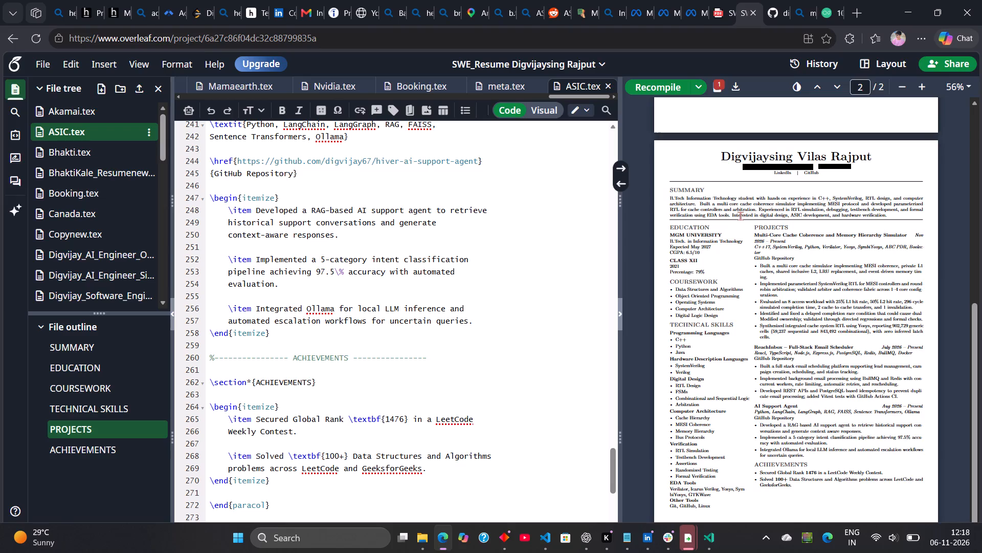
scroll(740, 216, "down", 1)
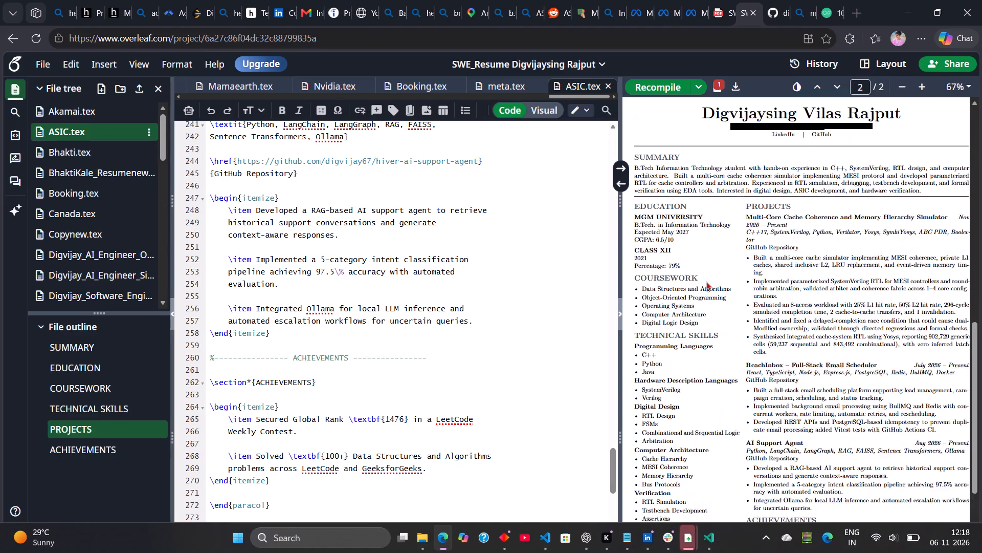
scroll(768, 253, "left", 2)
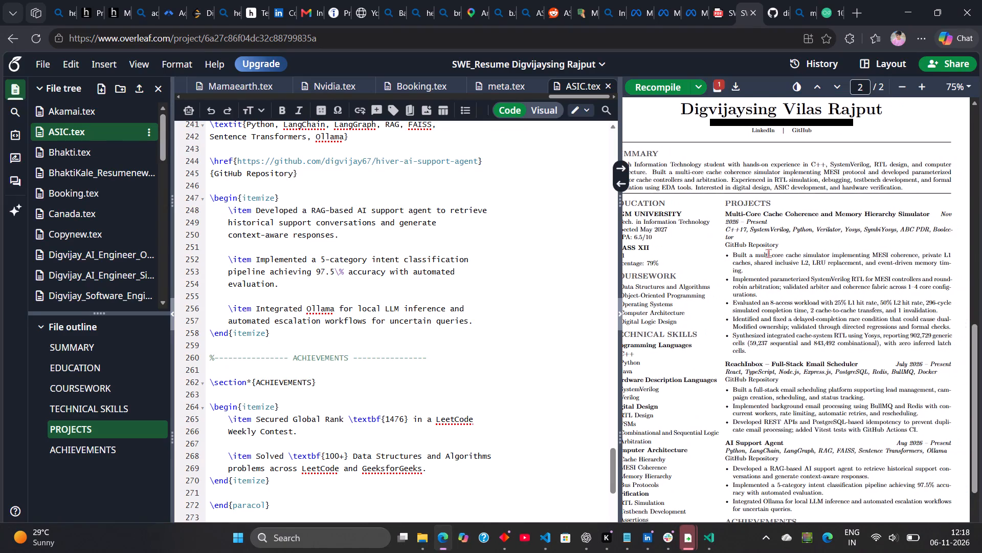
scroll(768, 253, "up", 1)
scroll(768, 253, "right", 1)
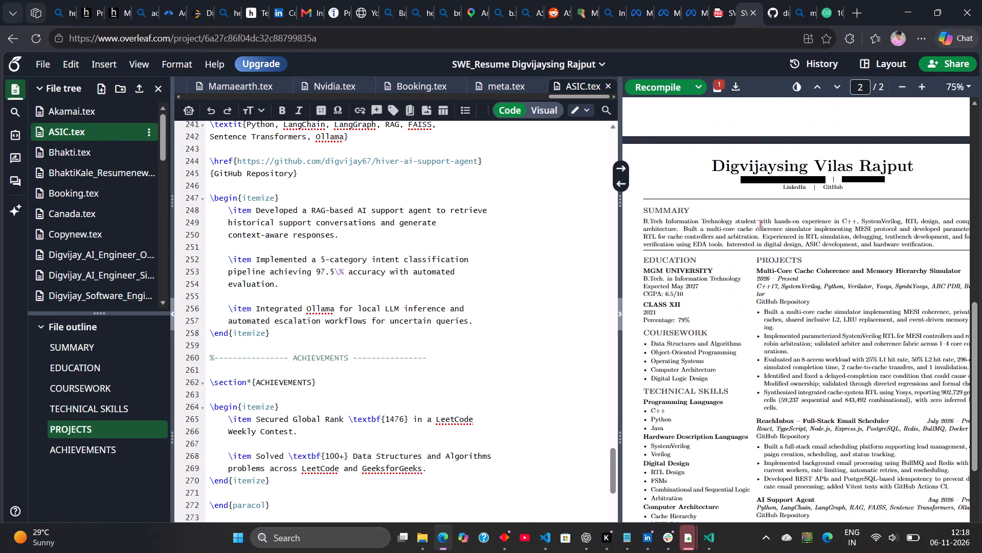
scroll(760, 224, "left", 1)
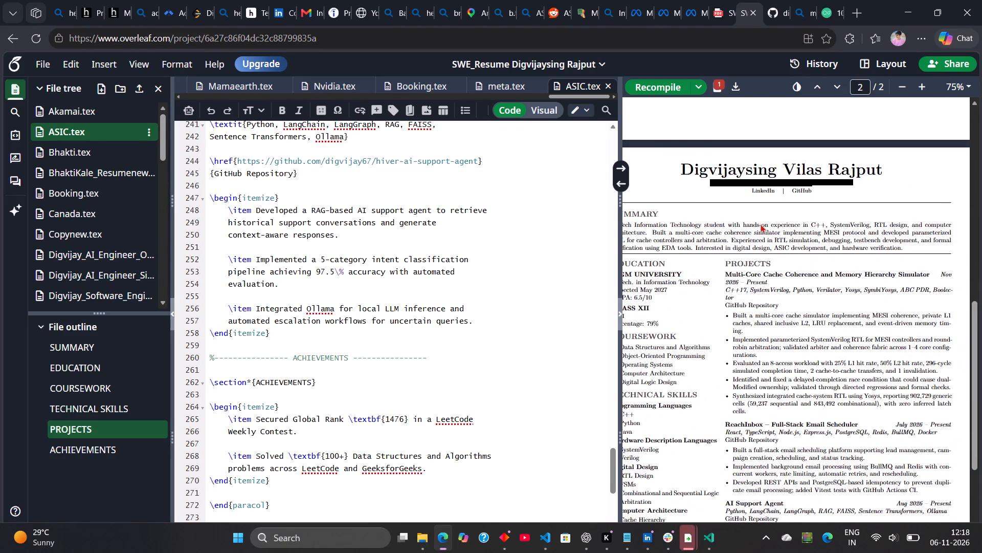
scroll(760, 224, "right", 1)
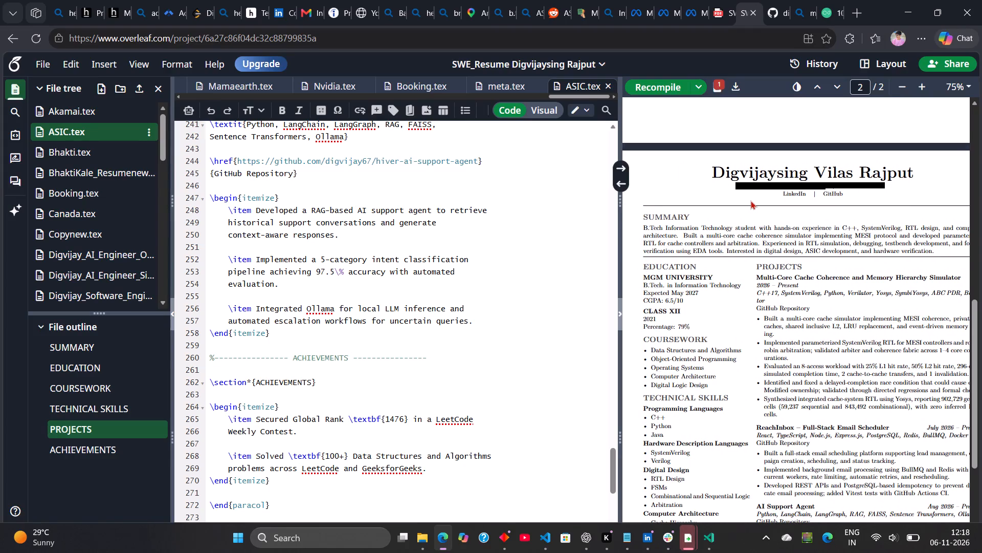
scroll(750, 200, "left", 1)
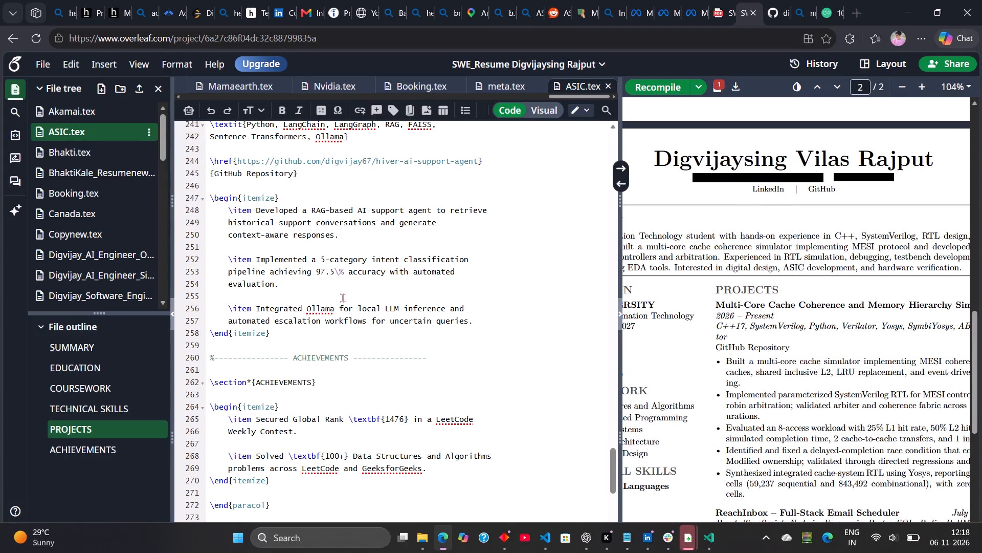
Remove the phone number, its second \quad and the [2pt] line break from the header code, and recompile the PDF.
scroll(343, 297, "up", 18)
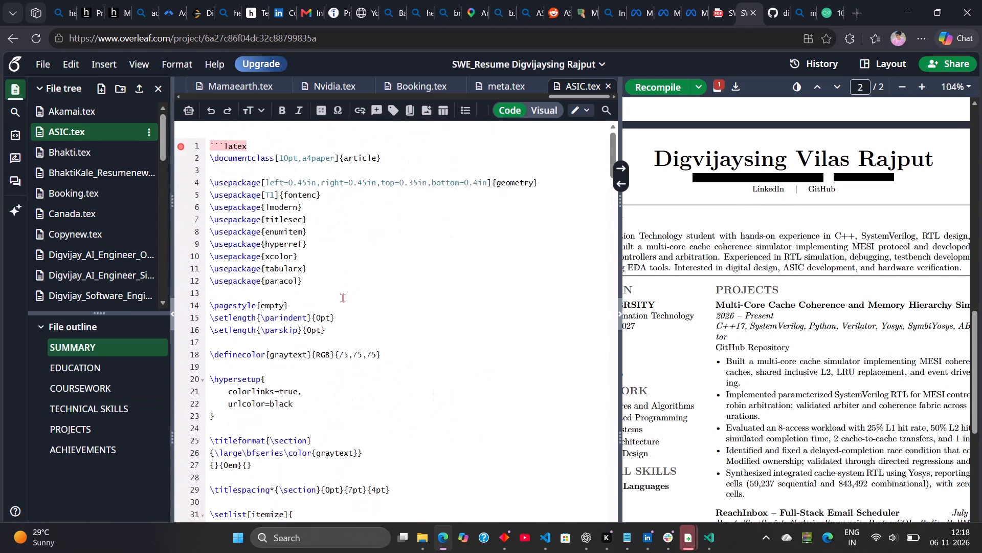
scroll(343, 297, "down", 5)
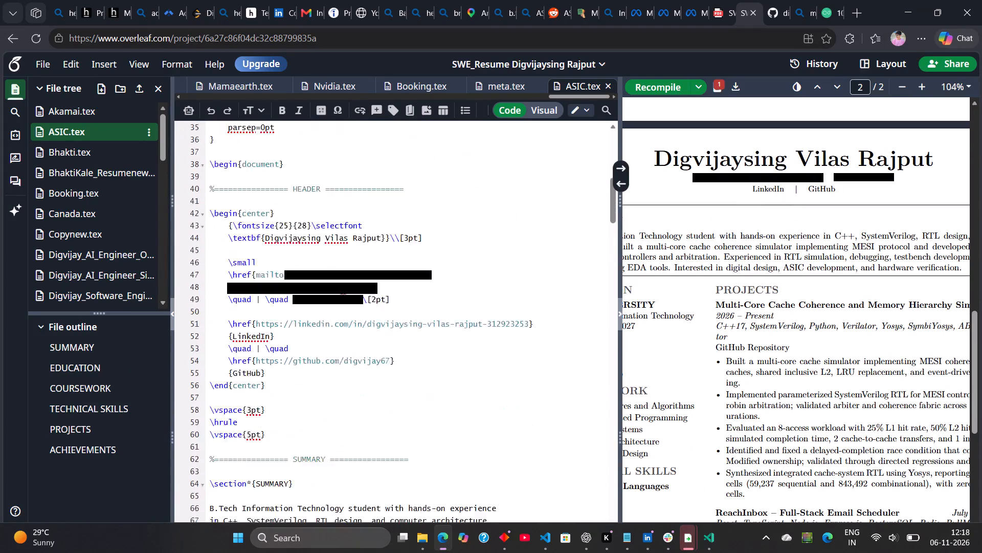
scroll(343, 297, "down", 2)
scroll(343, 297, "up", 1)
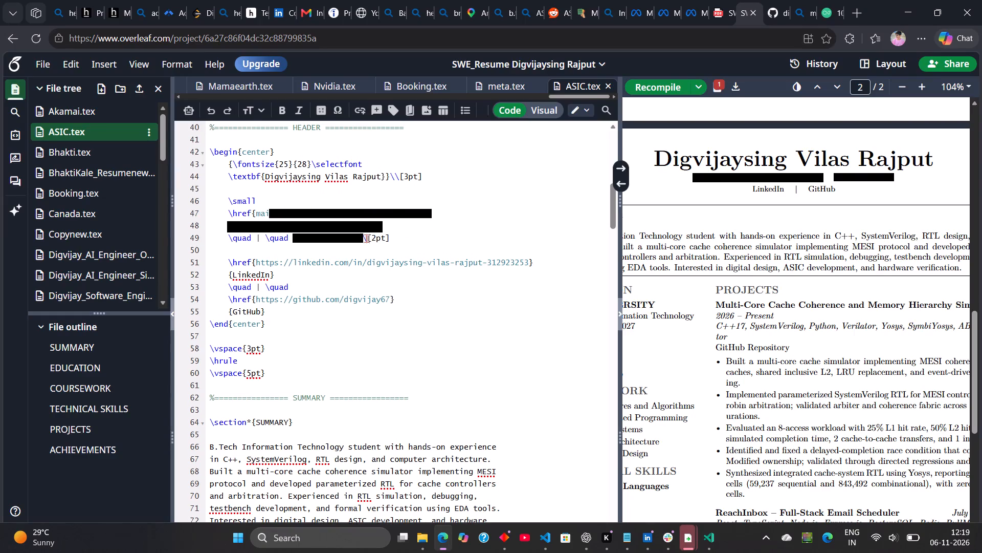
left_click_drag(366, 238, 265, 241)
key("BackSpace")
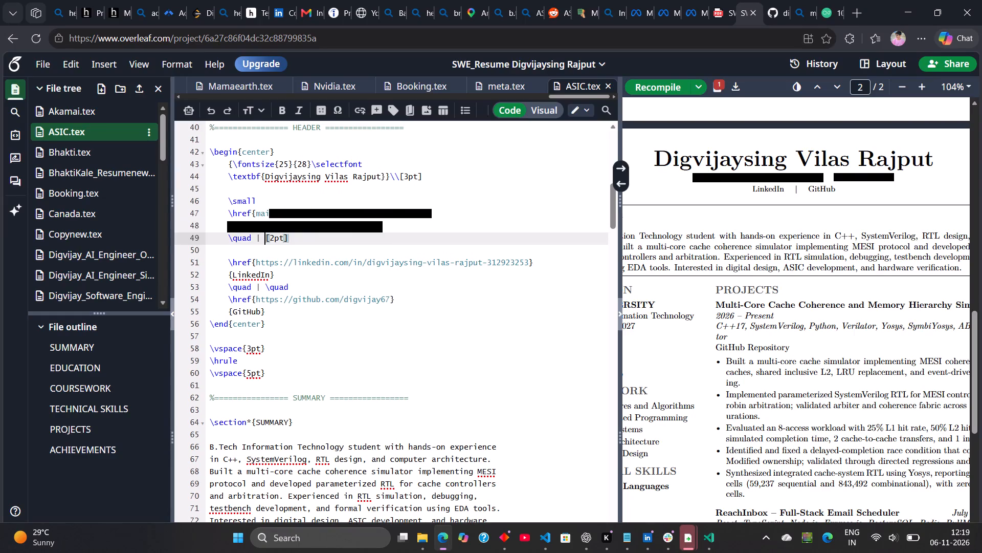
key("Right")
key("Right")
key("Right")
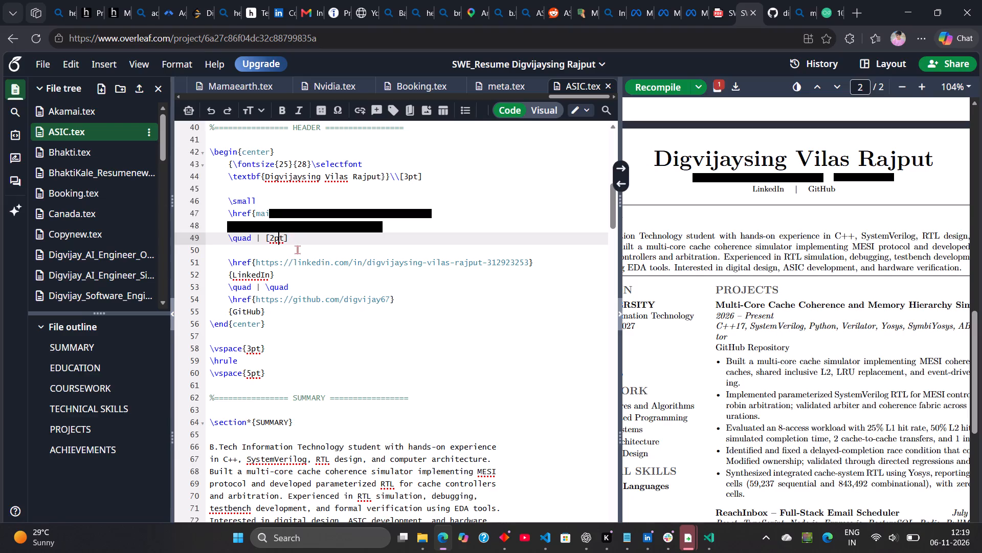
key("Right")
key("Right")
key("BackSpace")
key("BackSpace")
key("BackSpace")
key("BackSpace")
key("BackSpace")
key("BackSpace")
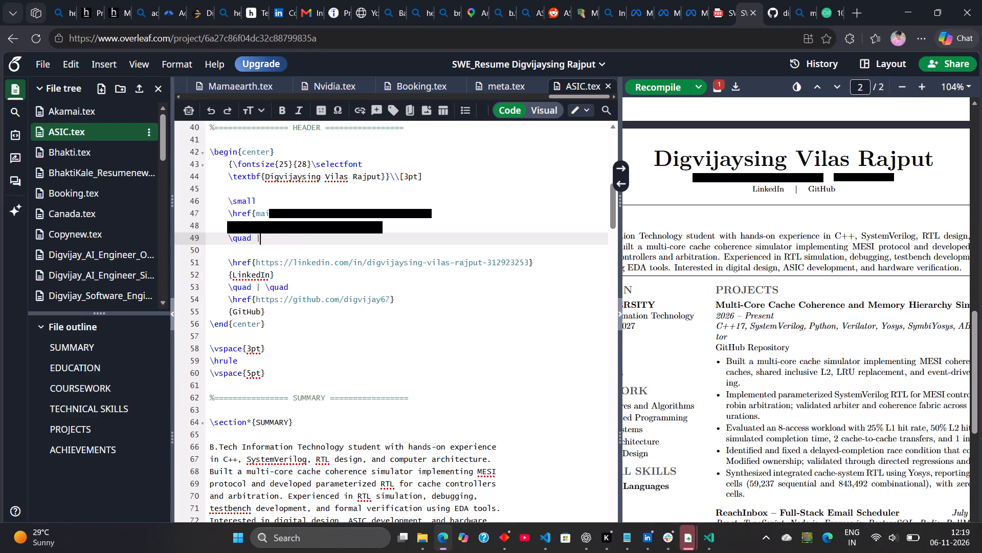
left_click(658, 90)
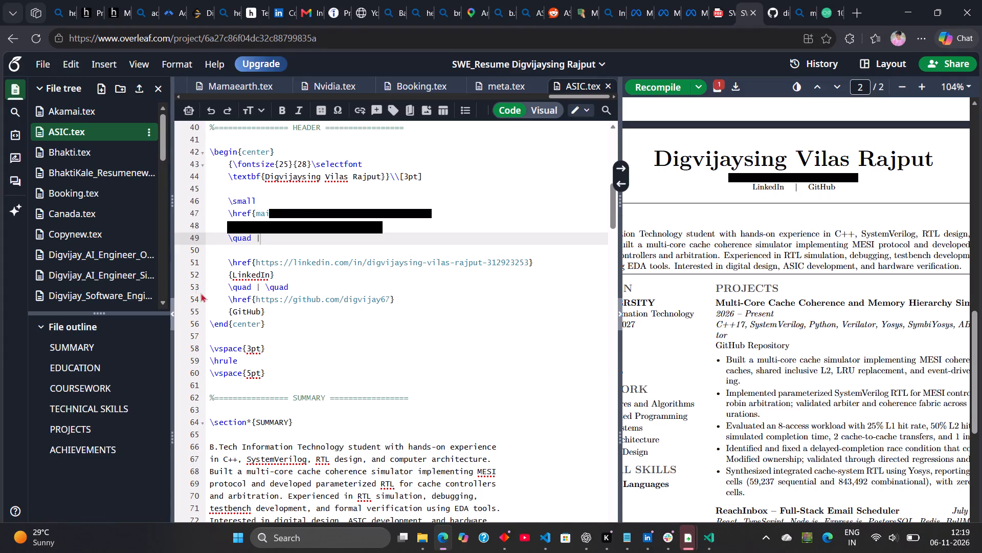
Delete the leftover "\quad |" line below the email link in the header and recompile the PDF.
left_click_drag(269, 238, 226, 236)
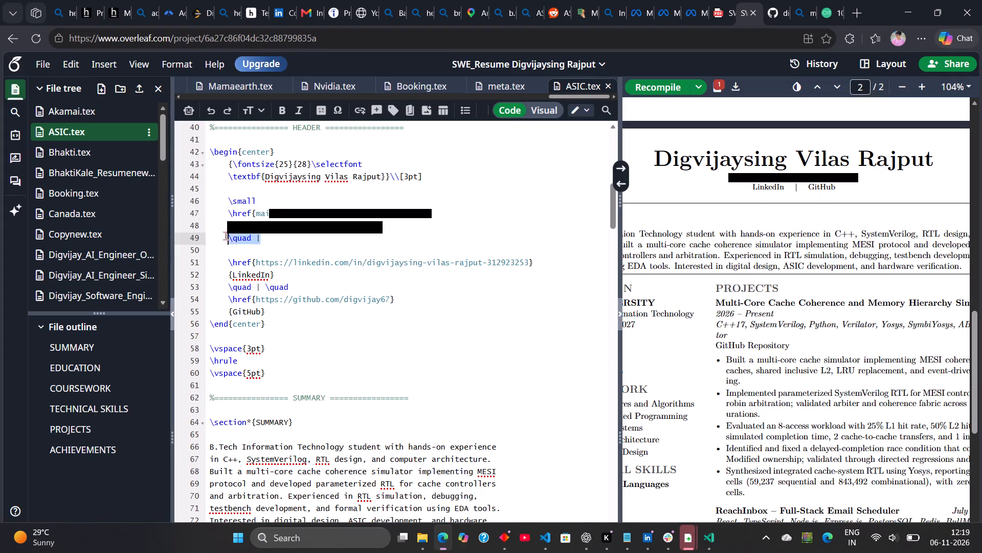
left_click_drag(226, 236, 224, 236)
key("BackSpace")
key("BackSpace")
key("BackSpace")
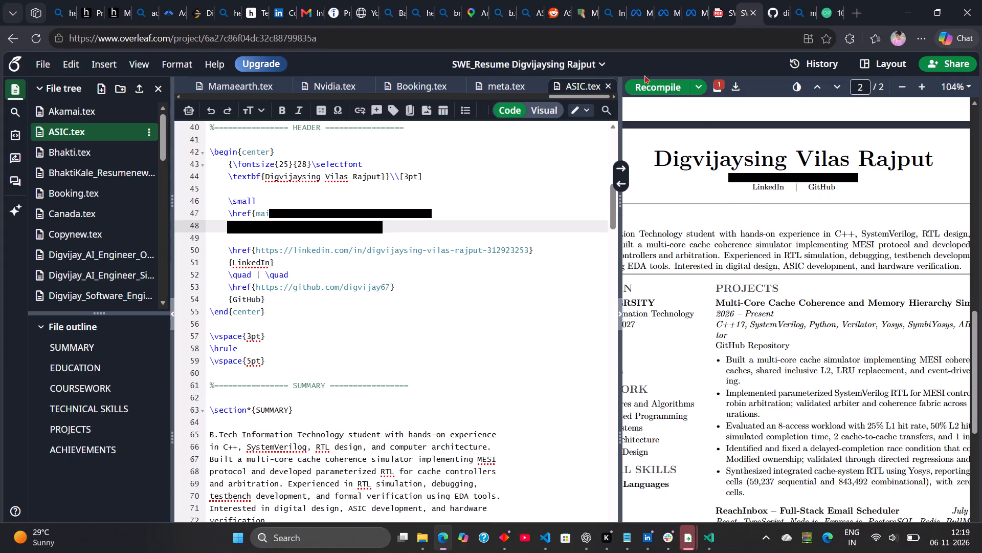
left_click(656, 84)
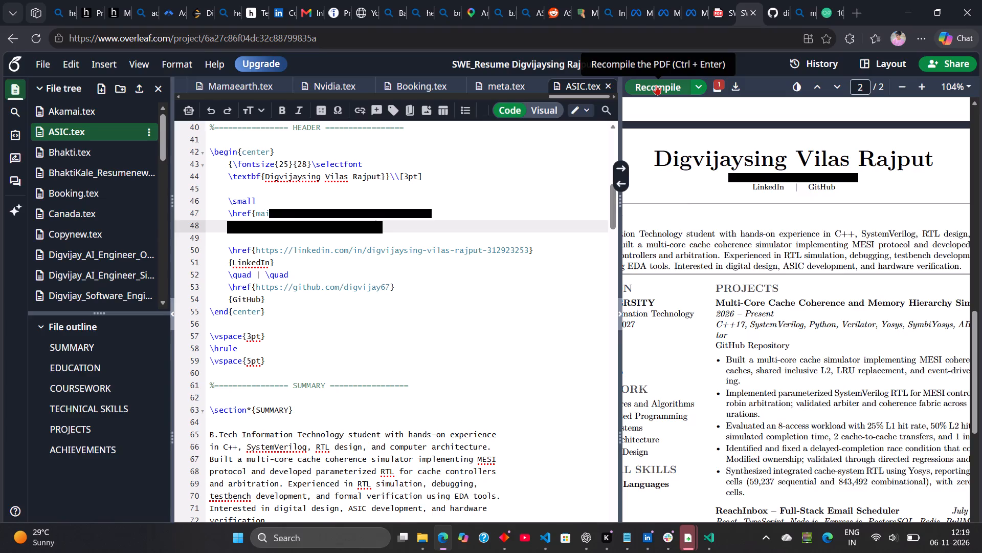
Remove the blank line before the LinkedIn link, add a "|" separator after the email entry, and recompile the PDF.
scroll(732, 194, "left", 1)
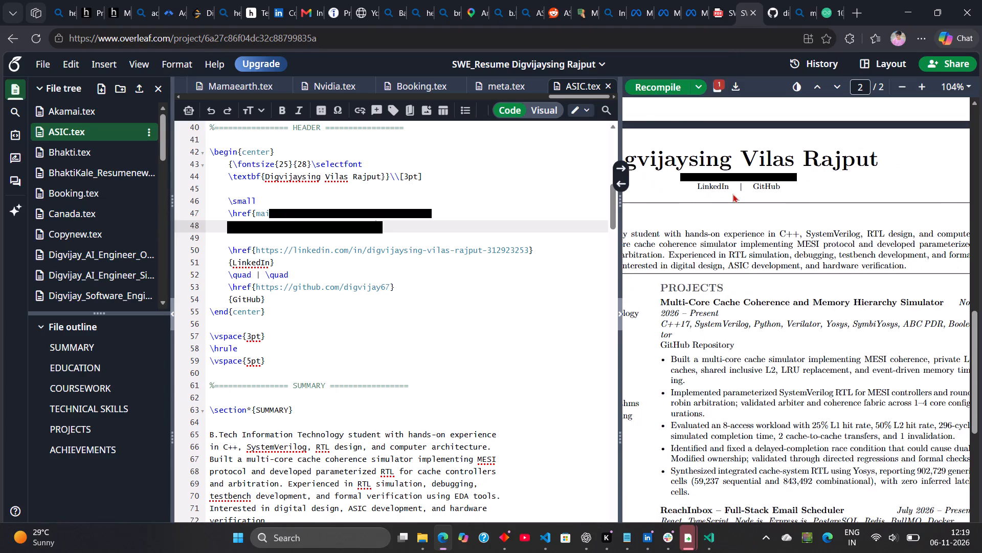
scroll(732, 194, "left", 1)
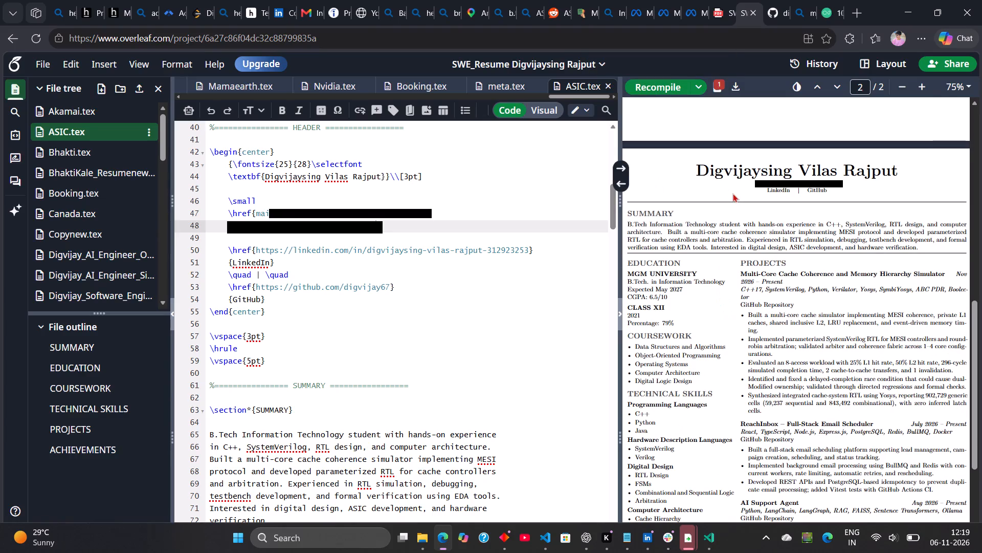
left_click(226, 241)
key("BackSpace")
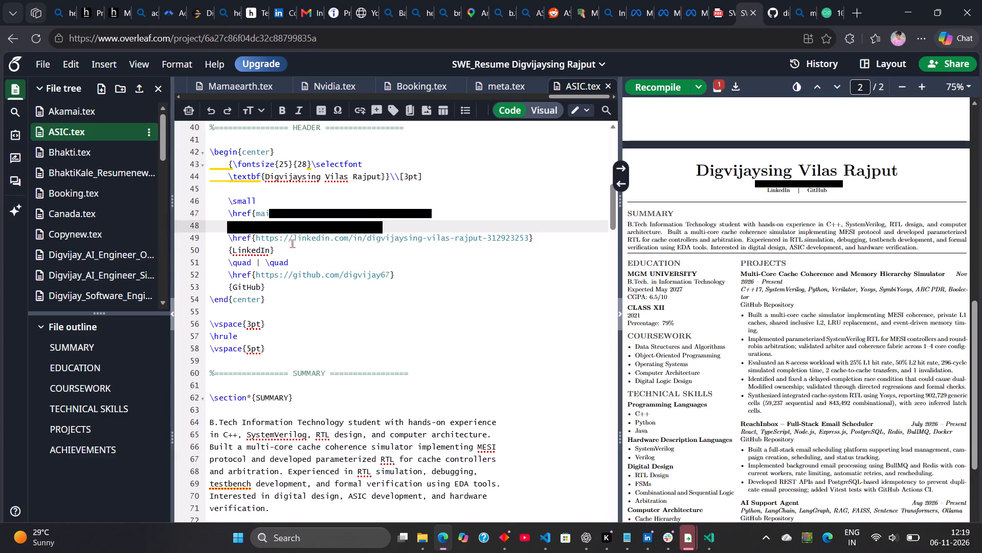
key("space")
type("|")
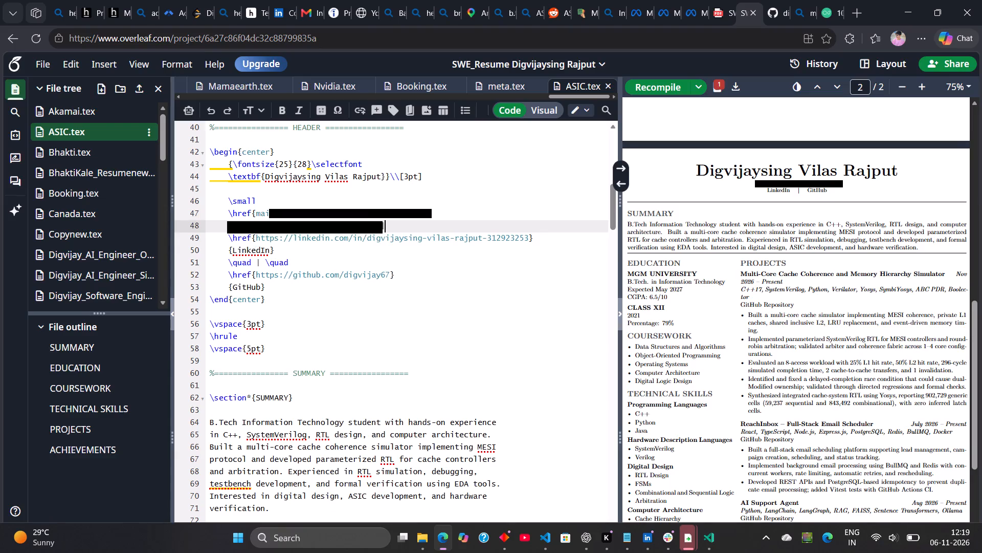
left_click(650, 88)
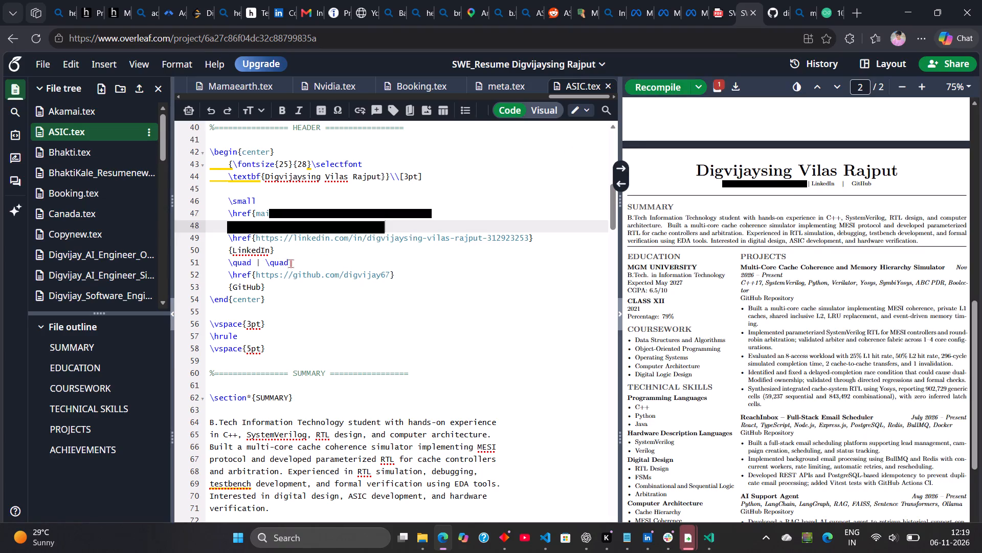
Replace the plain "|" after the email entry with the "\quad | \quad" separator copied from between LinkedIn and GitHub, and recompile the PDF.
left_click_drag(291, 262, 234, 261)
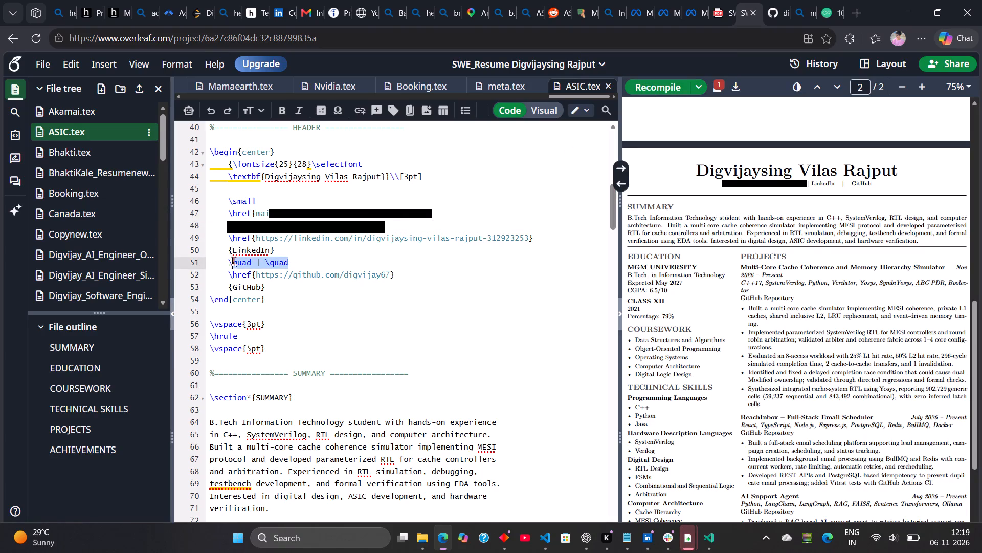
left_click_drag(234, 261, 229, 261)
key("ctrl+c")
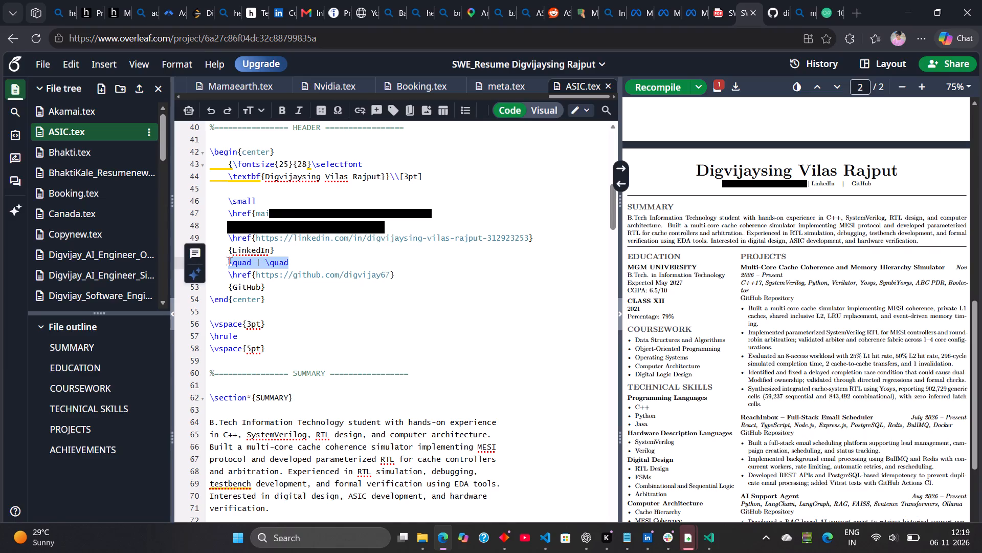
left_click(392, 222)
key("BackSpace")
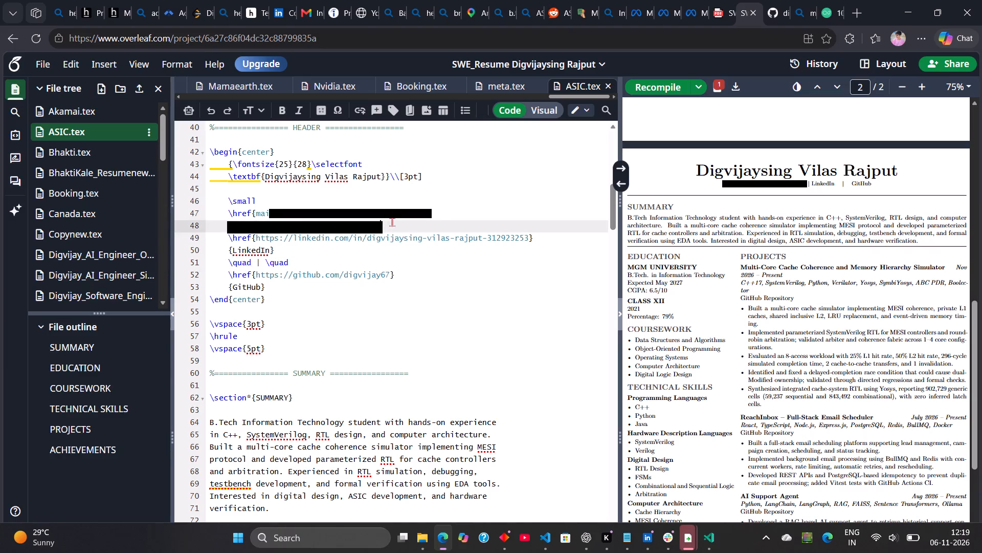
key("ctrl+v")
left_click(649, 90)
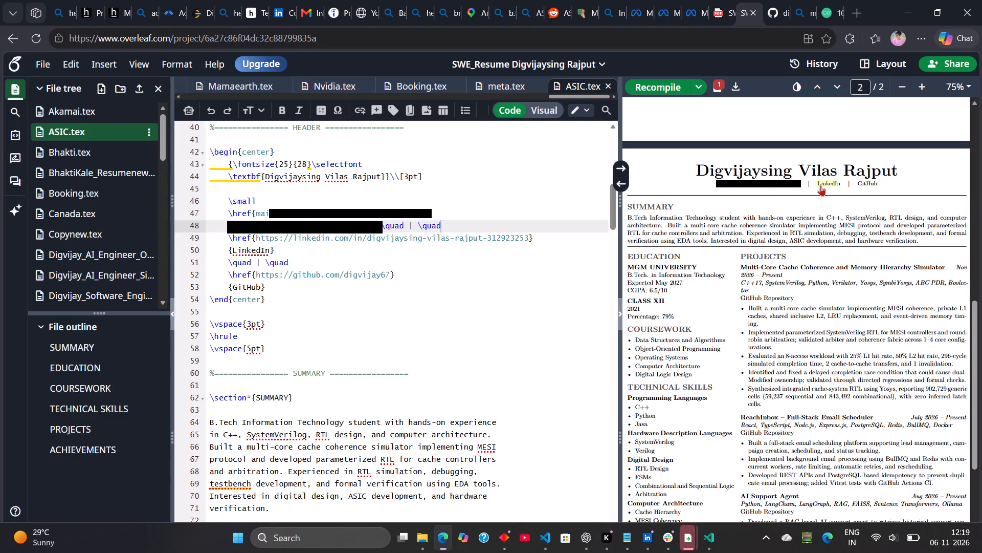
Review the recompiled resume page from the contact header and summary down through projects and achievements.
scroll(806, 203, "down", 1)
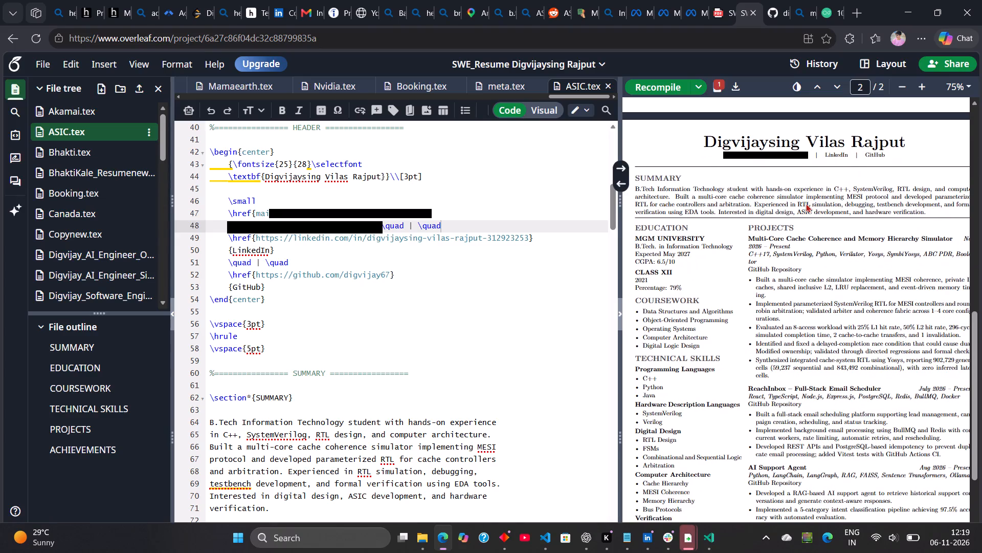
scroll(806, 203, "down", 1)
scroll(709, 225, "down", 1)
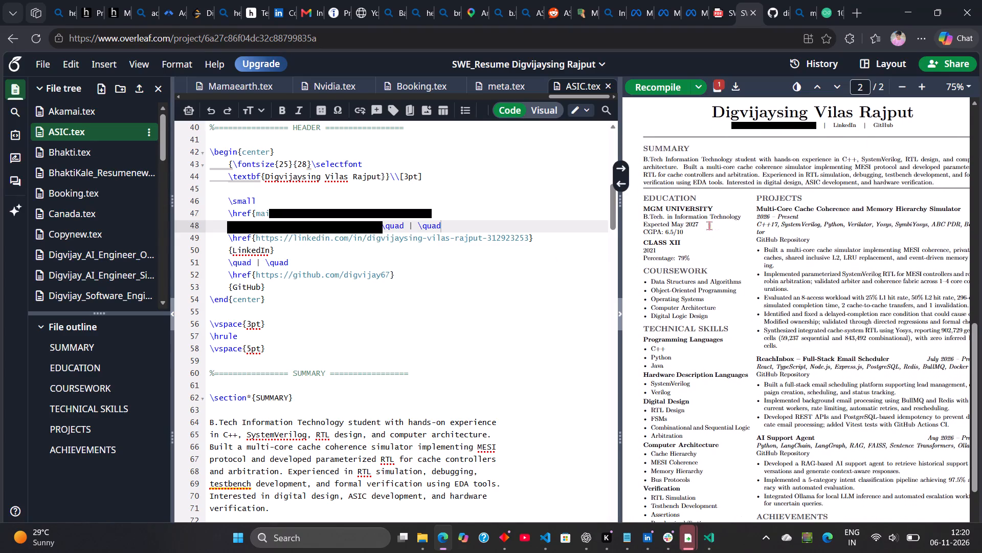
scroll(709, 225, "down", 1)
scroll(750, 220, "down", 1)
scroll(750, 220, "left", 1)
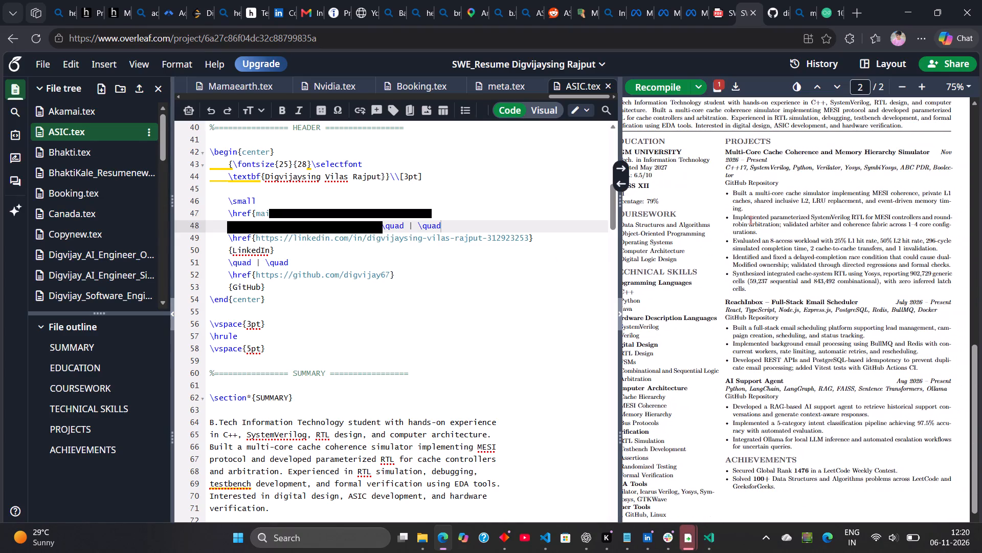
scroll(750, 220, "down", 2)
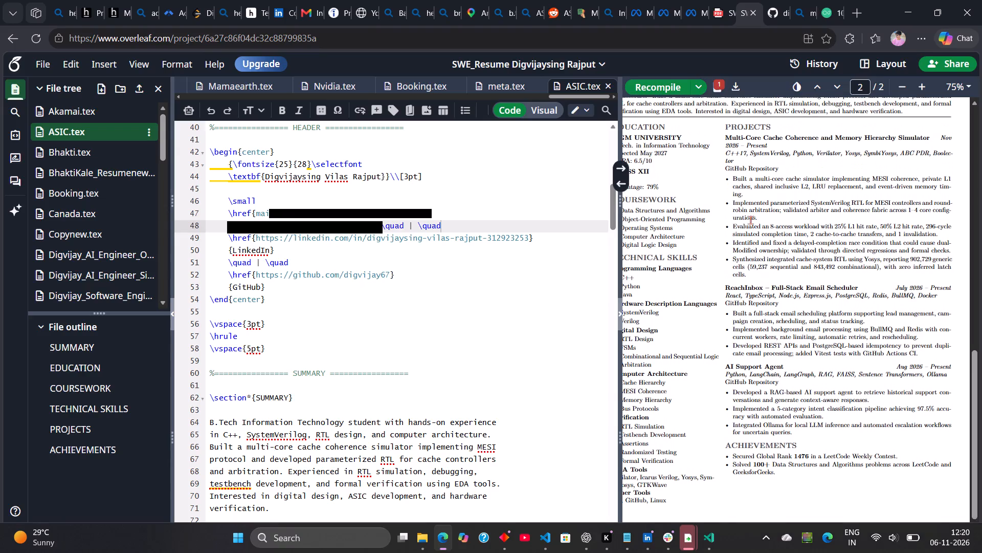
scroll(750, 220, "down", 2)
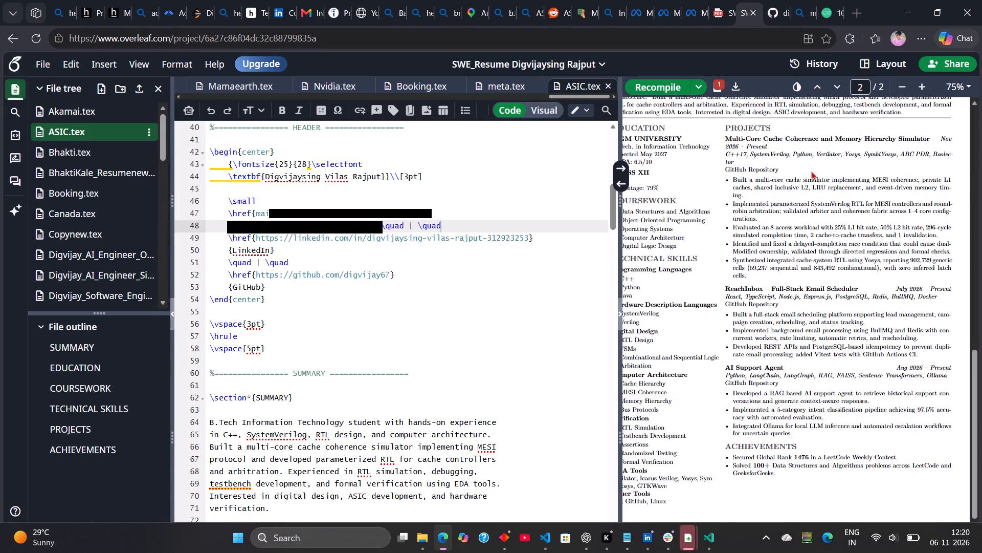
scroll(811, 171, "right", 1)
scroll(811, 171, "up", 1)
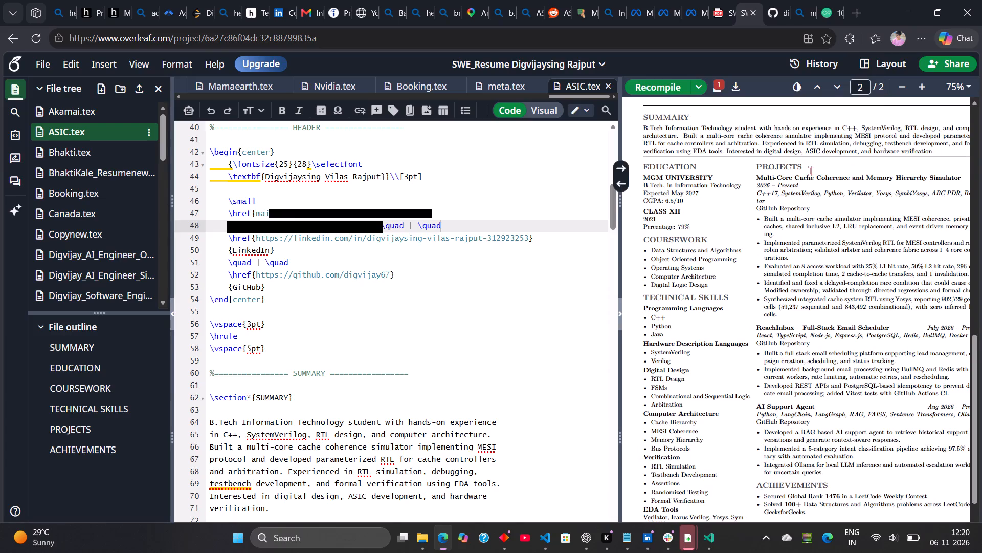
scroll(811, 171, "up", 1)
scroll(559, 252, "left", 1)
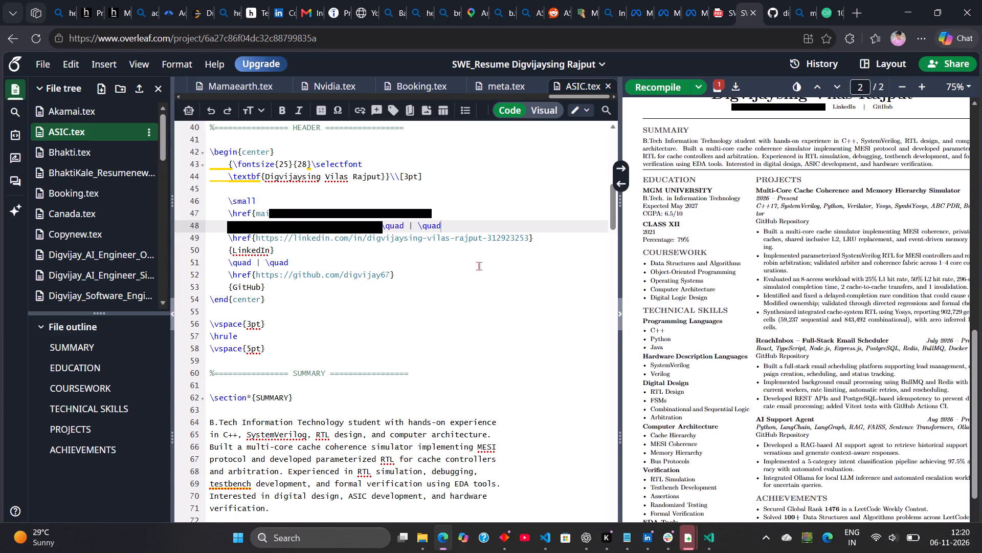
Compare how the education, coursework and technical skills column lines up with the projects and achievements column down to the page bottom.
scroll(479, 266, "down", 1)
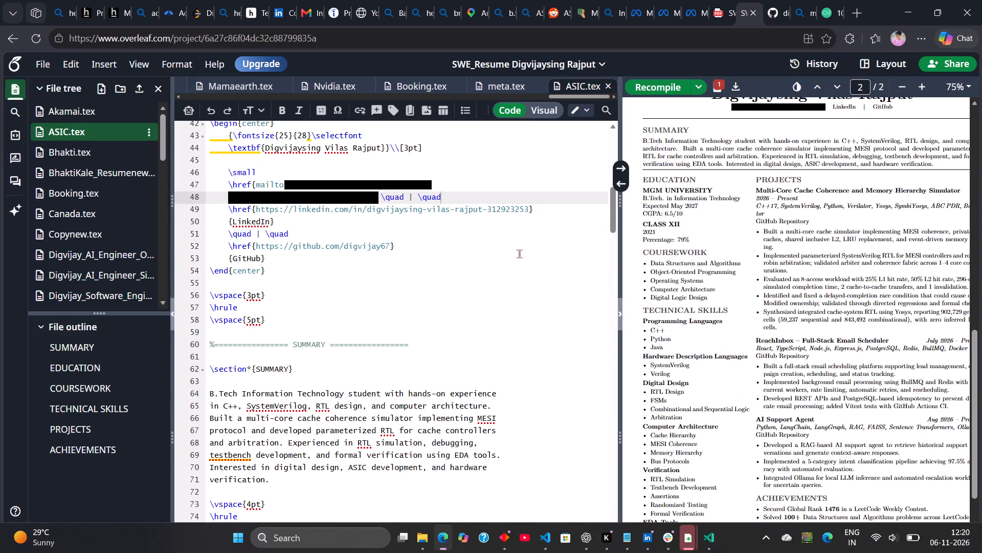
scroll(654, 246, "up", 1)
scroll(703, 197, "down", 1)
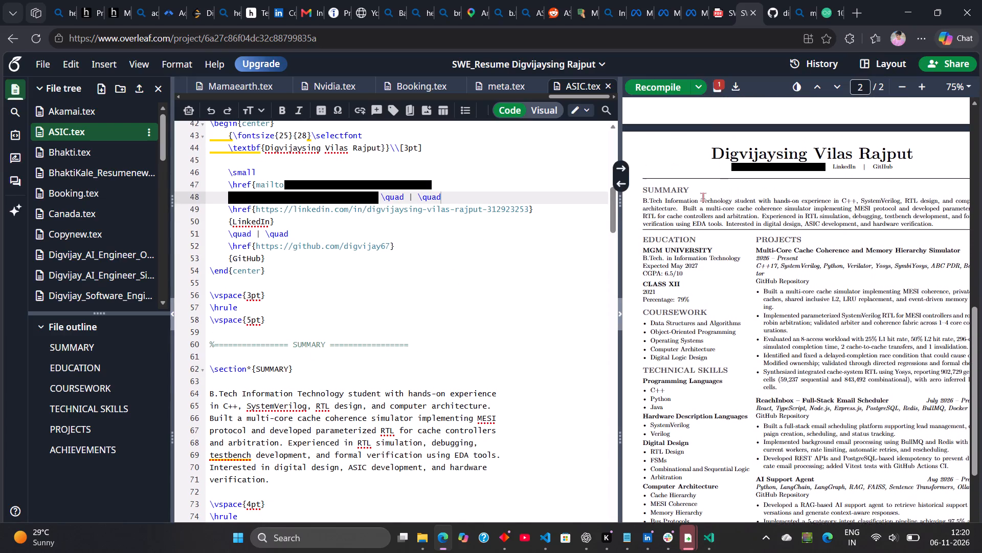
scroll(703, 197, "down", 2)
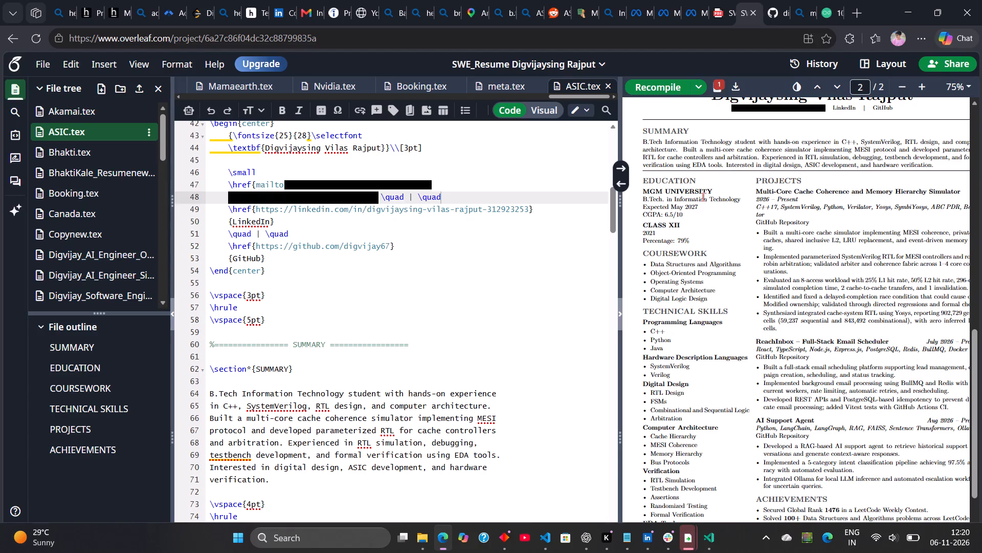
scroll(703, 197, "down", 1)
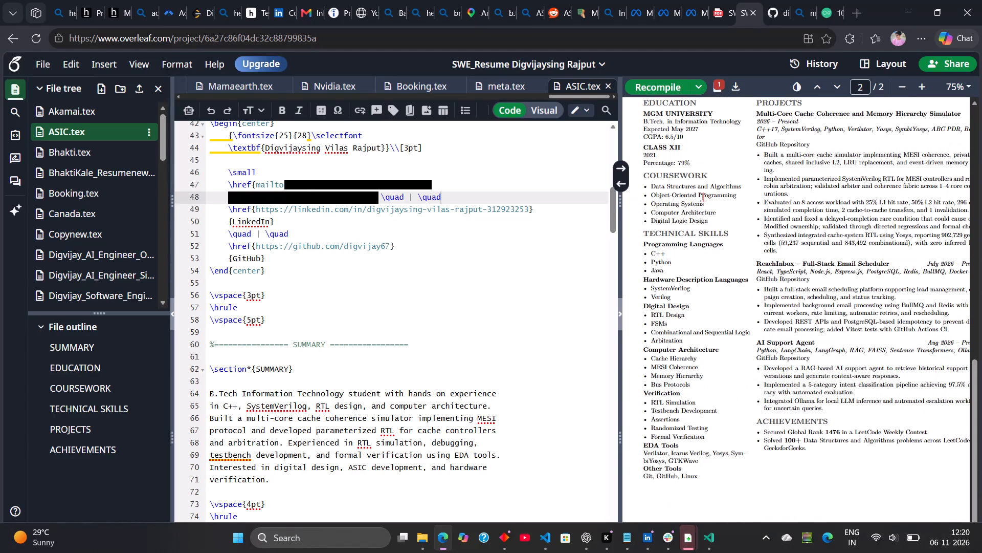
scroll(703, 197, "down", 2)
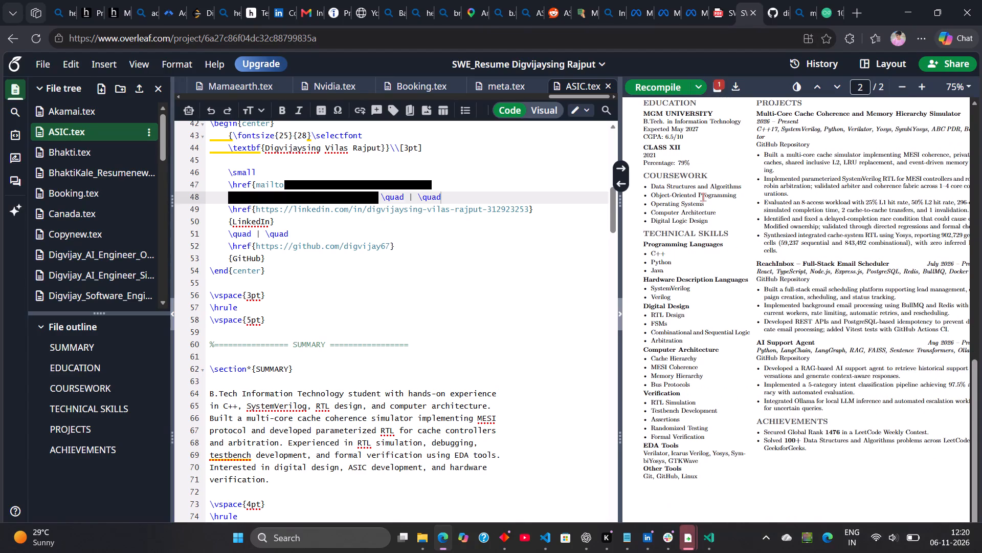
scroll(721, 241, "down", 1)
scroll(721, 241, "up", 3)
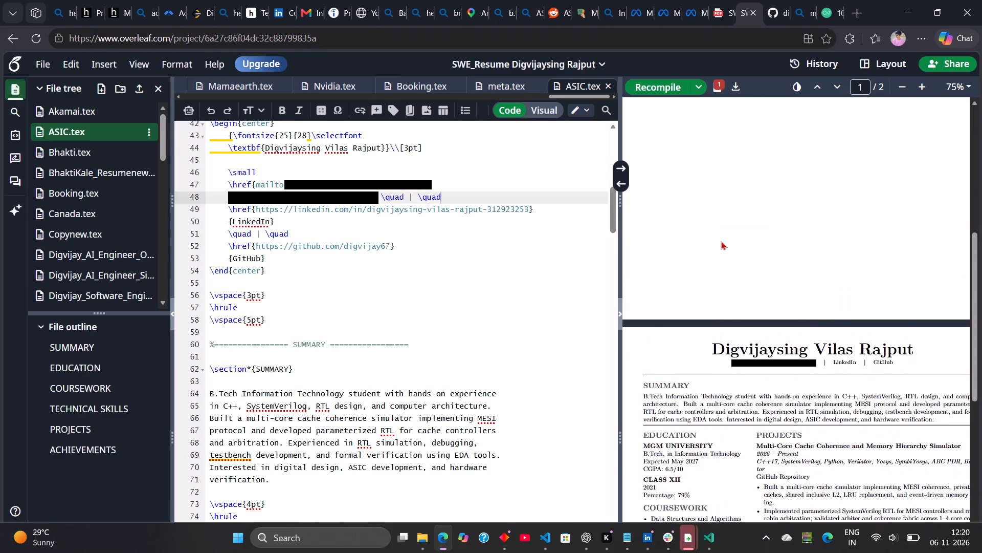
scroll(721, 241, "down", 4)
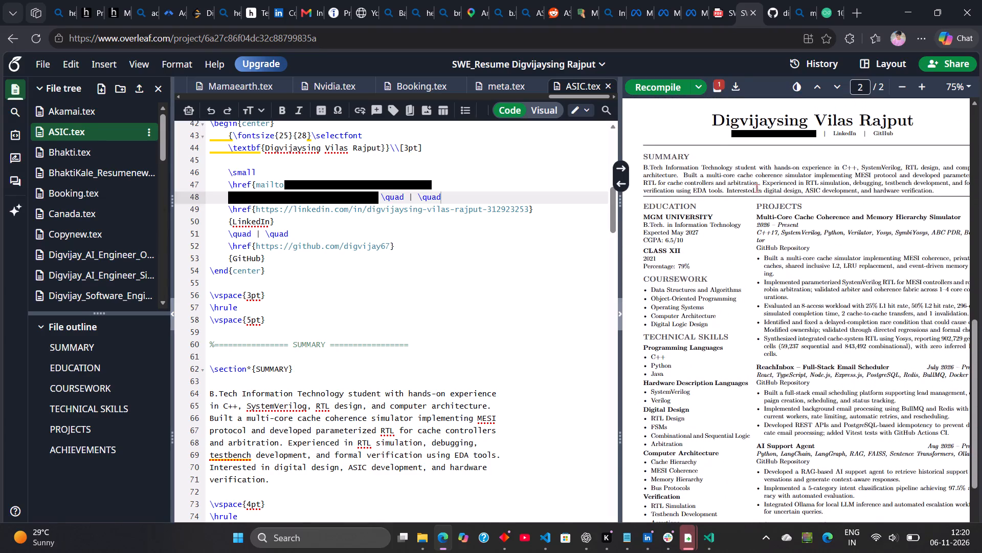
scroll(756, 188, "down", 1)
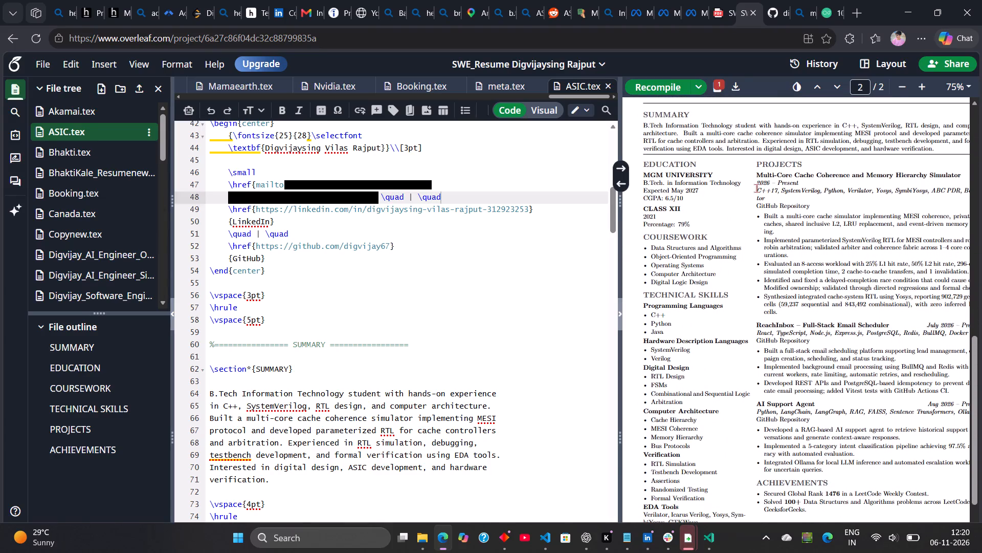
scroll(681, 251, "down", 1)
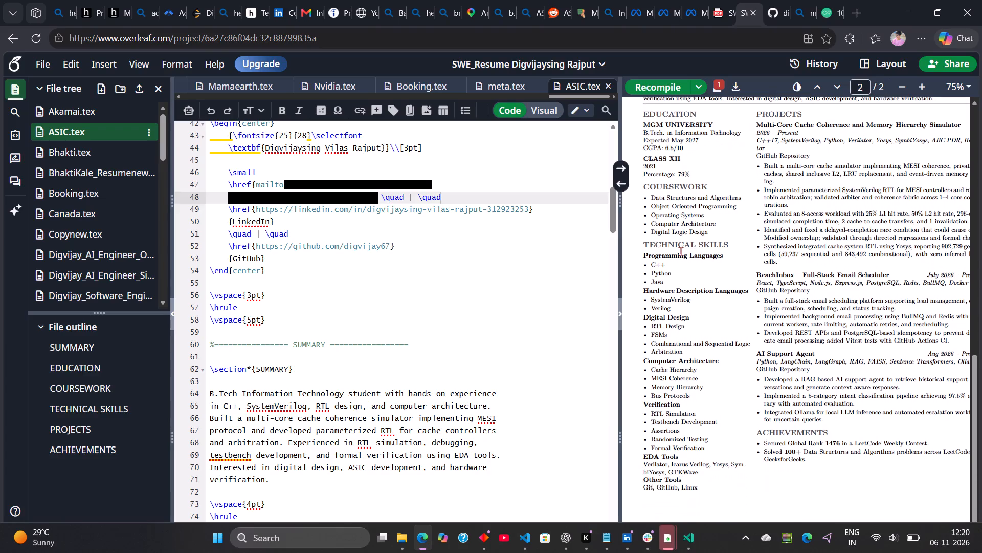
scroll(681, 251, "down", 2)
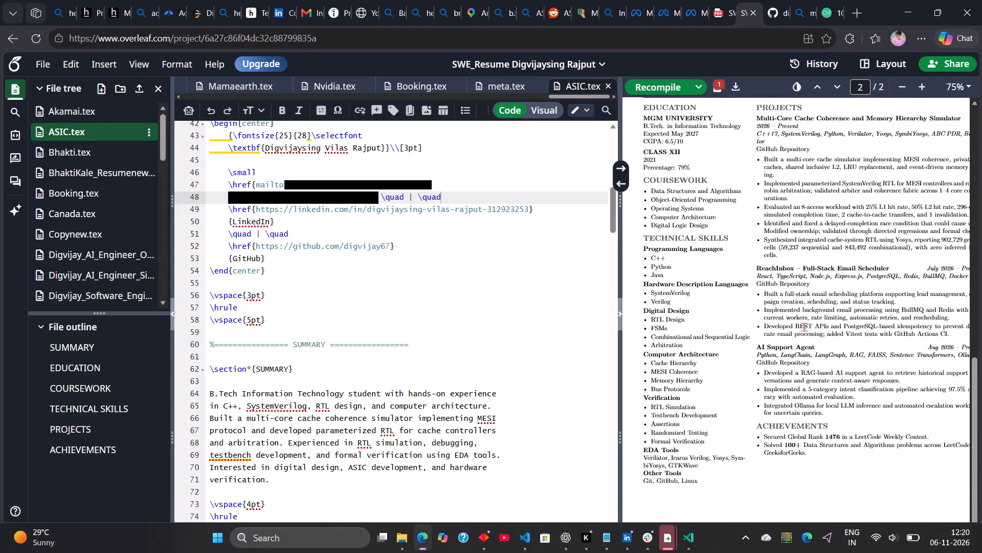
scroll(804, 327, "down", 1)
scroll(823, 389, "down", 1)
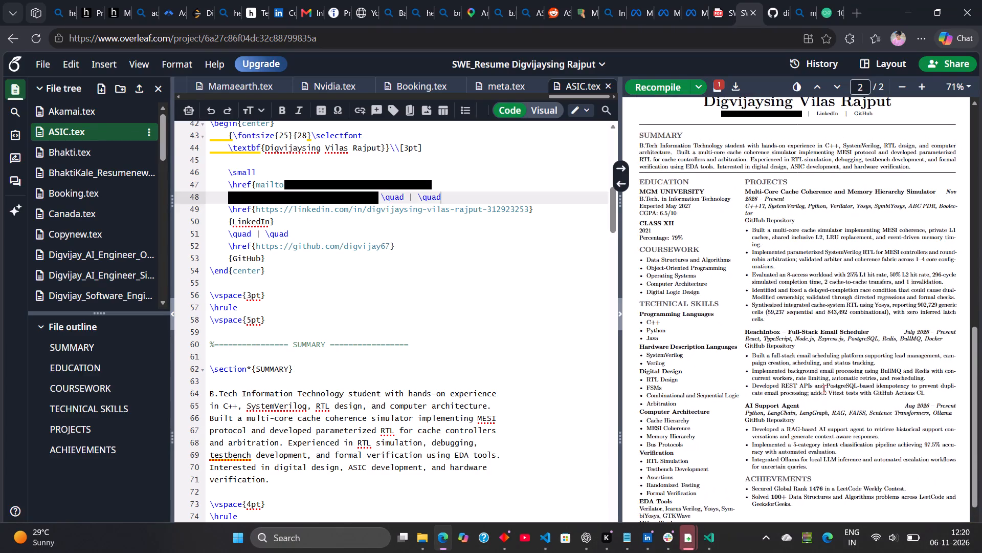
scroll(823, 389, "down", 1)
scroll(823, 389, "left", 1)
scroll(823, 389, "down", 4)
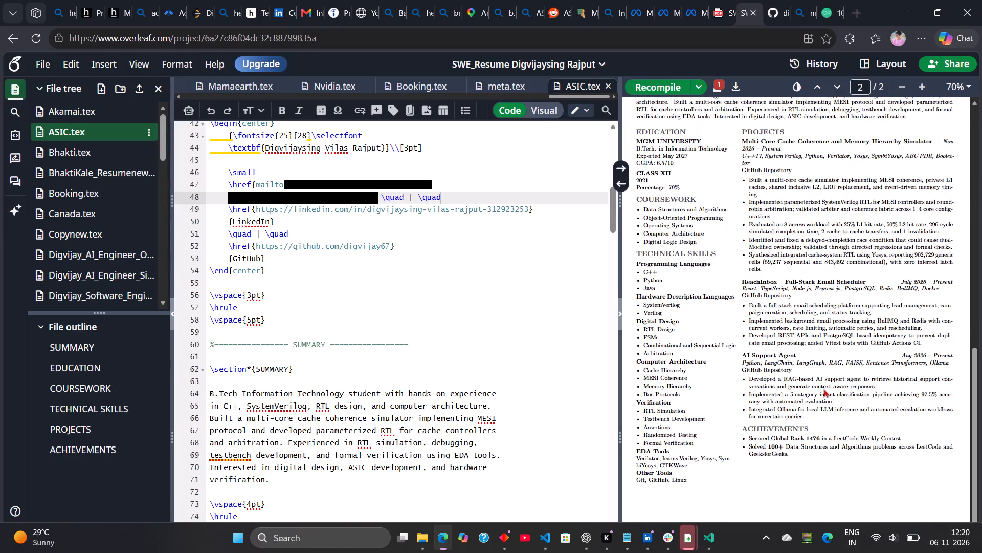
scroll(823, 389, "down", 1)
scroll(771, 280, "up", 2)
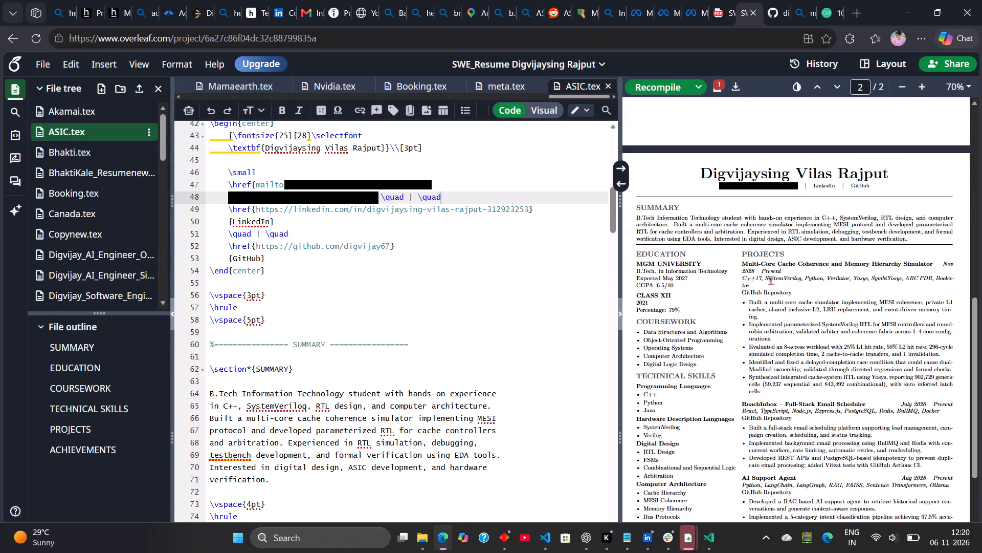
Examine the compiled resume's projects, skills, achievements and summary sections up close, and check the Projects section's source code.
scroll(771, 280, "down", 2)
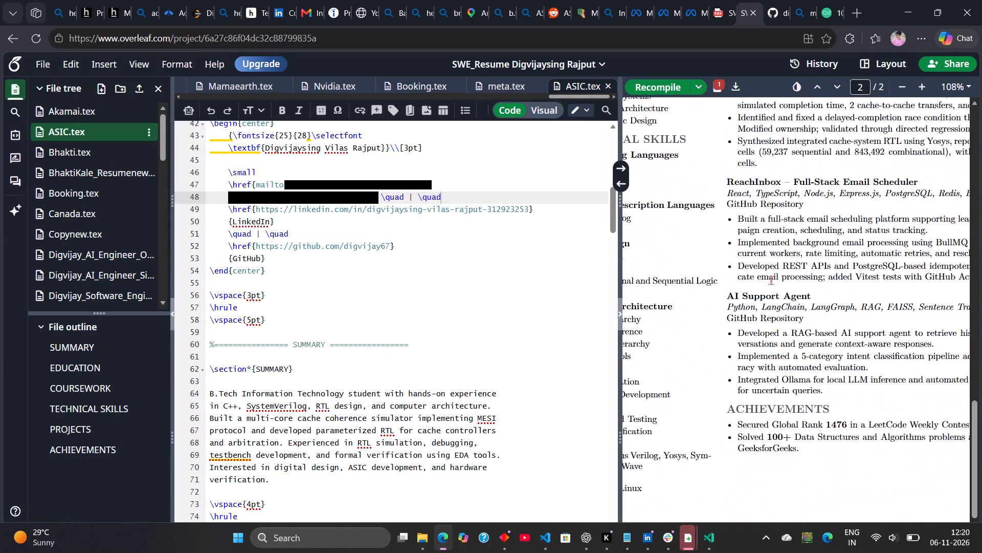
scroll(771, 280, "down", 3)
scroll(771, 280, "right", 1)
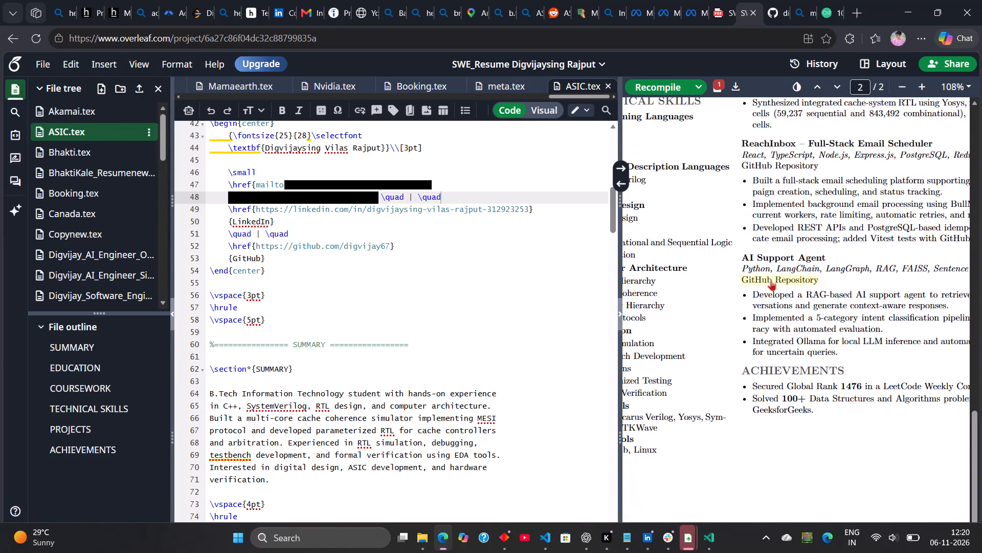
scroll(835, 307, "left", 2)
scroll(835, 307, "right", 2)
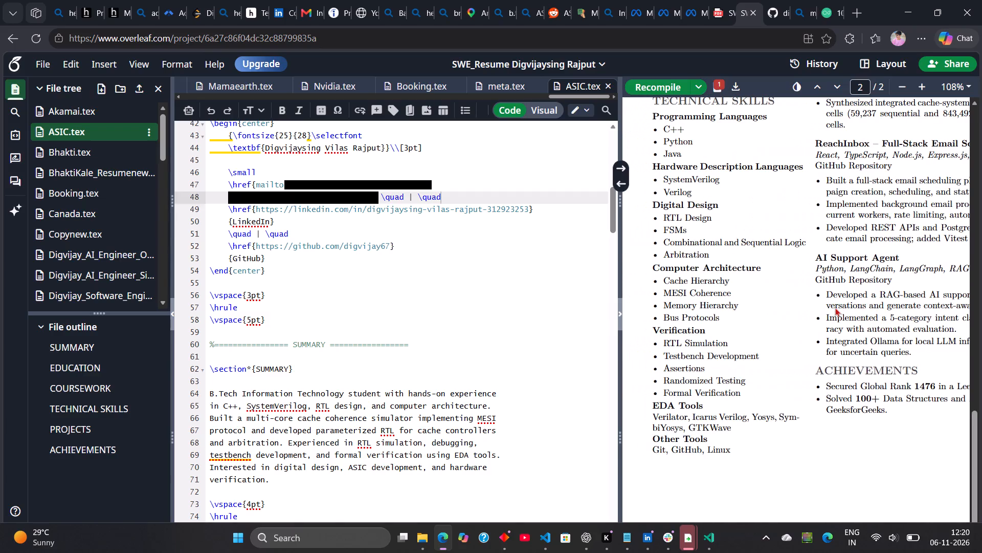
scroll(707, 284, "up", 4)
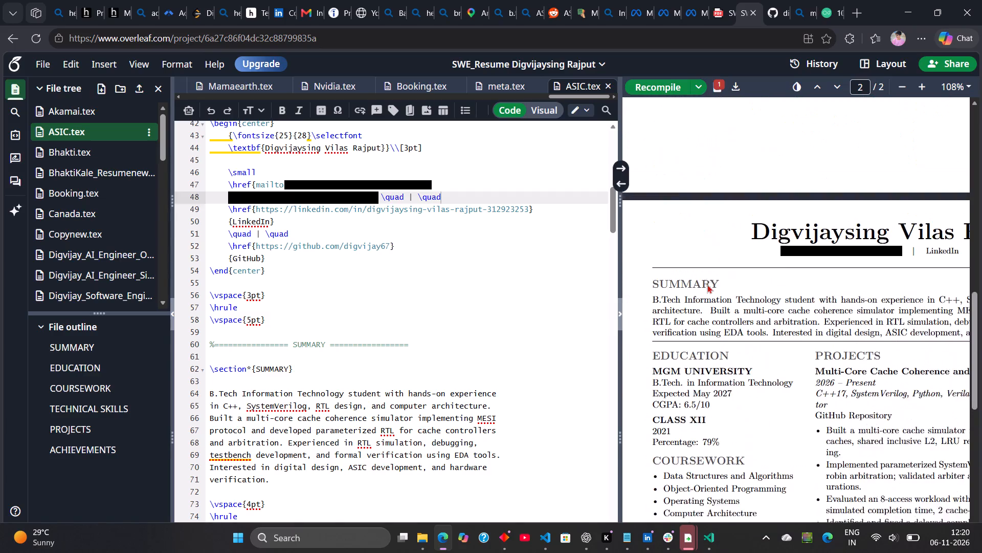
scroll(707, 284, "up", 2)
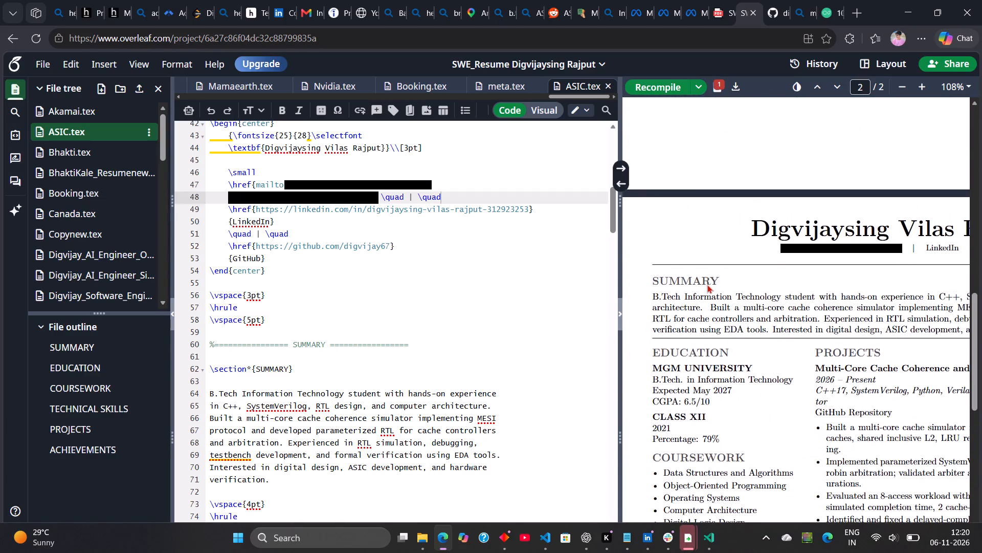
scroll(707, 284, "up", 1)
scroll(707, 284, "down", 3)
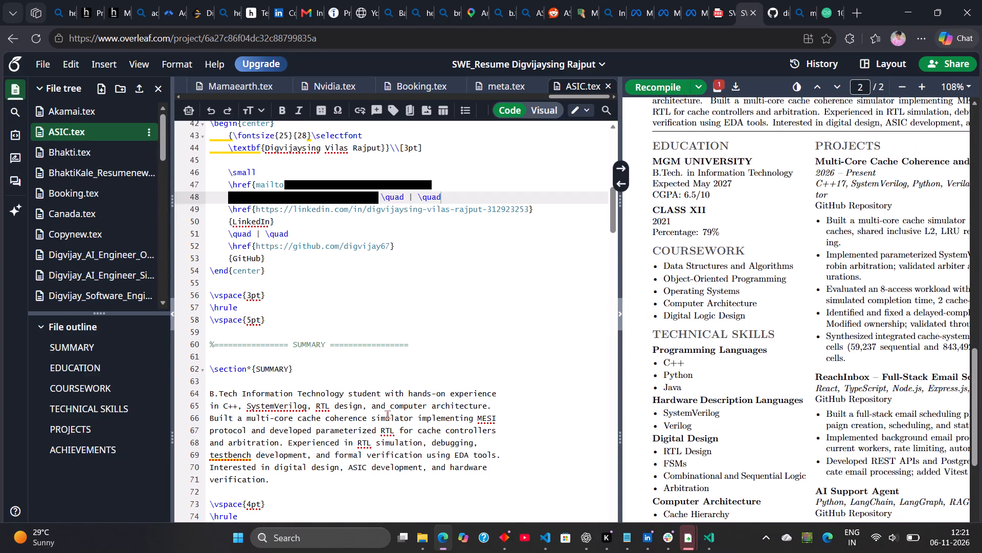
scroll(387, 414, "down", 12)
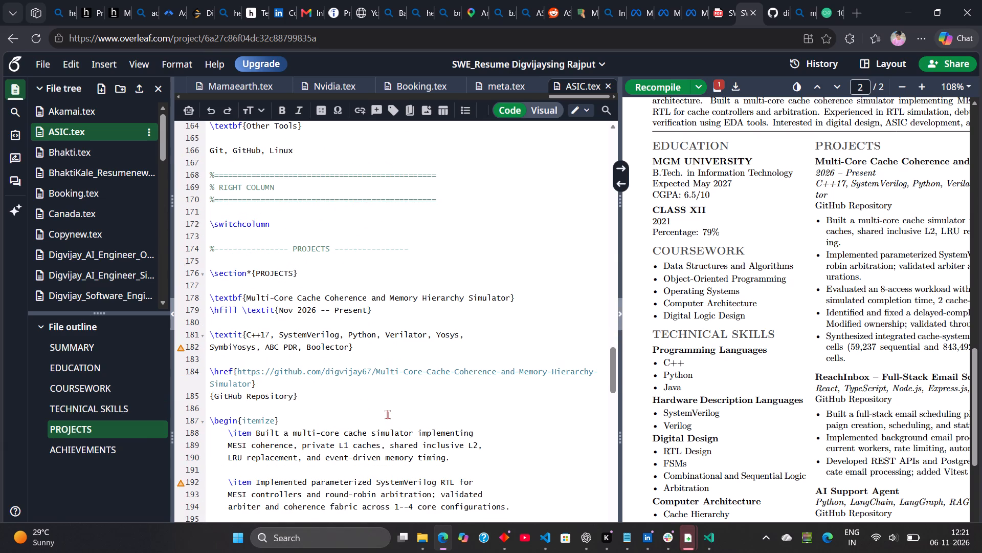
Switch to LinkedIn and view the sample two-column resume in the open post.
key("alt+Tab")
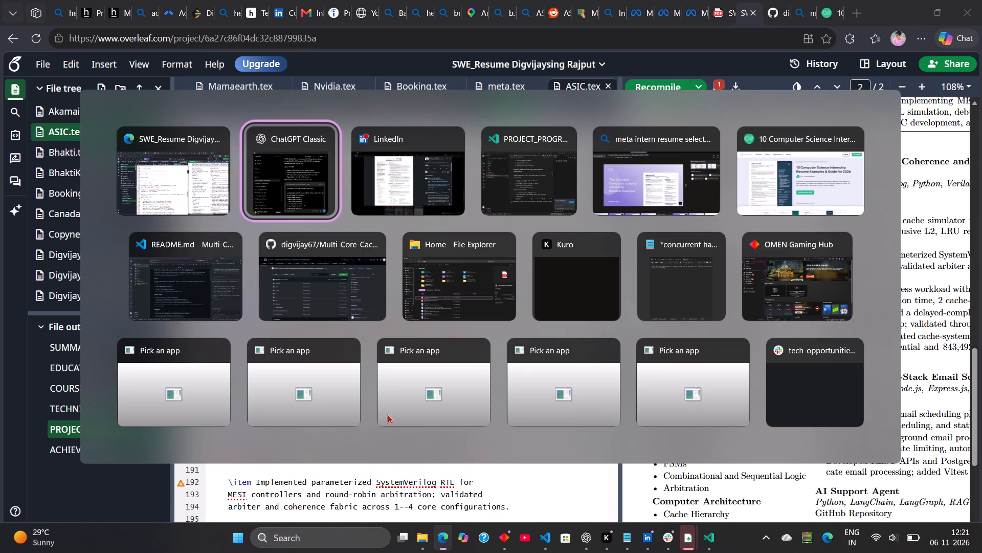
key("alt+Right")
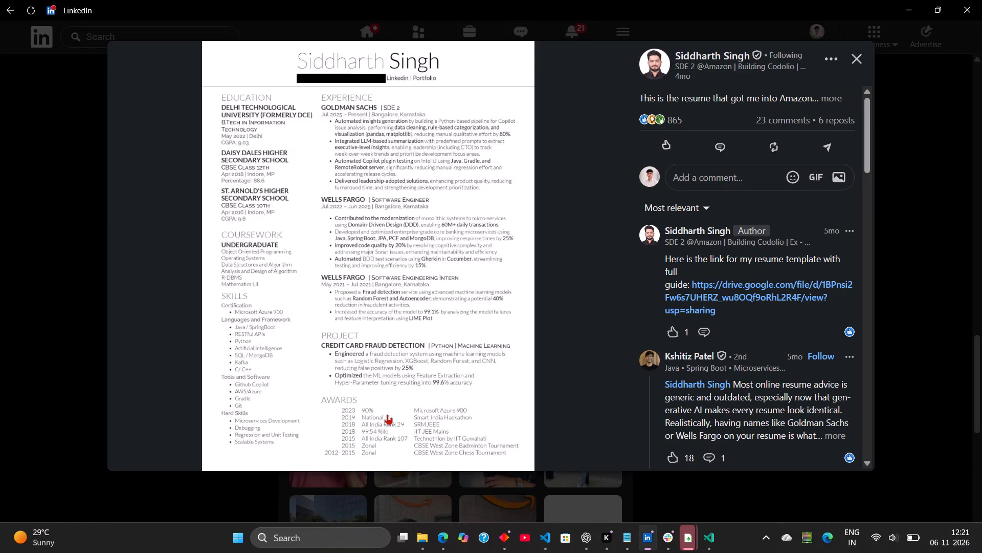
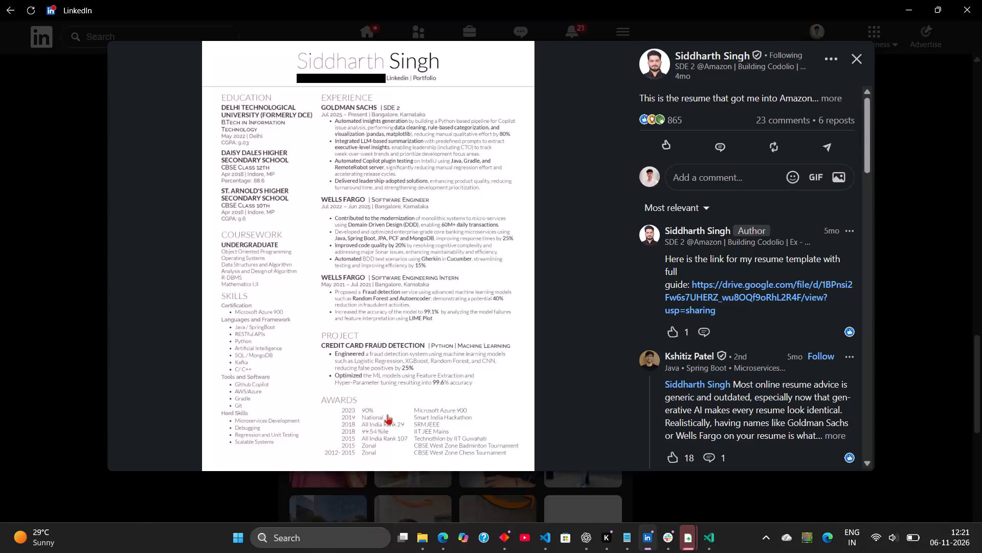
Return to Overleaf and look through ASIC.tex's source for the projects, technical skills, coursework and education sections.
key("alt+Tab")
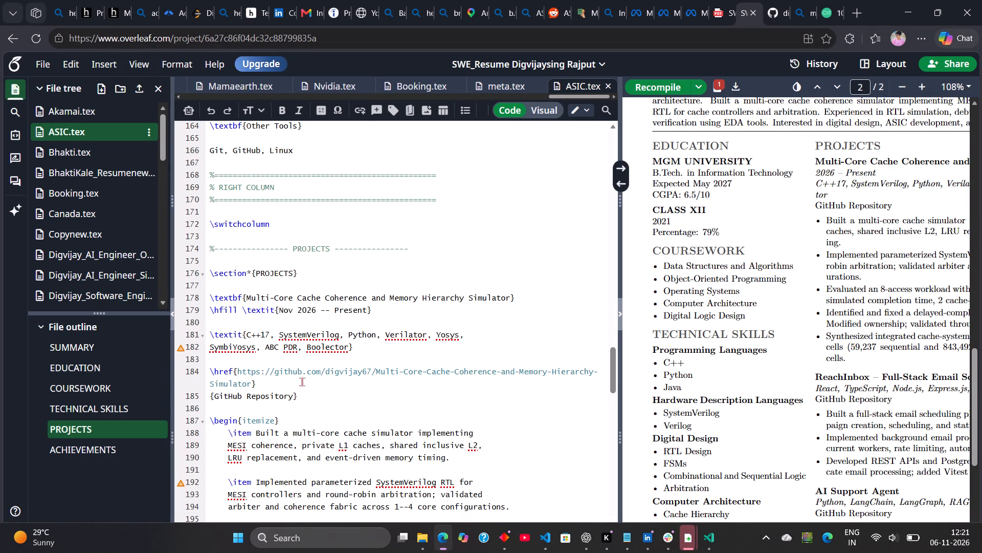
scroll(301, 381, "down", 5)
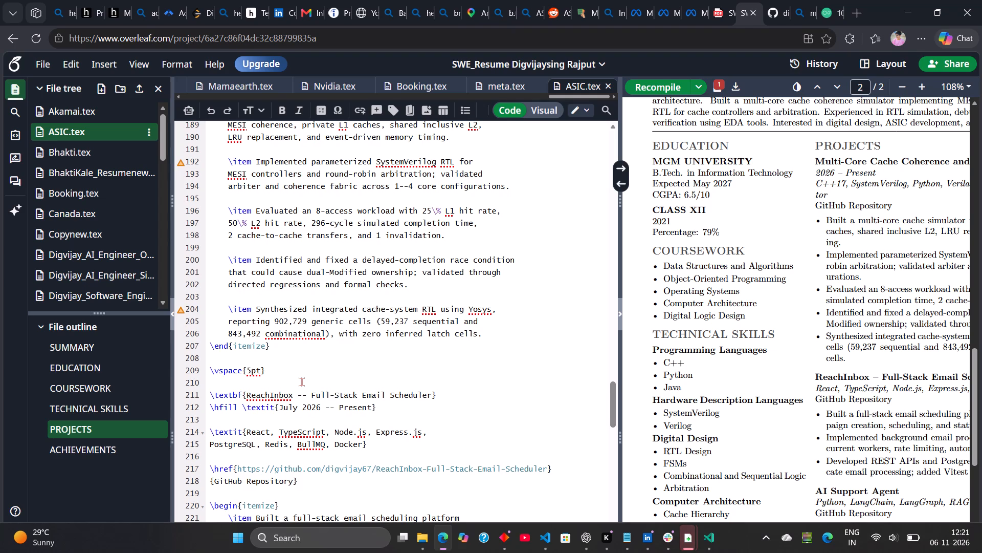
scroll(301, 381, "down", 5)
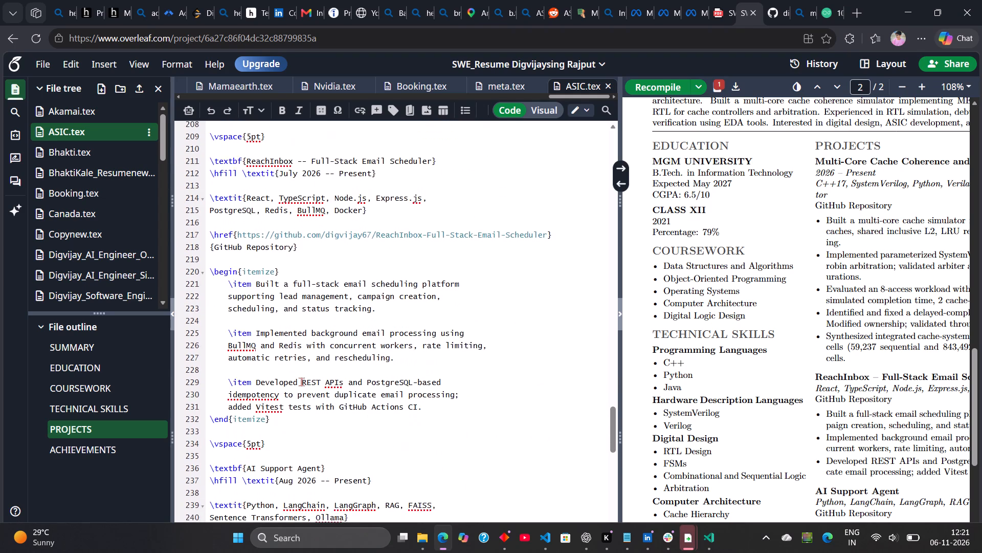
scroll(301, 381, "up", 2)
scroll(301, 381, "down", 3)
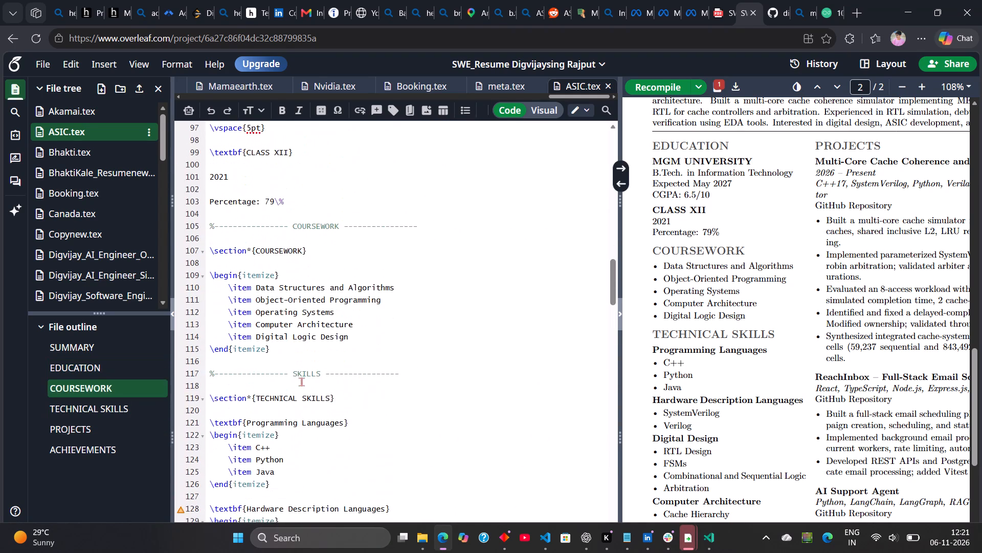
scroll(301, 381, "down", 5)
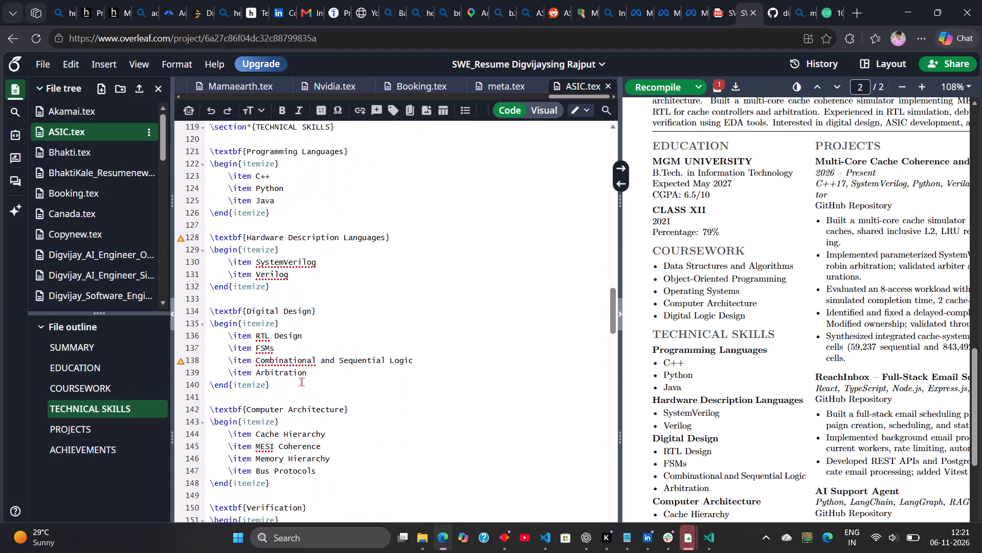
scroll(301, 381, "up", 2)
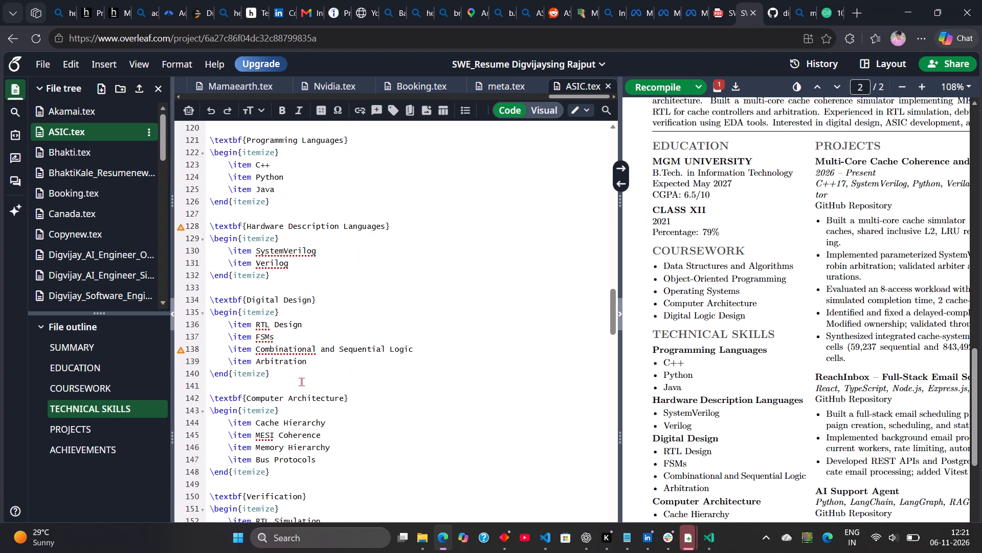
scroll(301, 381, "up", 2)
Add the line \section *{UnderGradute} directly below the COURSEWORK section heading in ASIC.tex.
scroll(301, 381, "down", 1)
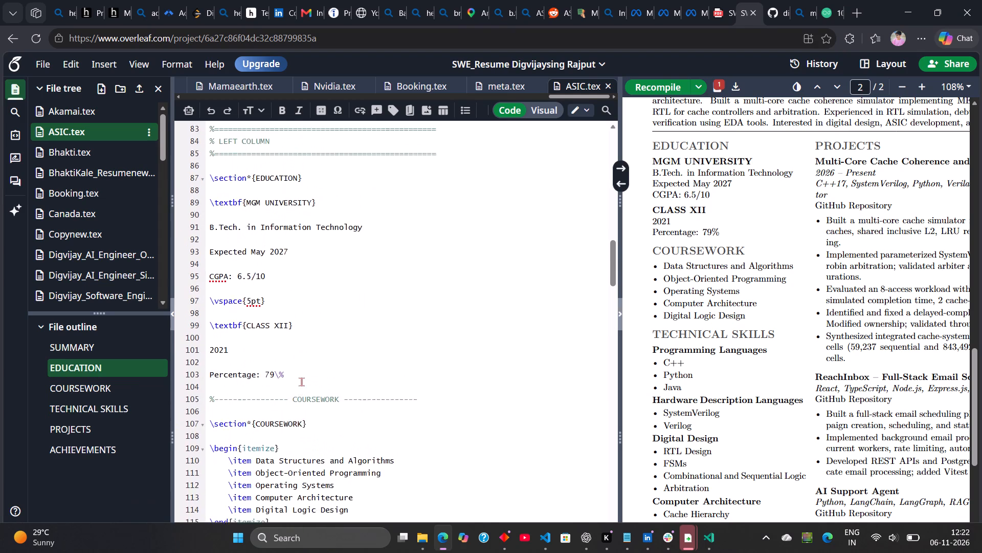
scroll(301, 381, "down", 1)
left_click(307, 376)
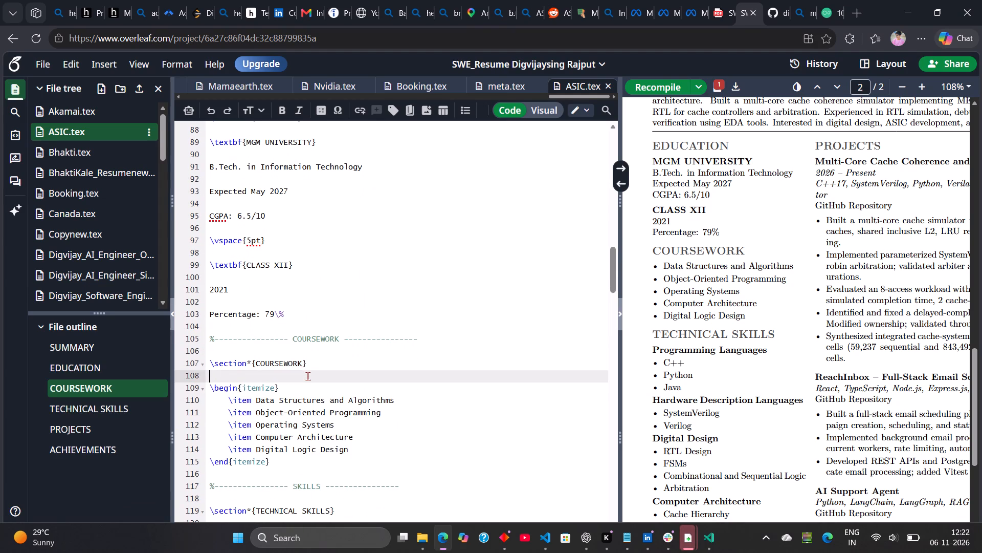
key("backslash")
type("section")
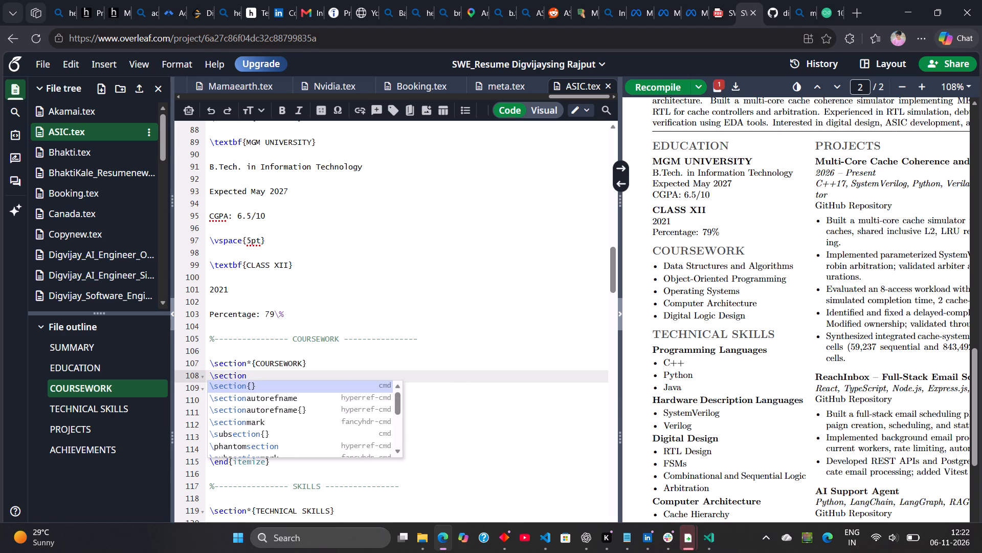
key("space")
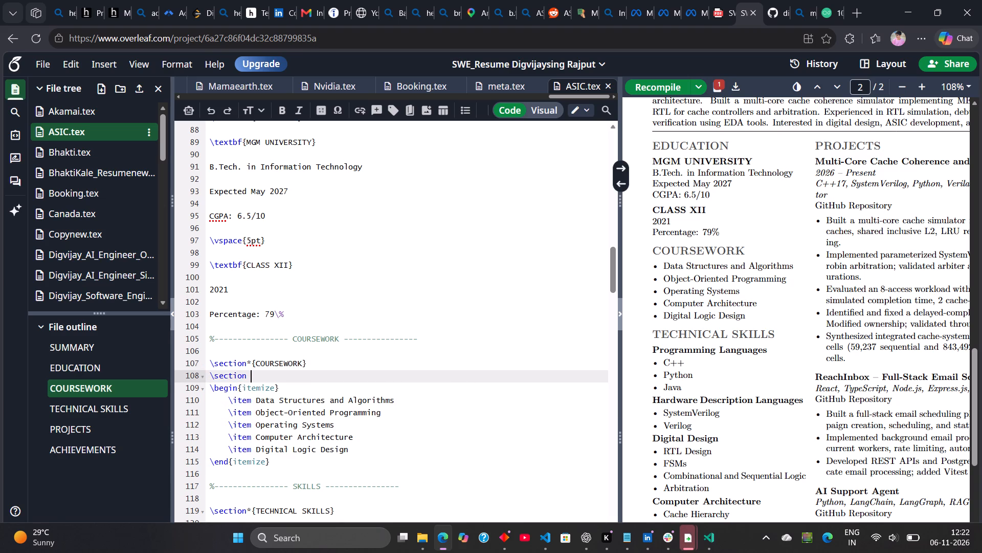
key("shift+asterisk")
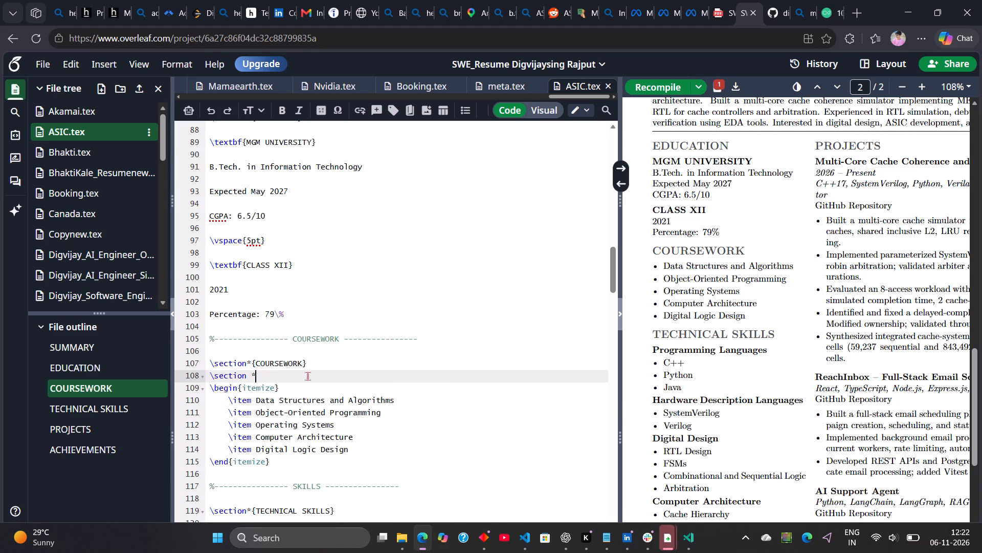
key("shift+braceleft")
type("Under")
type("Gradute")
Glance at the LinkedIn sample resume and change the new coursework subheading's text to UNDERGRADUTE in capitals.
key("alt+Tab")
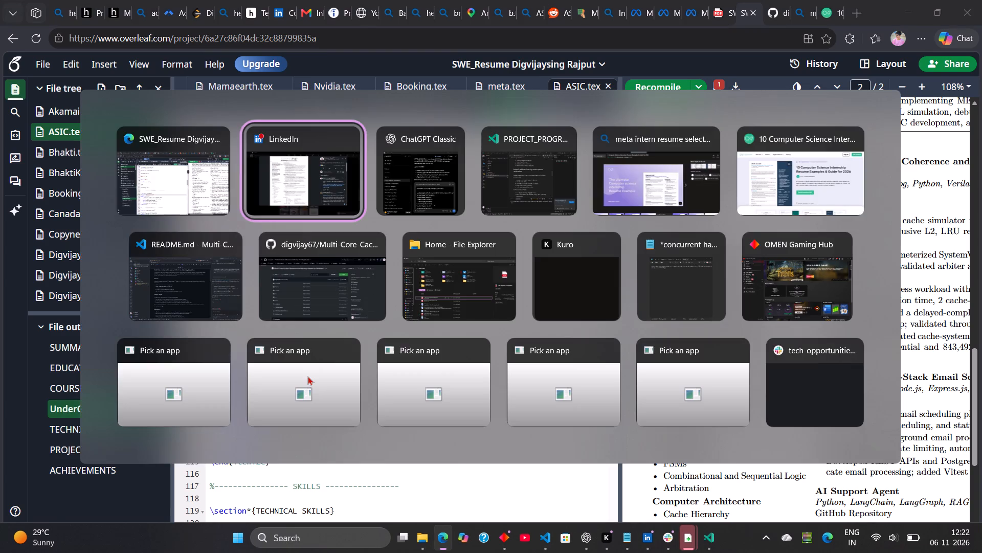
key("alt+Tab")
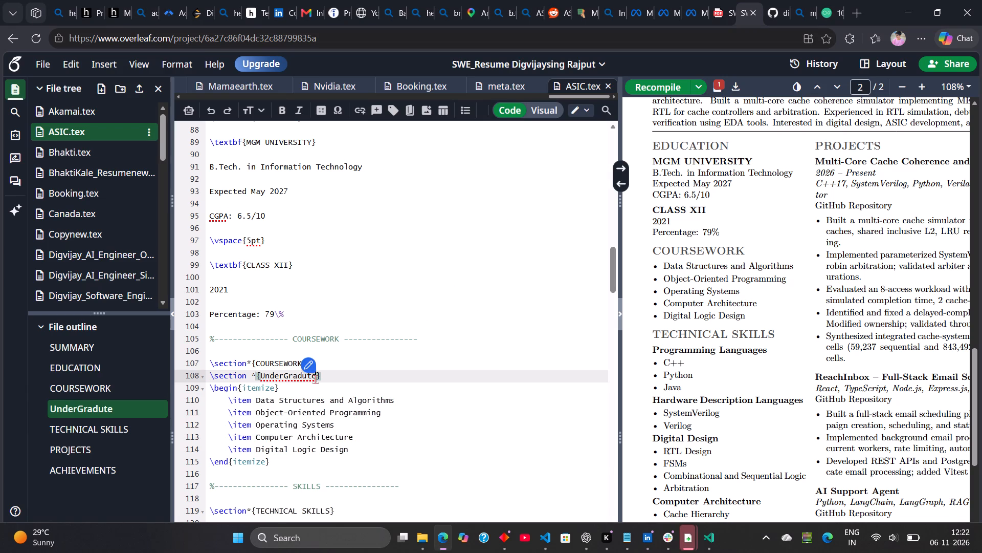
left_click_drag(315, 379, 261, 372)
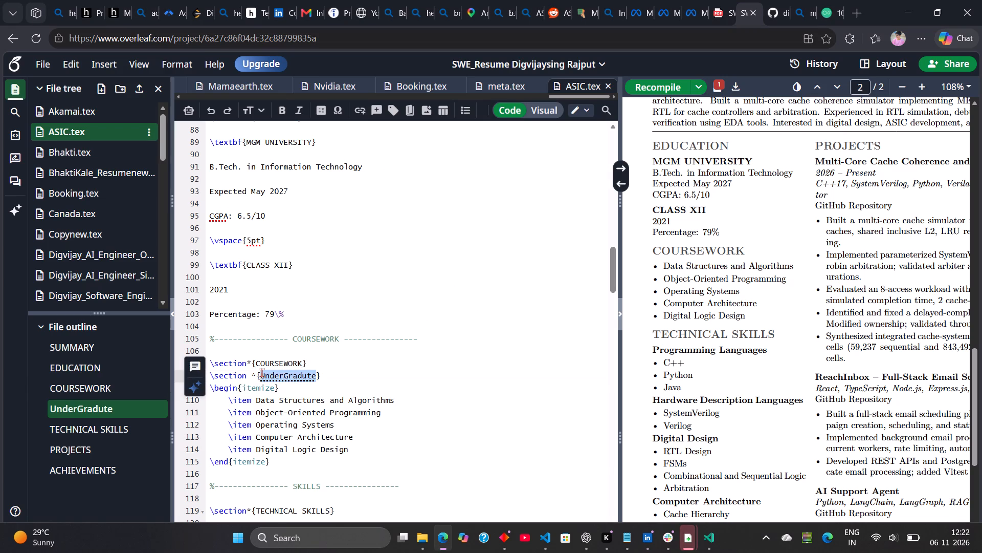
key("BackSpace")
type("un")
key("BackSpace")
key("BackSpace")
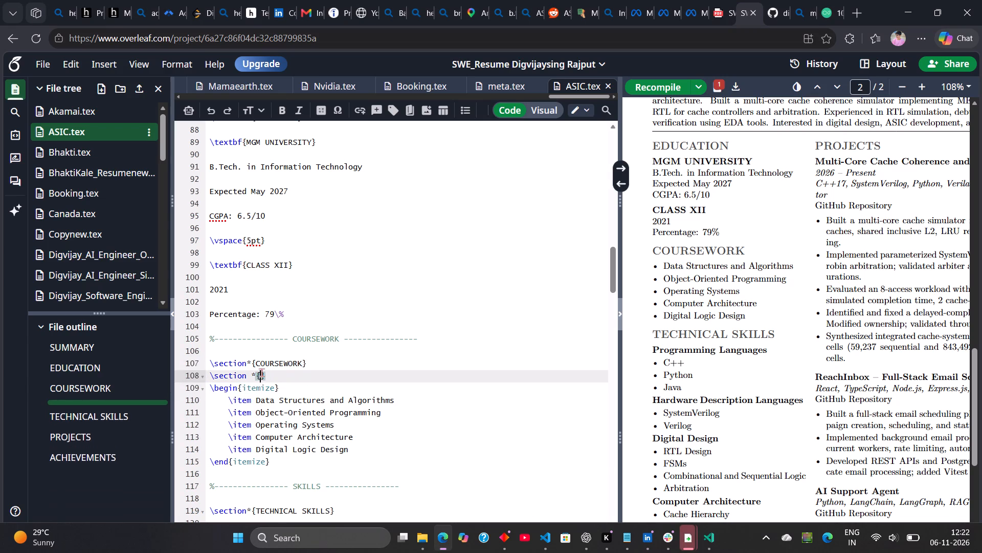
type("UNDER")
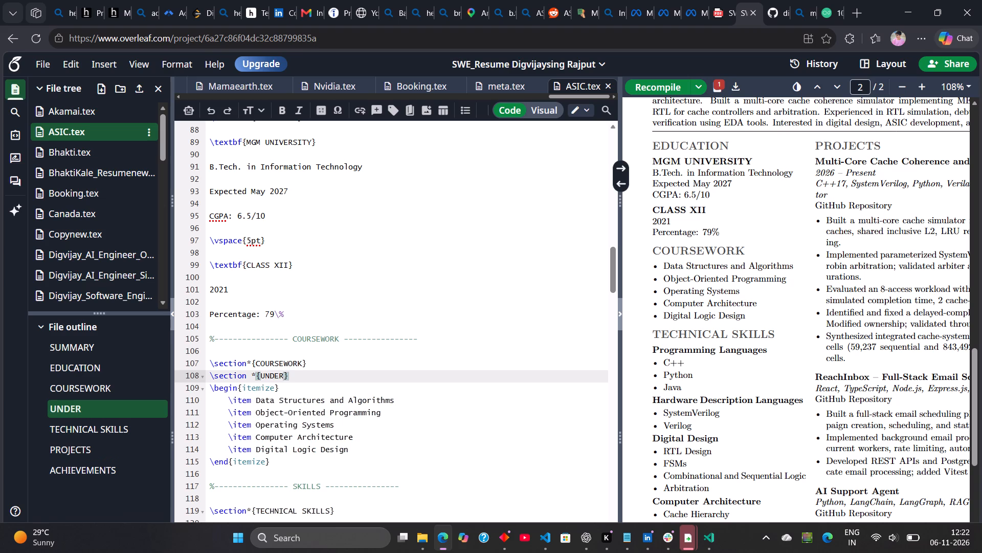
type("GRA")
key("d")
type("UTE")
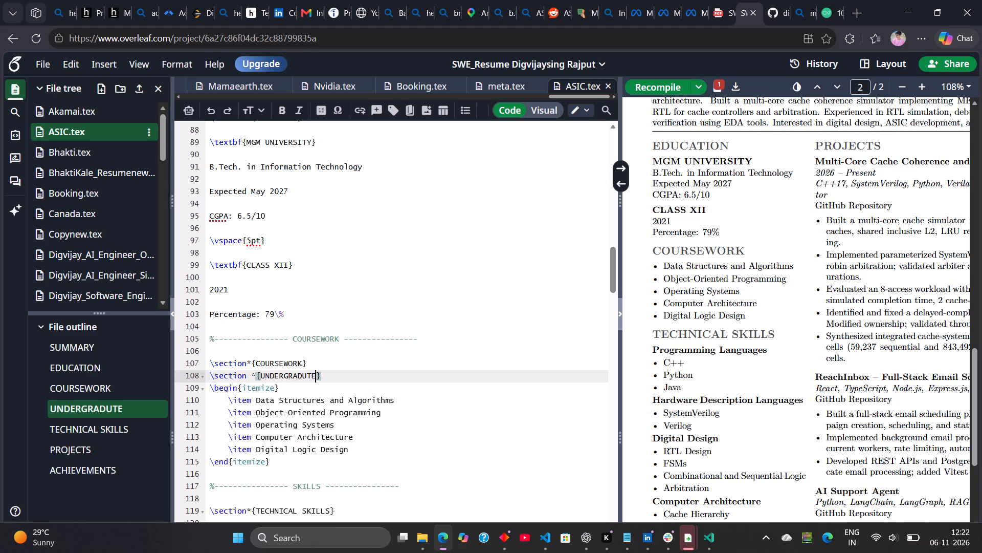
Recompile the resume and compare its new coursework subheading with the one in the LinkedIn sample.
left_click(649, 93)
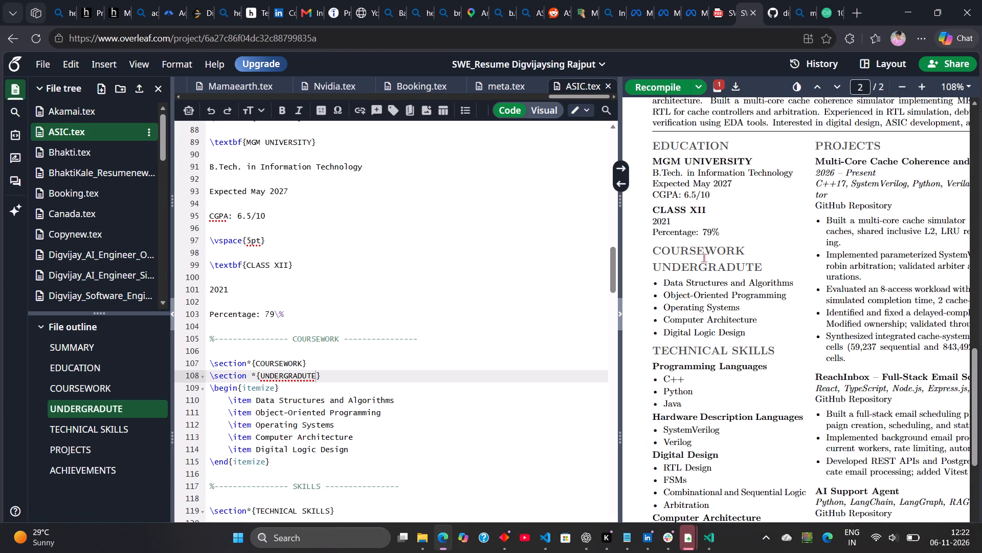
key("alt+Tab")
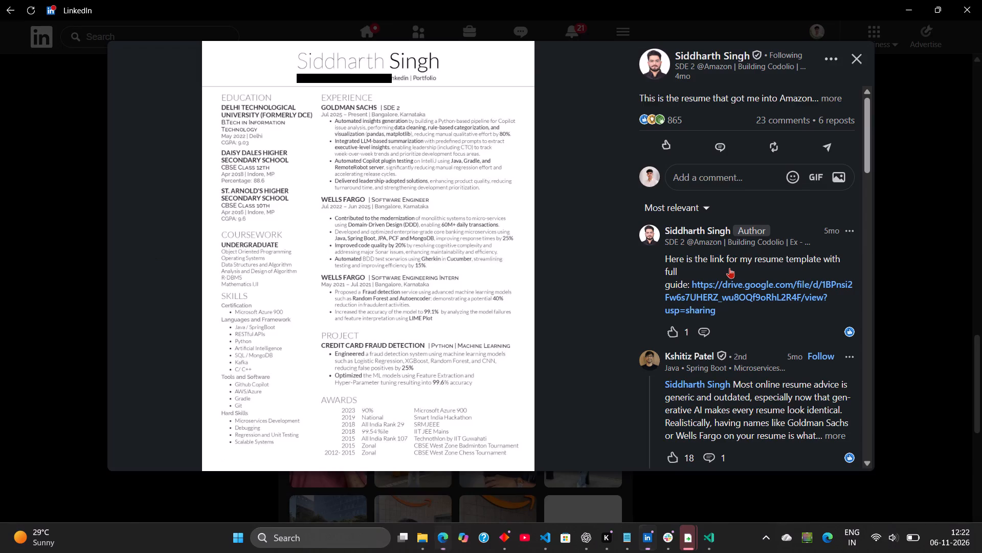
key("alt+Tab")
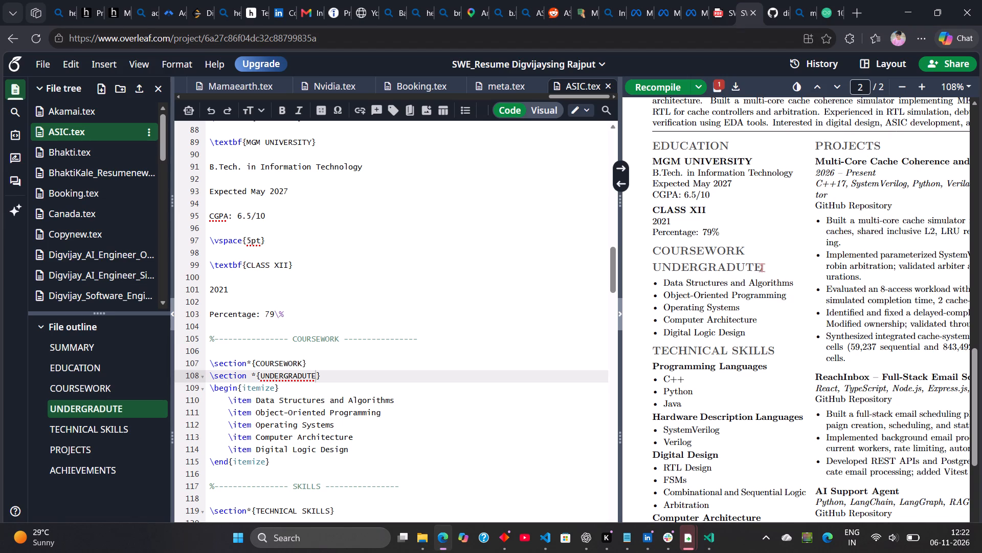
left_click_drag(762, 267, 657, 268)
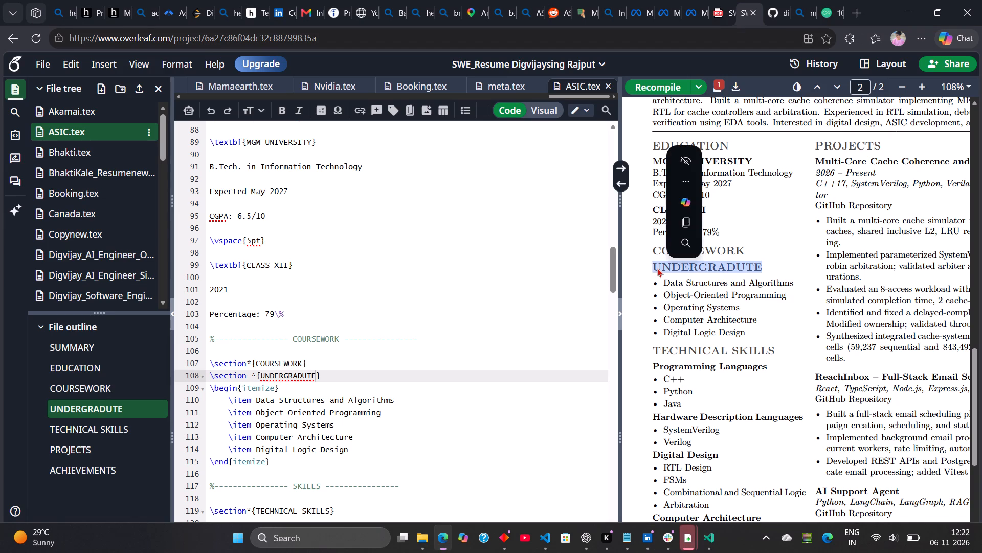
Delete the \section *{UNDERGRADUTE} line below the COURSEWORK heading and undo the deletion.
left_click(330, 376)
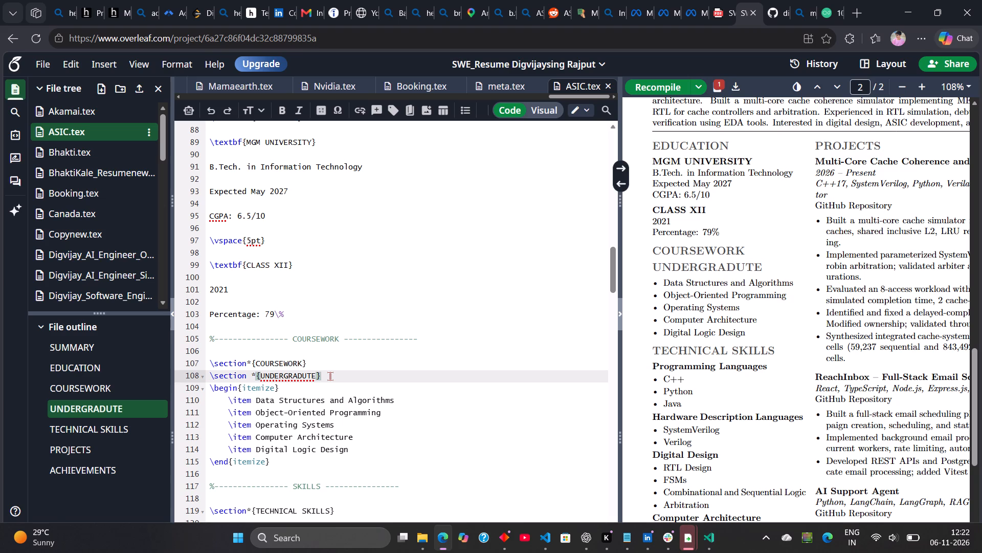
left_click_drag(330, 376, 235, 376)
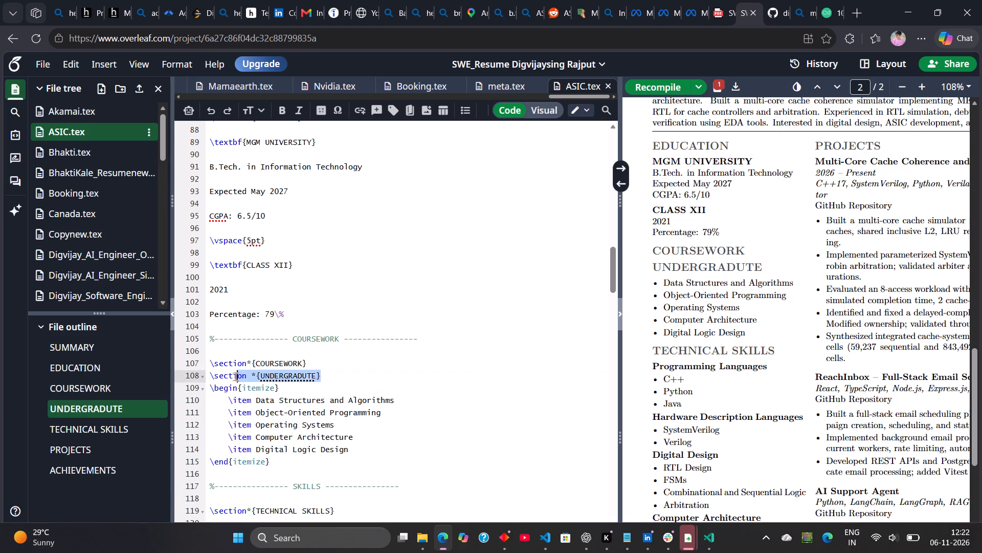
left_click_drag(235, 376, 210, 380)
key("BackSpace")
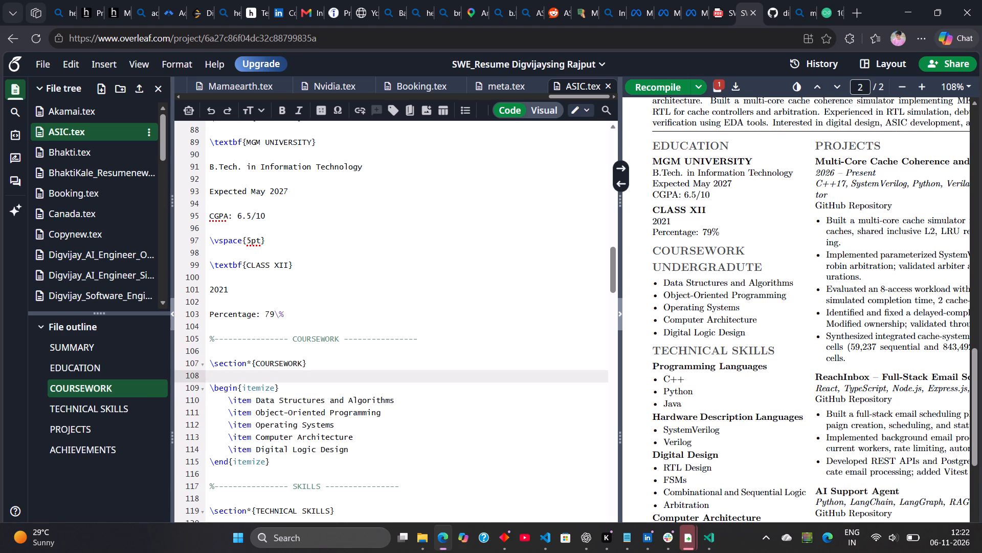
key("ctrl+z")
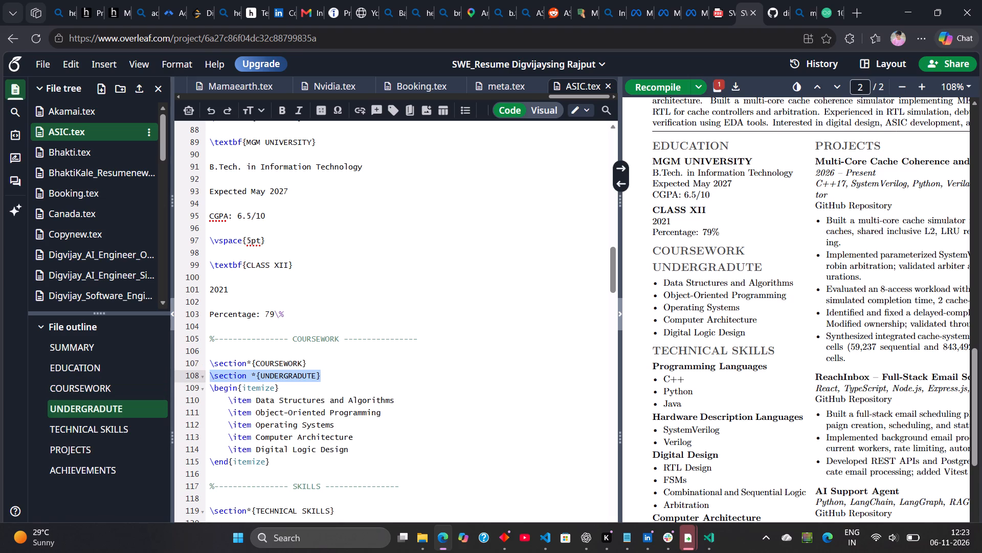
Replace the UNDERGRADUTE line's \section command with \text, keeping the asterisk and braces, and recompile the resume.
left_click(210, 380)
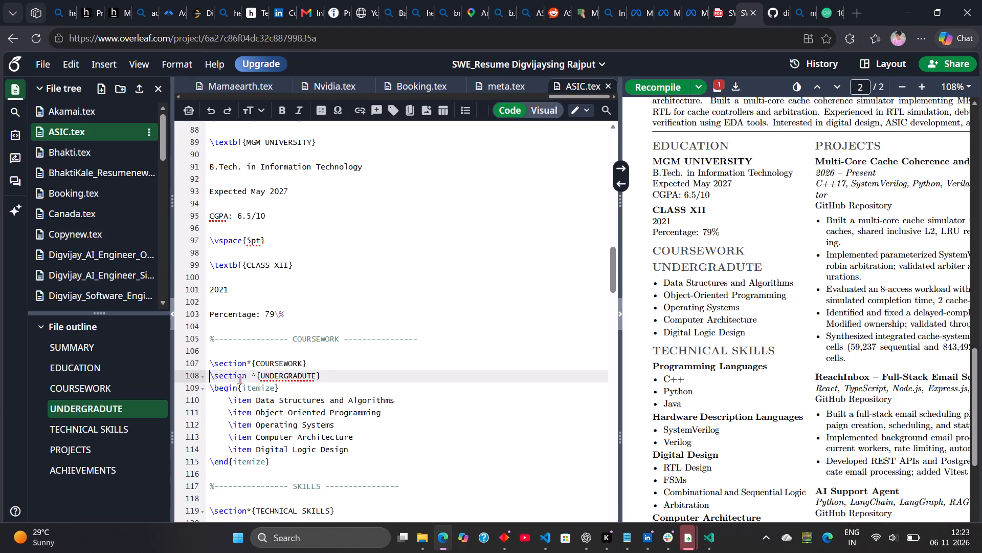
left_click(247, 379)
key("BackSpace")
key("BackSpace")
key("BackSpace")
key("BackSpace")
key("BackSpace")
key("BackSpace")
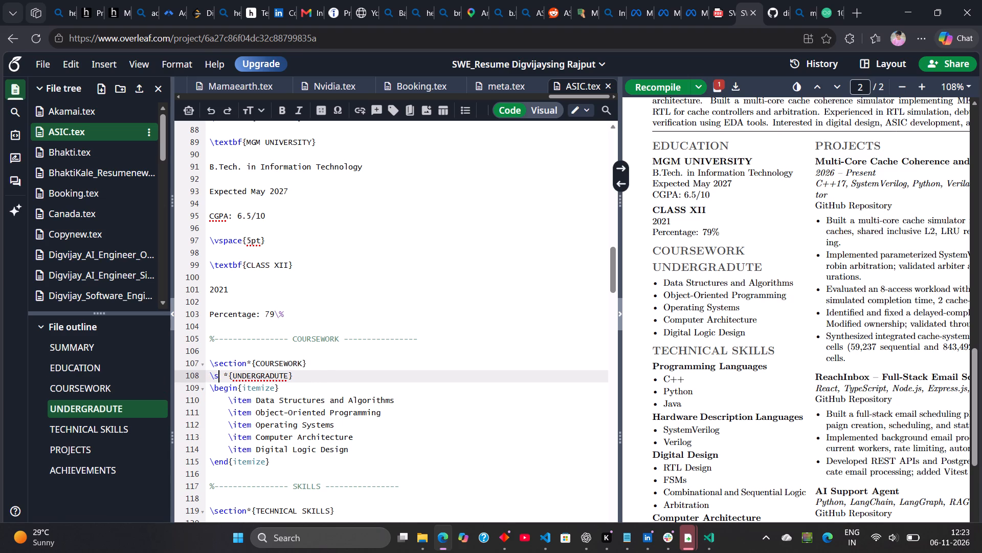
key("BackSpace")
type("text")
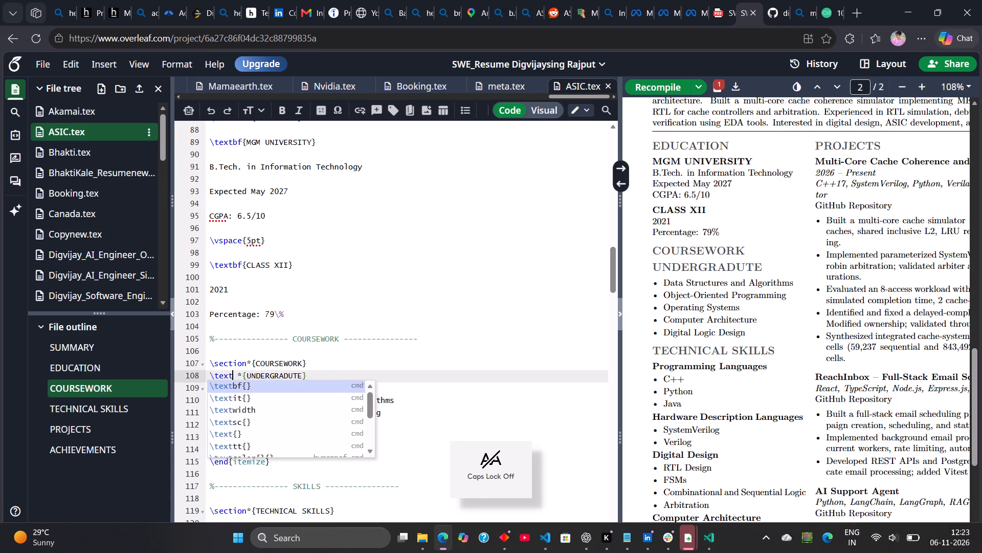
left_click(388, 375)
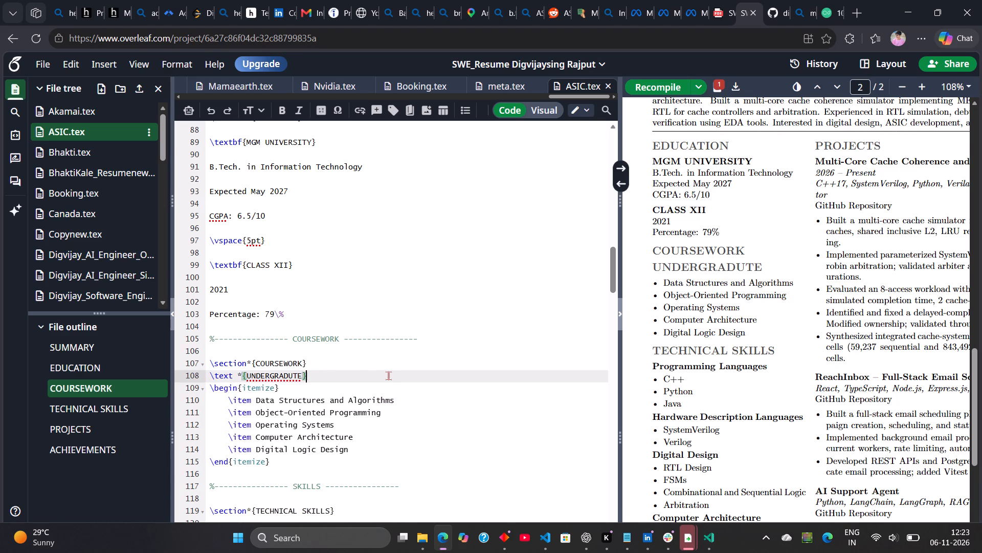
left_click(667, 84)
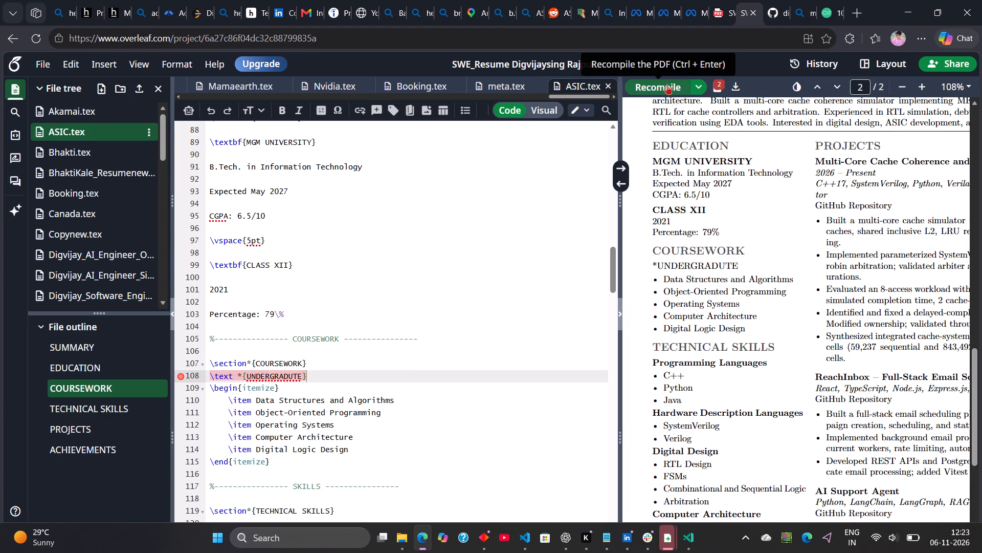
Remove the asterisk between \text and {UNDERGRADUTE} on the line below the COURSEWORK heading, keeping the braces.
left_click(311, 378)
left_click_drag(311, 378, 263, 378)
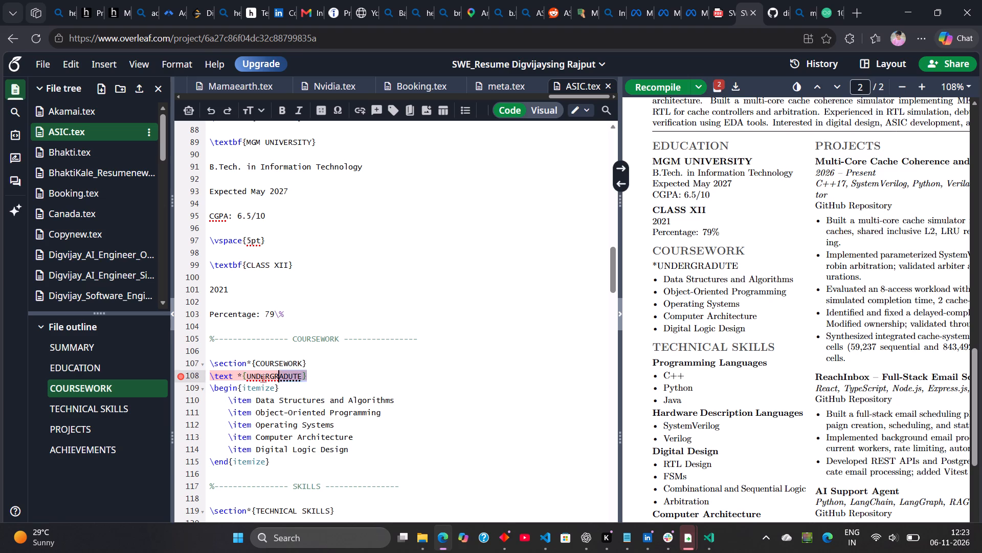
left_click_drag(263, 378, 207, 380)
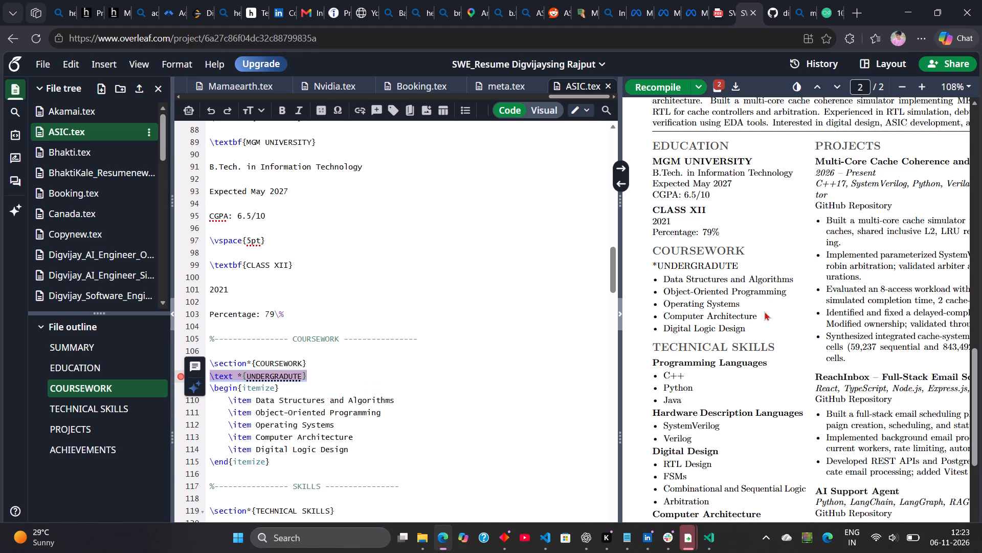
scroll(764, 311, "down", 2)
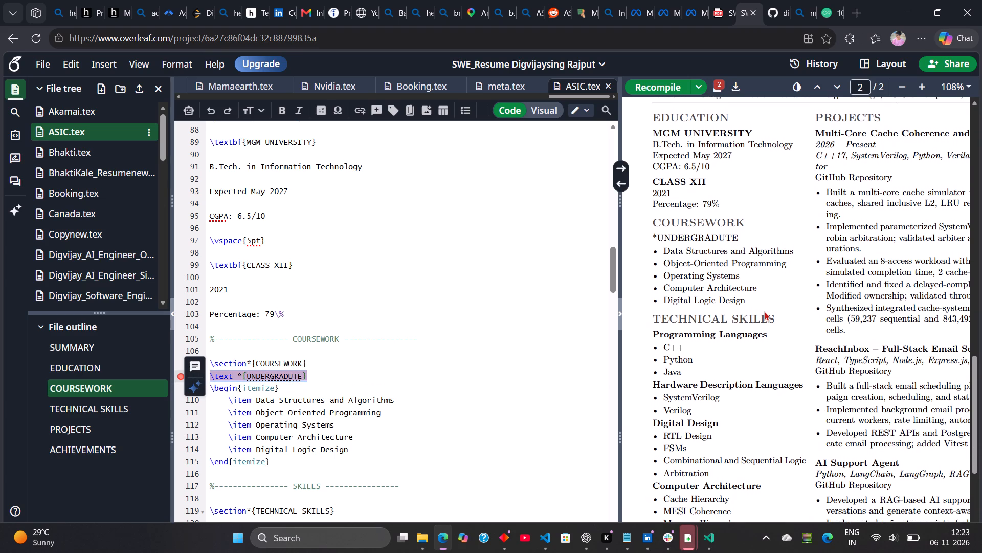
scroll(764, 311, "down", 1)
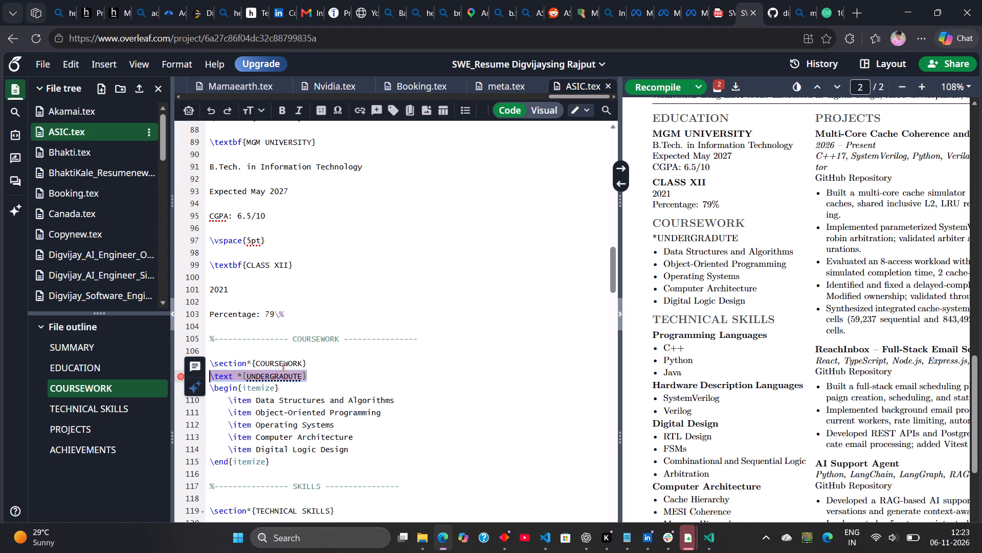
left_click(316, 375)
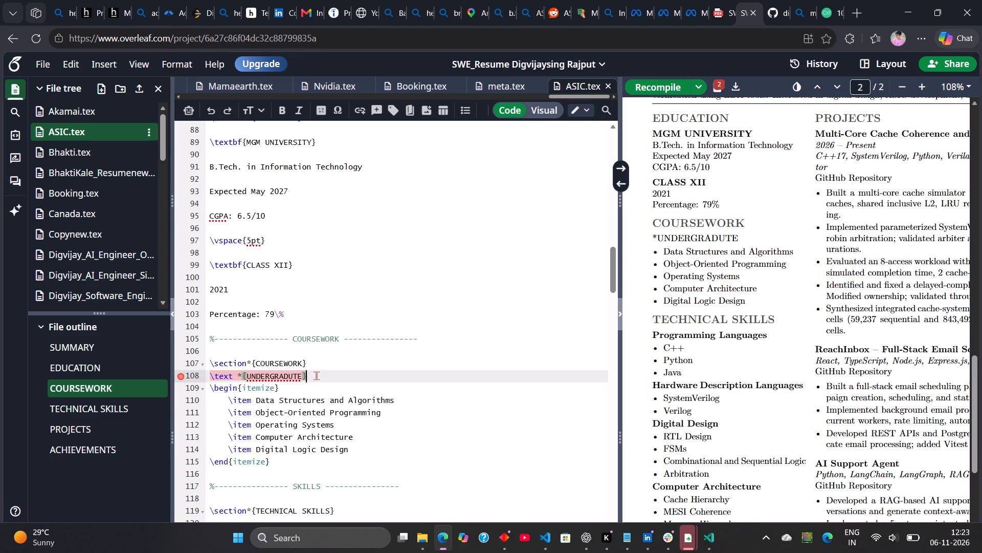
key("Left")
key("Left")
key("Left")
key("Left")
key("Left")
key("Left")
key("Left")
key("Left")
key("Left")
key("Left")
key("Left")
key("Left")
key("Left")
key("Left")
key("Right")
key("BackSpace")
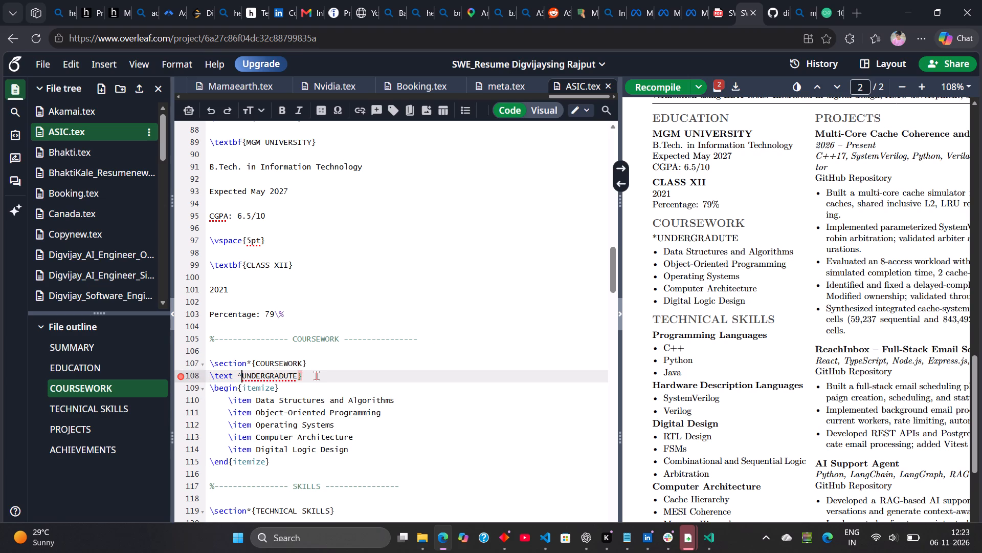
key("BackSpace")
key("shift+braceleft")
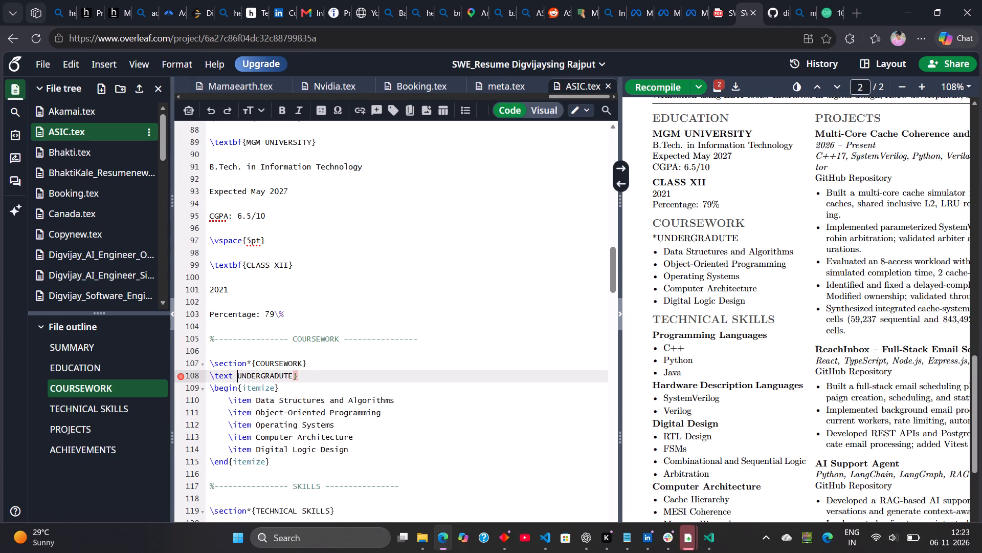
Change the UNDERGRADUTE line's command to \textbf with no space before its opening brace, and recompile the resume.
key("Left")
key("Left")
type("bf")
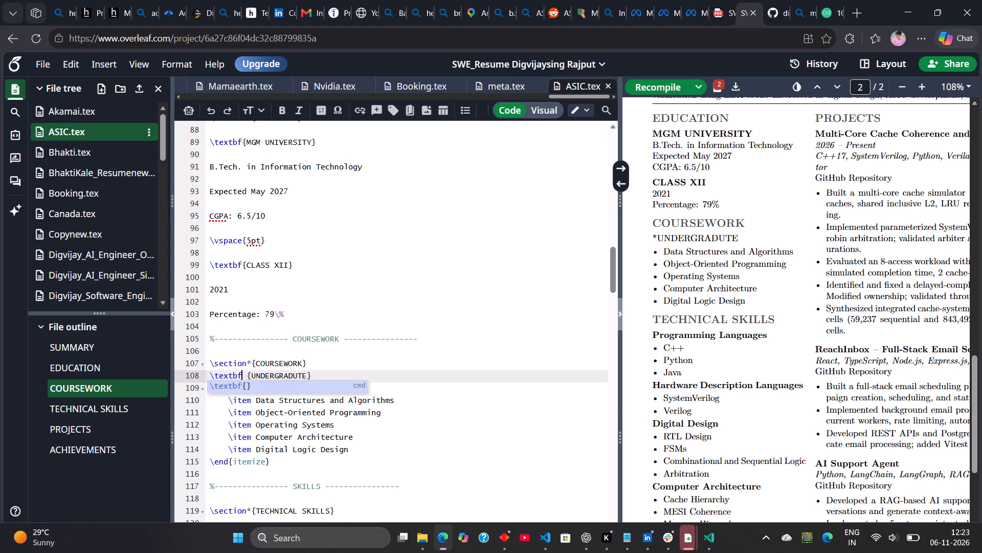
key("Right")
key("Right")
key("Right")
key("Right")
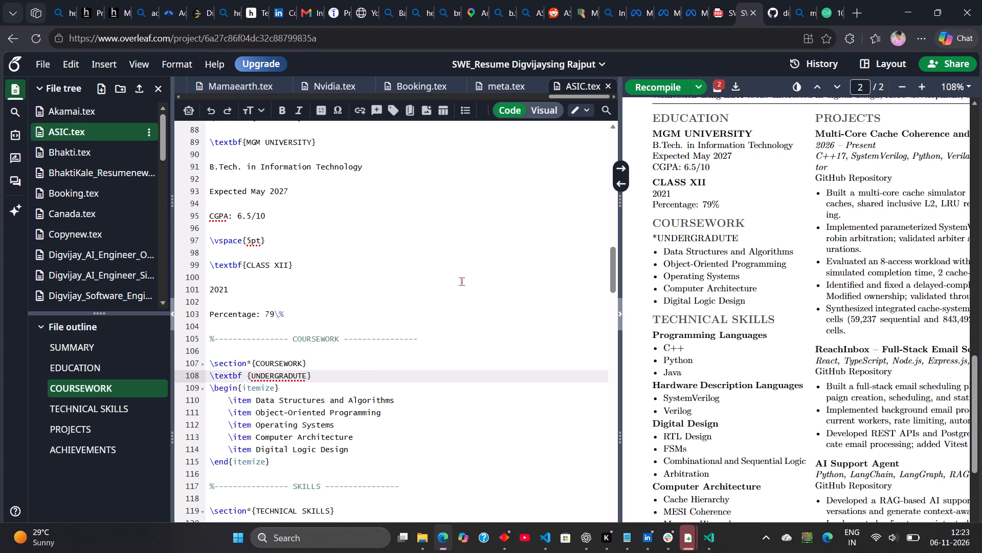
key("Left")
key("Left")
key("Left")
key("BackSpace")
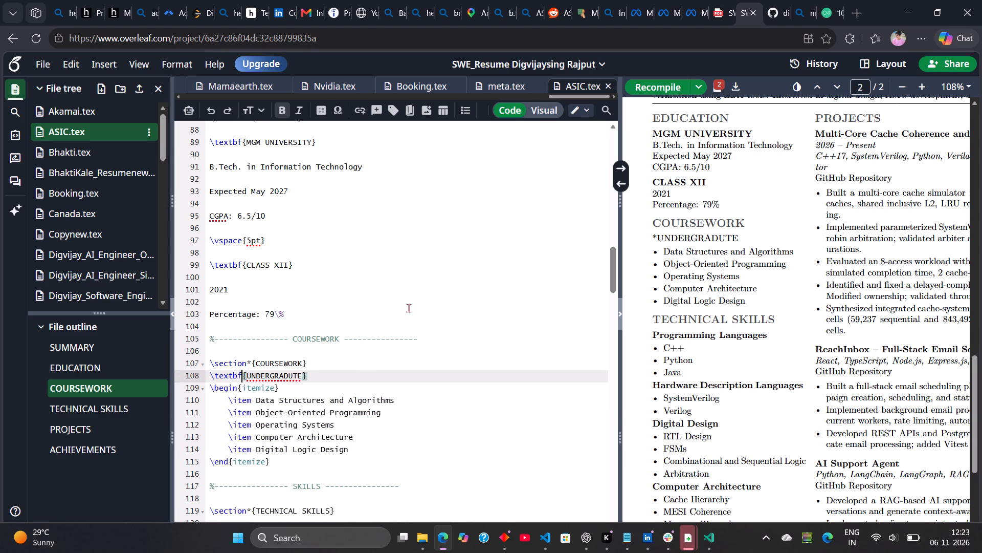
left_click(648, 88)
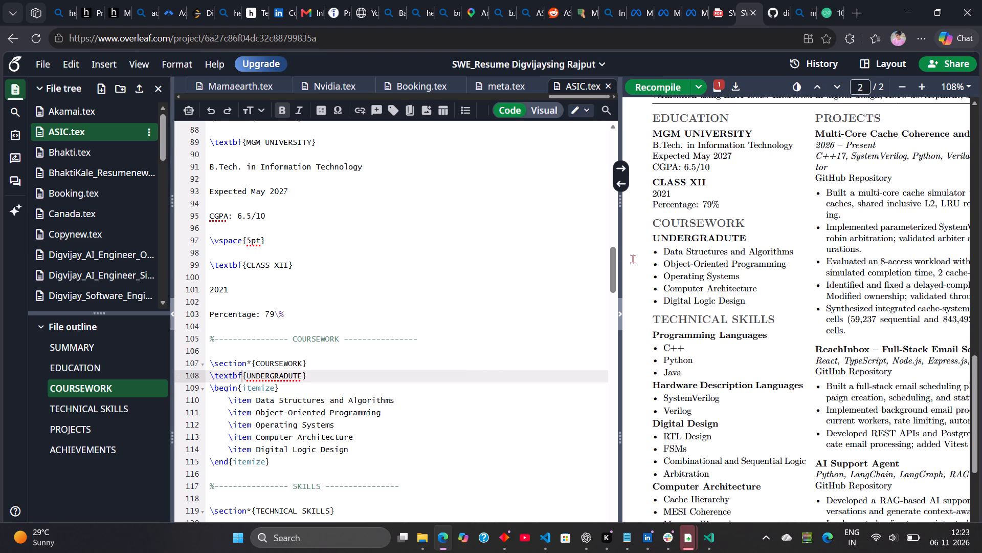
Indent the UNDERGRADUTE subheading with one space before \textbf and two inside its braces, recompiling after each change.
scroll(682, 276, "up", 1)
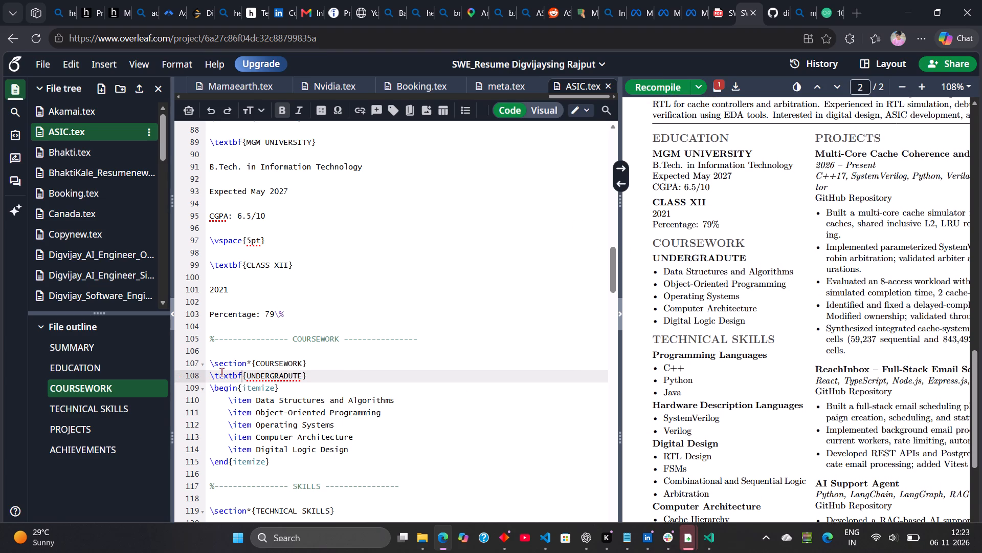
left_click(208, 377)
key("space")
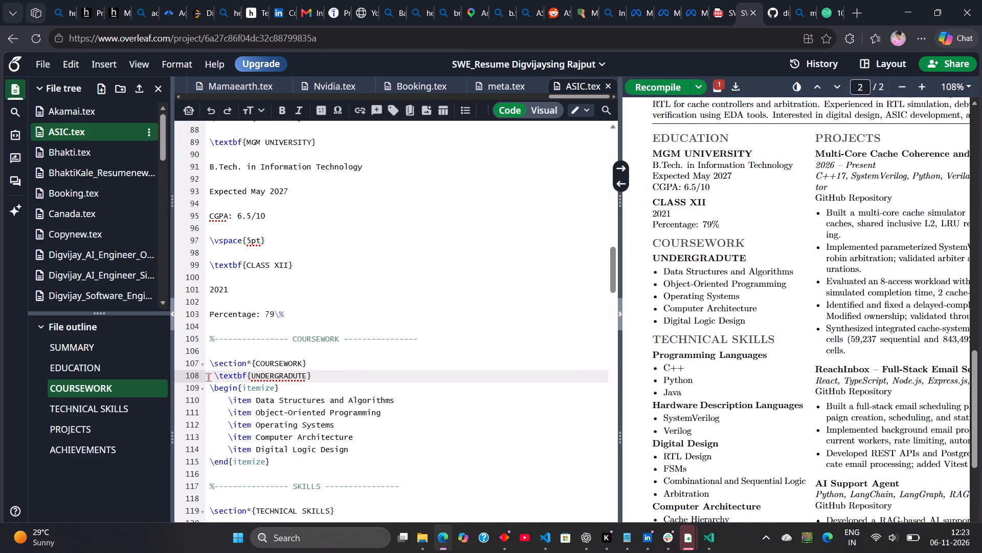
left_click(644, 92)
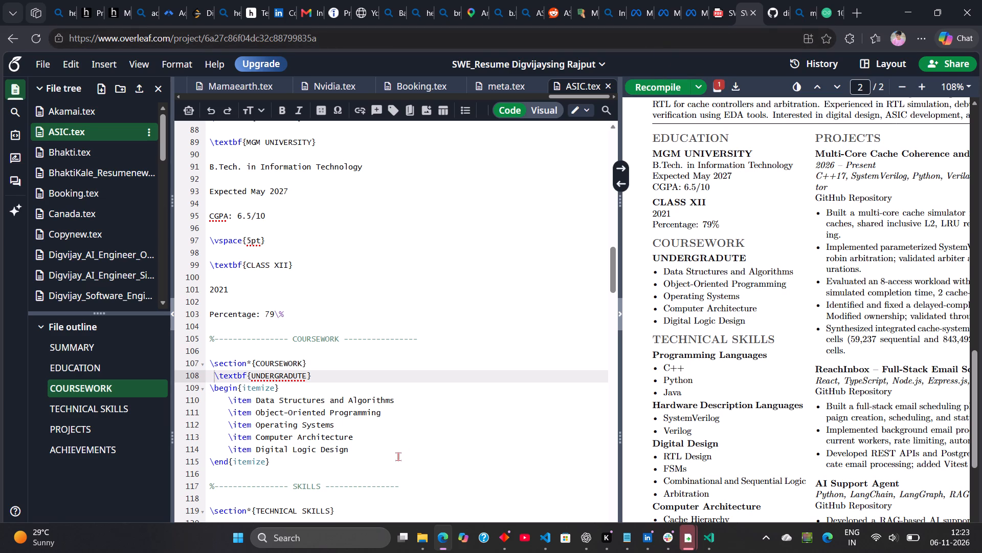
left_click(250, 379)
key("space")
key("space")
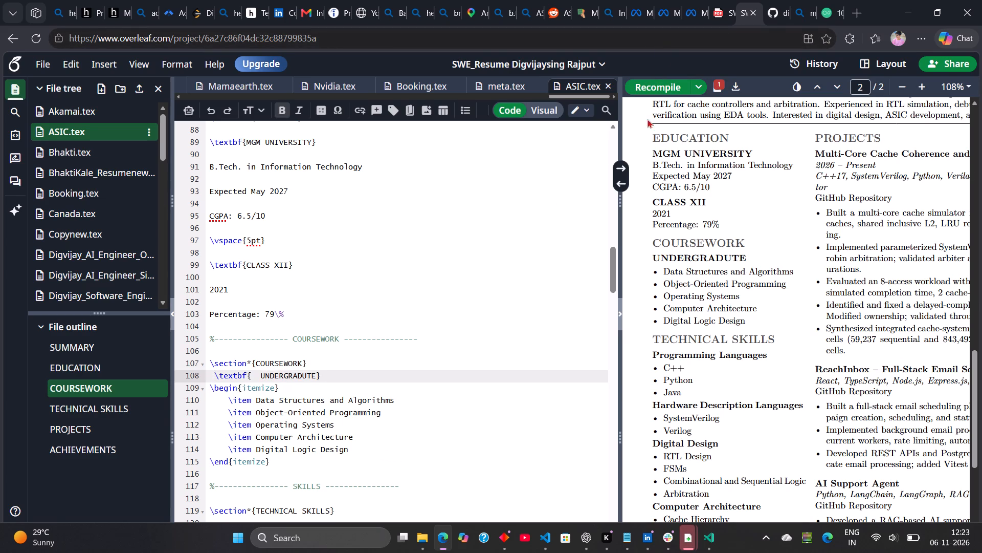
left_click(654, 94)
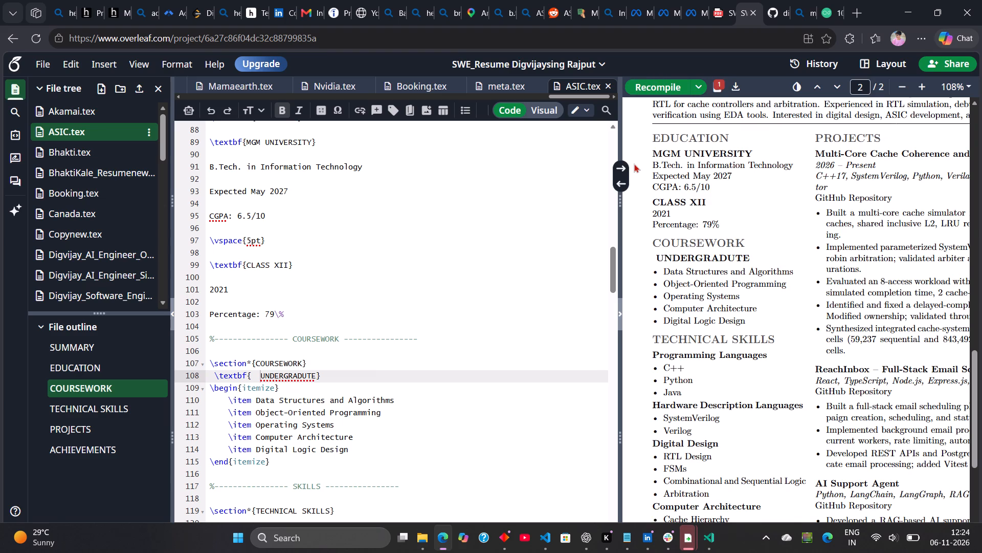
Remove a space in front of UNDERGRADUTE inside the \textbf braces.
key("BackSpace")
left_click(260, 375)
key("BackSpace")
Look through the ASIC.tex source down to the PROJECTS section and compare the resume preview with the LinkedIn sample.
scroll(497, 368, "up", 12)
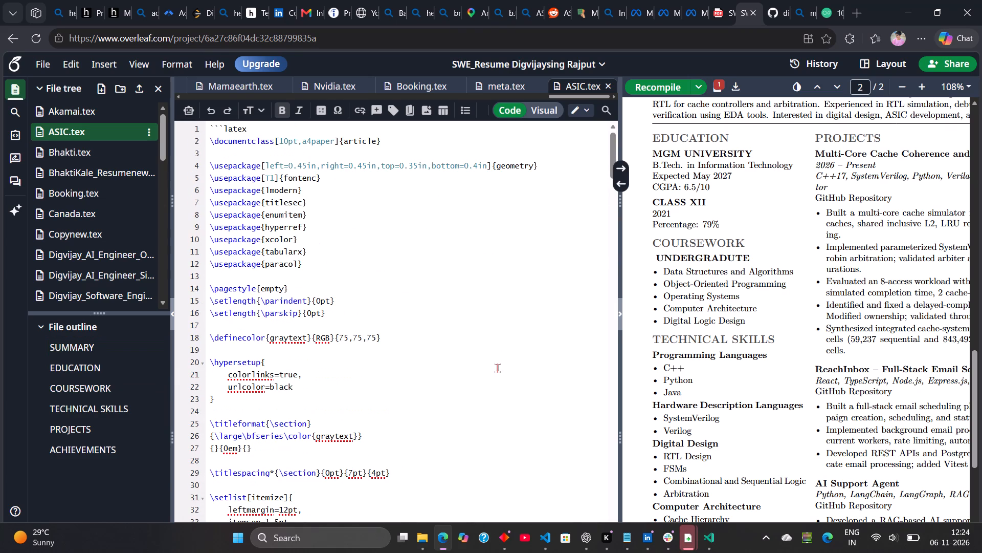
scroll(497, 368, "down", 3)
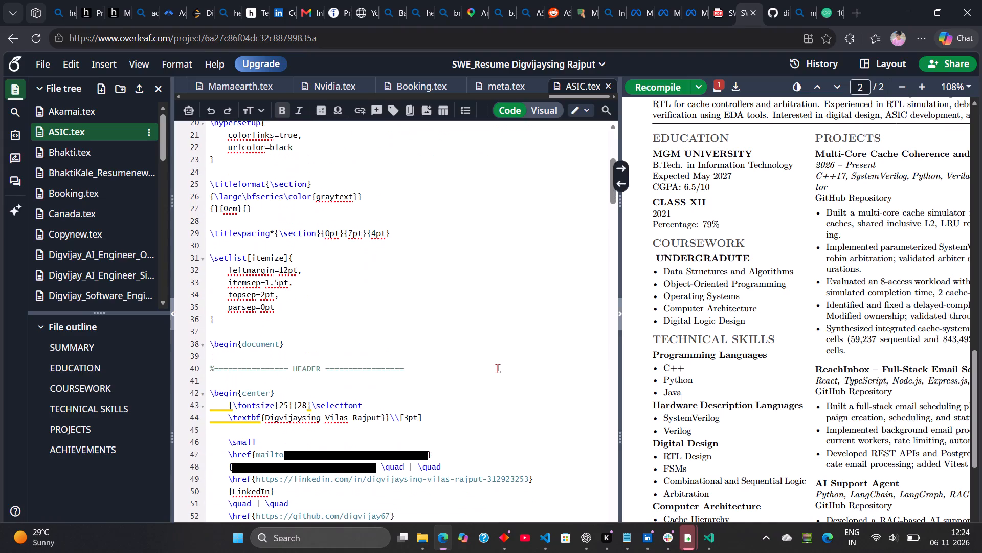
scroll(497, 368, "down", 2)
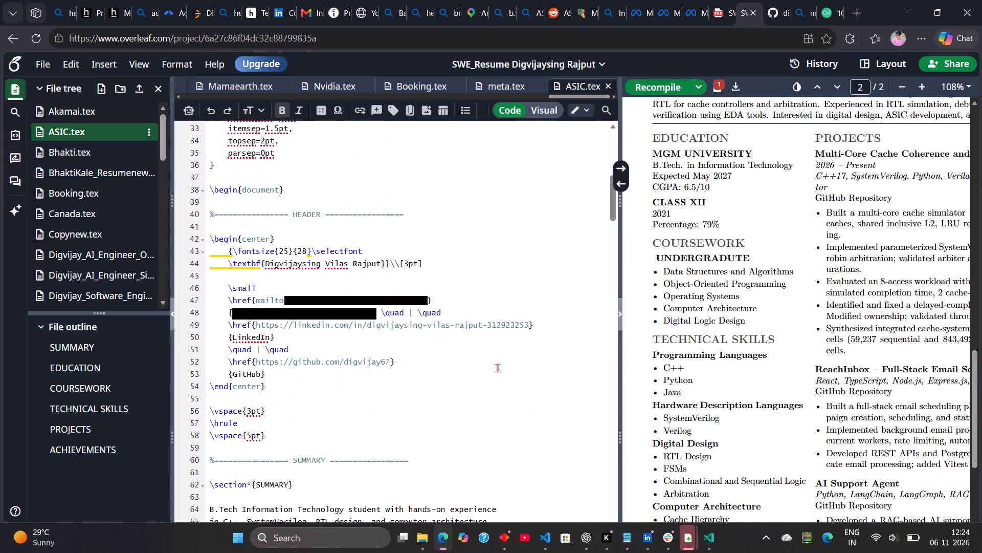
scroll(497, 368, "down", 14)
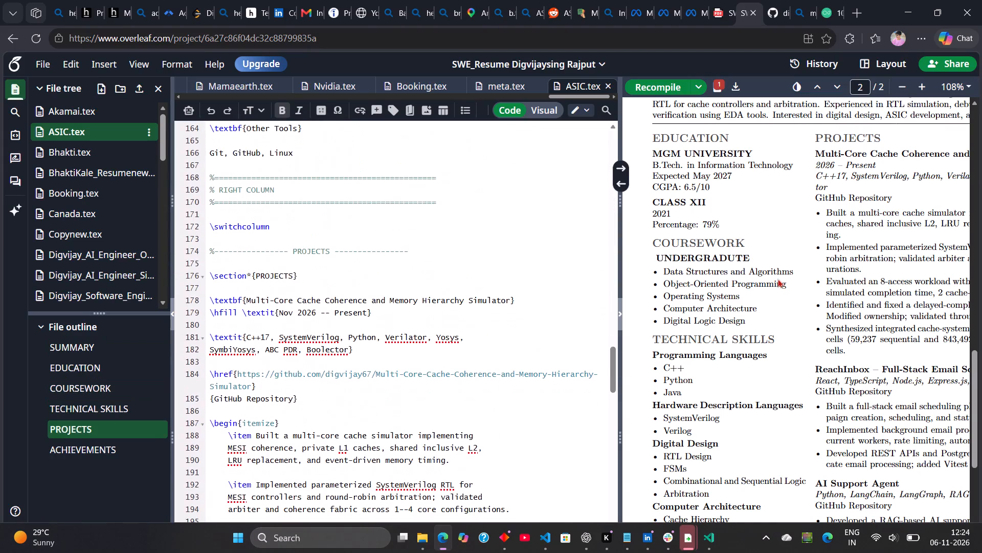
scroll(804, 269, "left", 1)
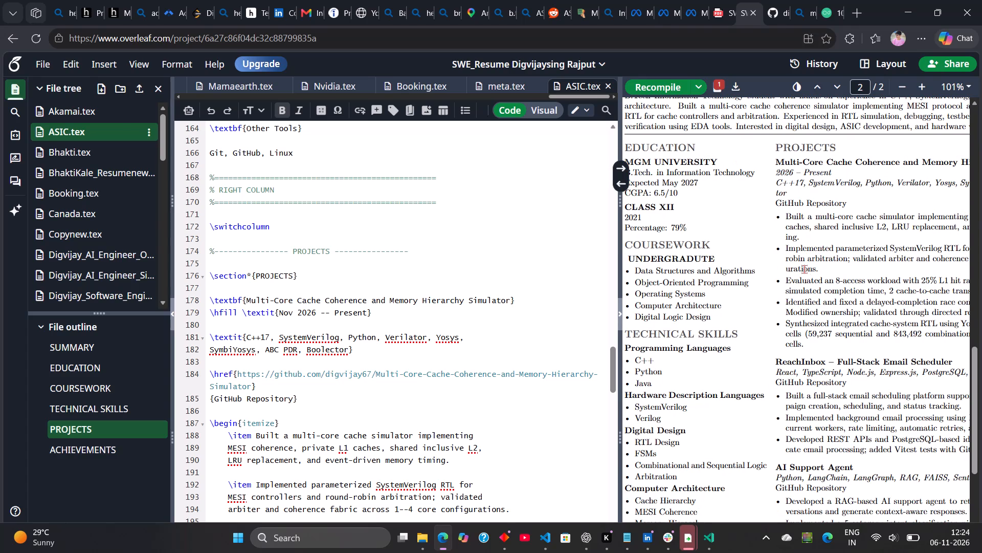
key("alt+Tab")
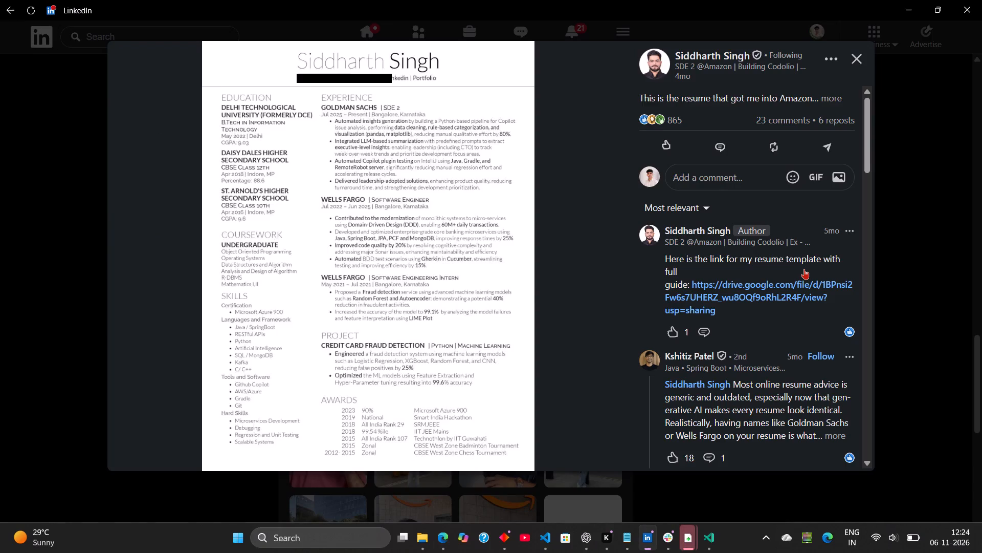
key("alt+Tab")
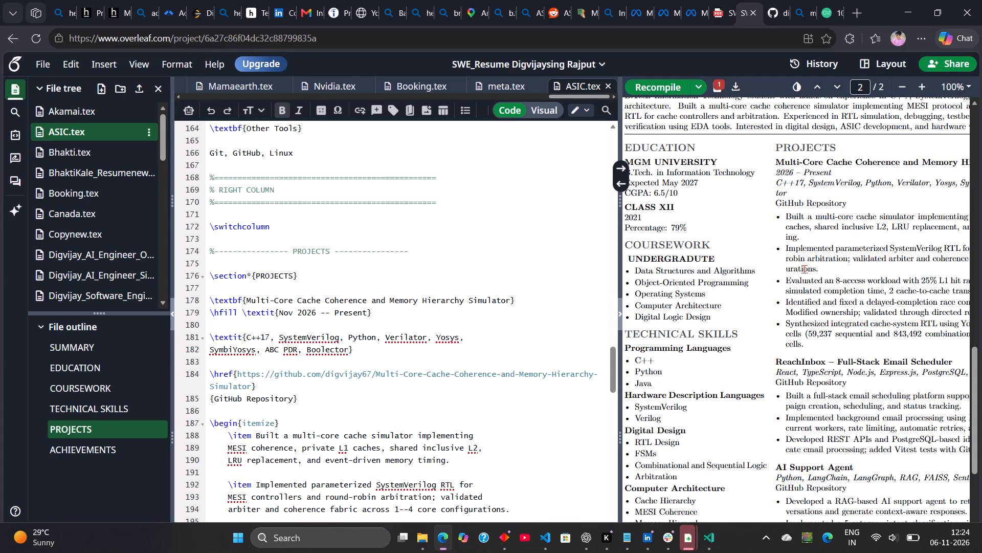
key("alt+Tab")
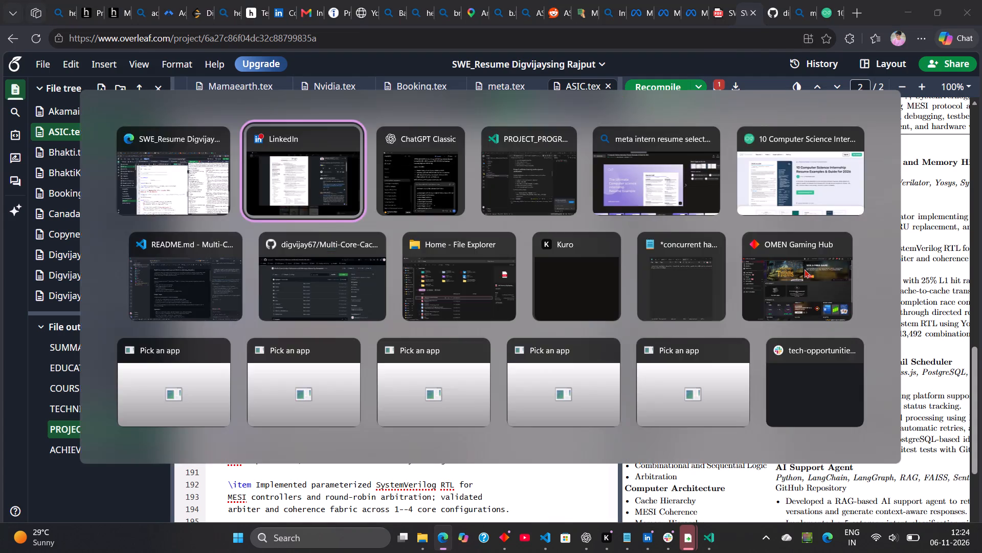
key("alt+Tab")
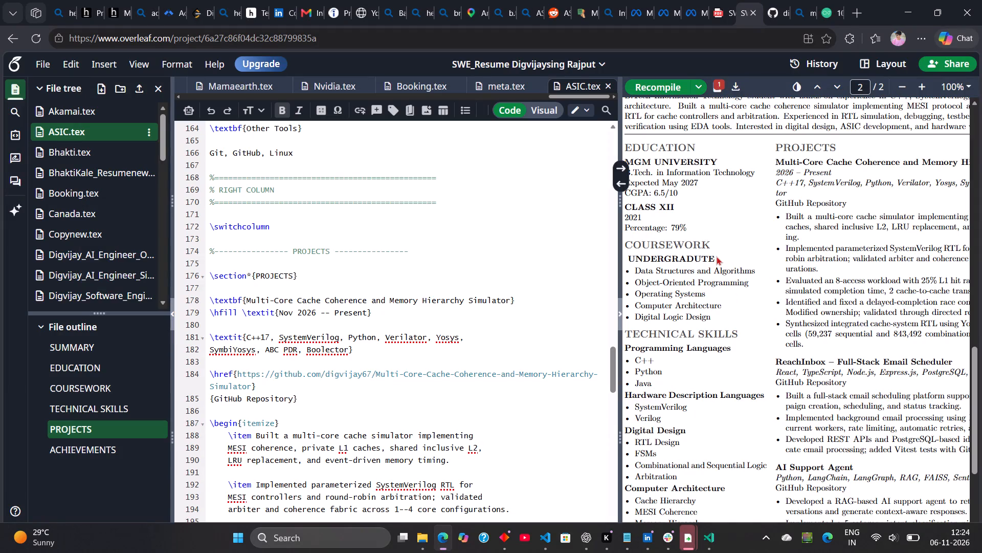
Copy the UNDERGRADUTE subheading from the resume preview and search the web for it in a new browser tab.
left_click_drag(714, 257, 626, 256)
key("ctrl+c")
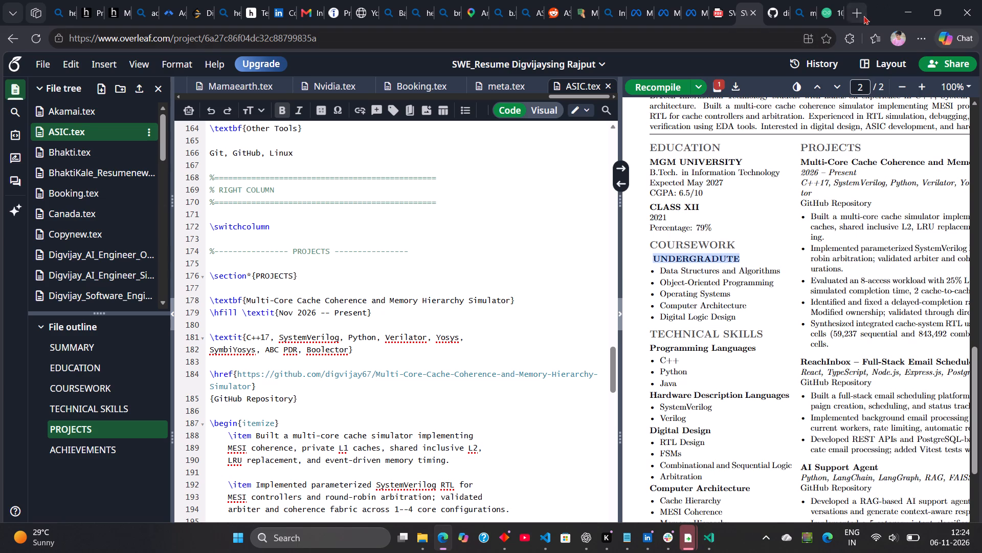
left_click(863, 15)
key("ctrl+v")
key("Return")
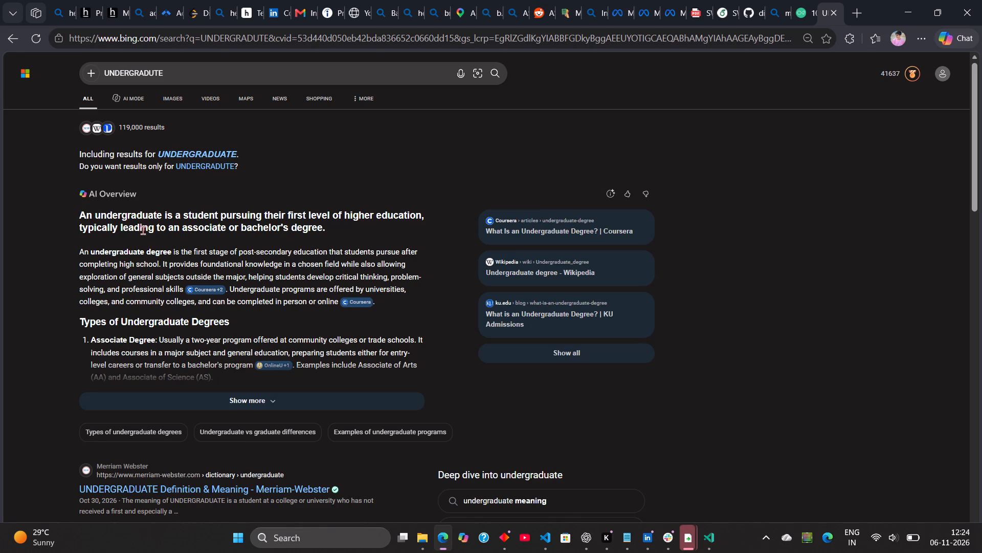
Copy the word Undergraduate from the Wikipedia snippet in the search results.
scroll(146, 230, "down", 3)
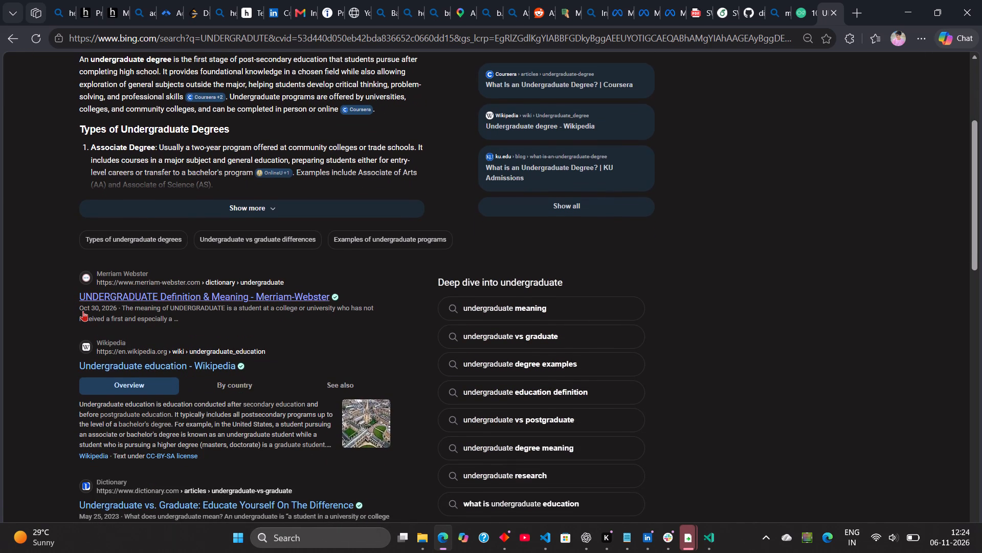
scroll(83, 311, "down", 1)
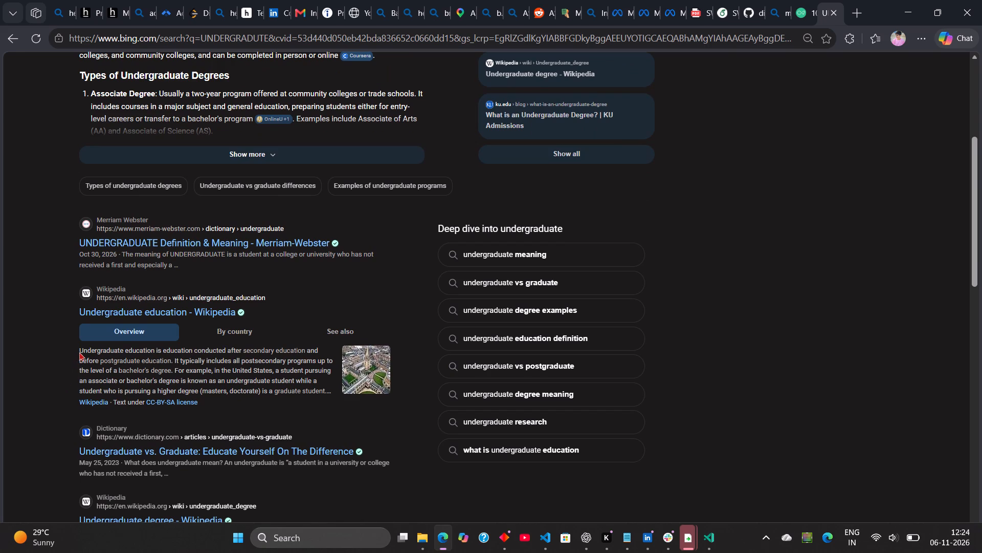
left_click(80, 351)
left_click_drag(80, 351, 118, 352)
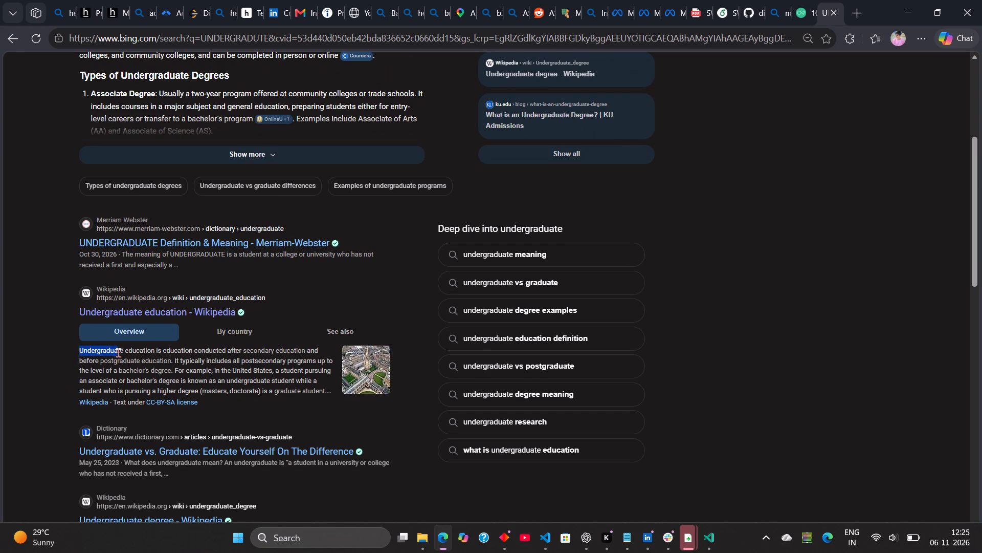
left_click_drag(118, 352, 123, 354)
key("ctrl+c")
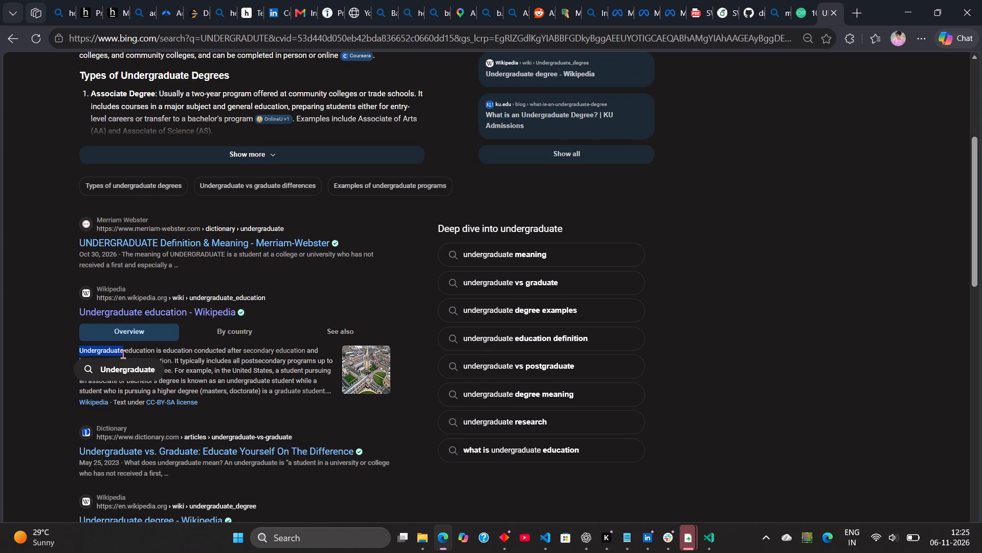
Back in Overleaf's ASIC.tex, replace UNDERGRADUTE in the coursework \textbf subheading with the copied word Undergraduate.
key("alt+Tab")
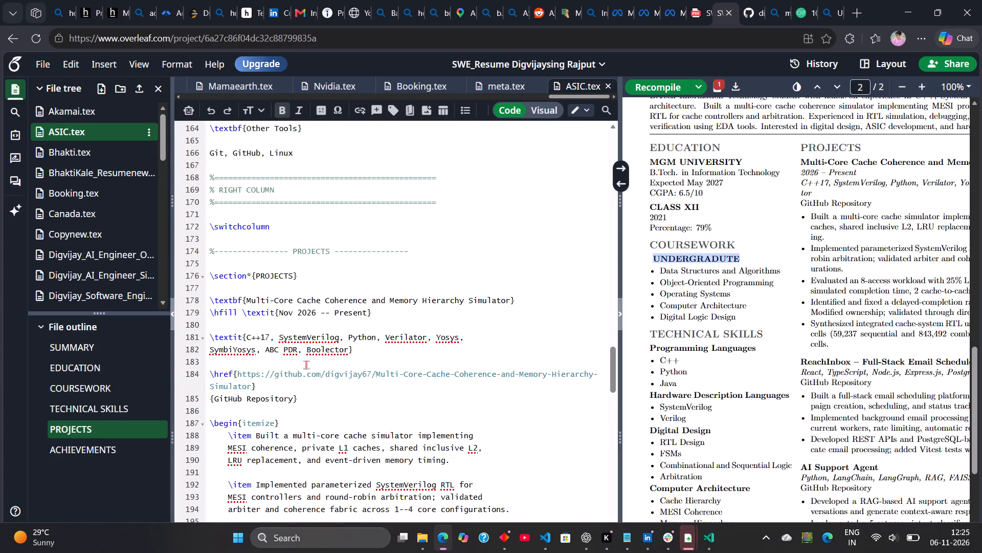
scroll(314, 365, "down", 4)
scroll(314, 365, "up", 4)
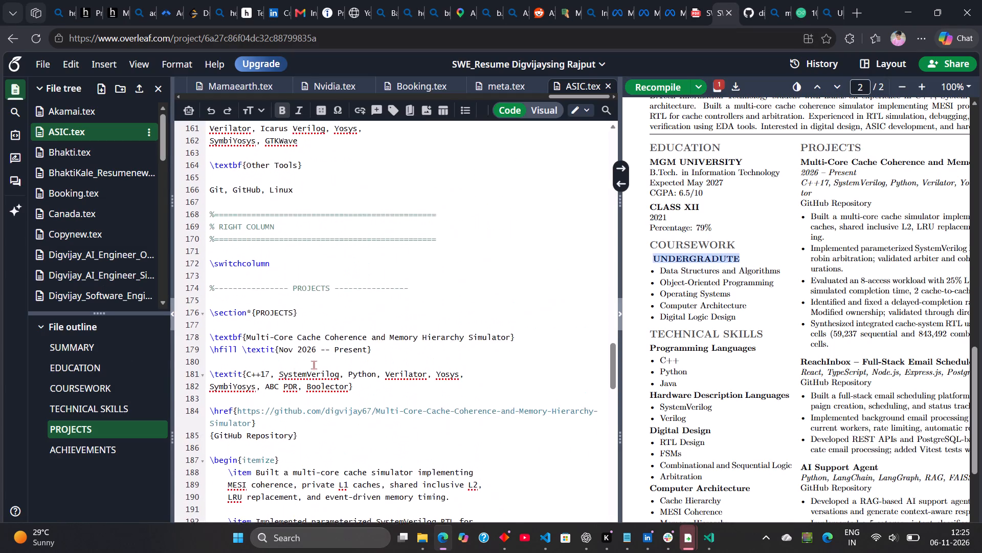
scroll(314, 365, "up", 5)
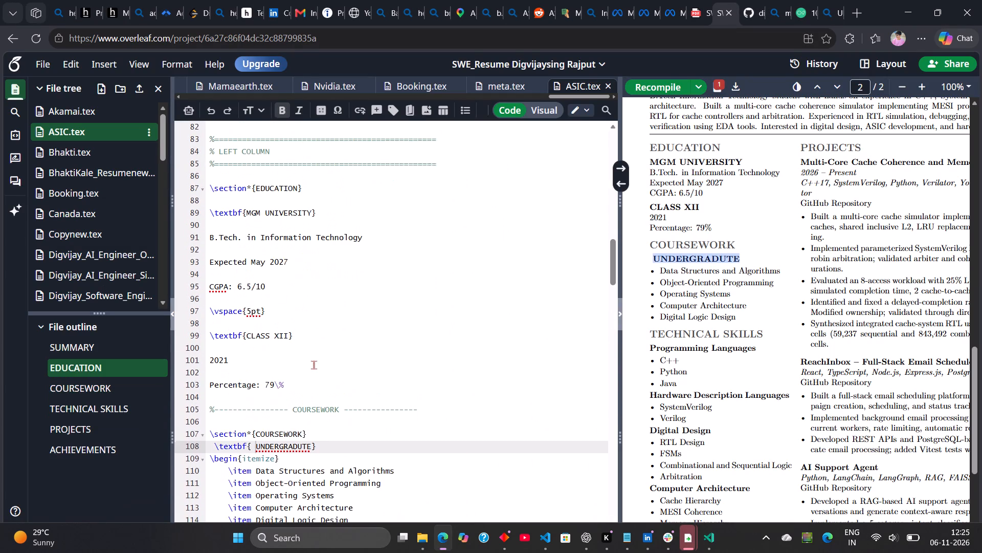
scroll(314, 365, "up", 1)
scroll(314, 365, "down", 1)
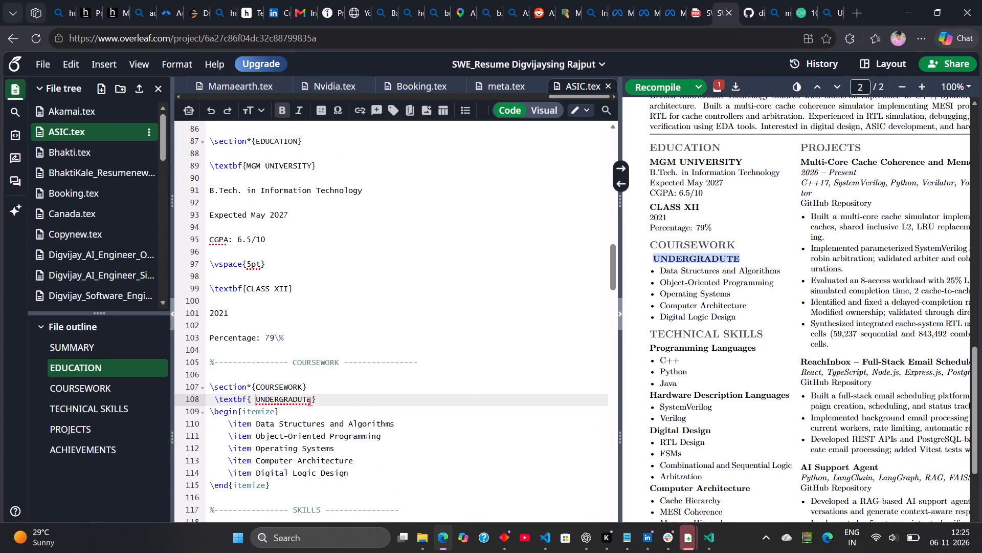
left_click(309, 401)
key("BackSpace")
key("BackSpace")
key("BackSpace")
key("BackSpace")
key("BackSpace")
key("BackSpace")
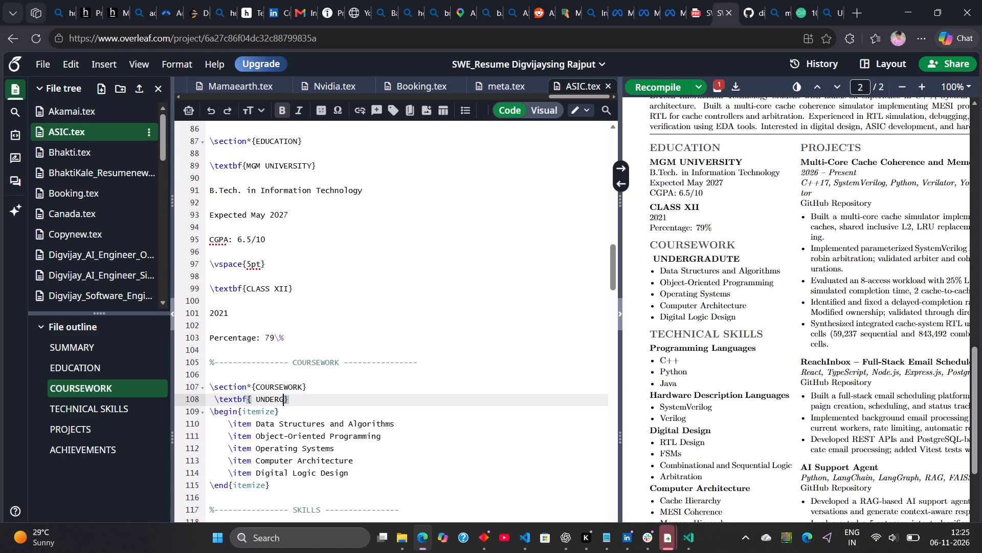
key("BackSpace")
key("BackSpace")
key("BackSpace")
key("BackSpace")
key("BackSpace")
key("BackSpace")
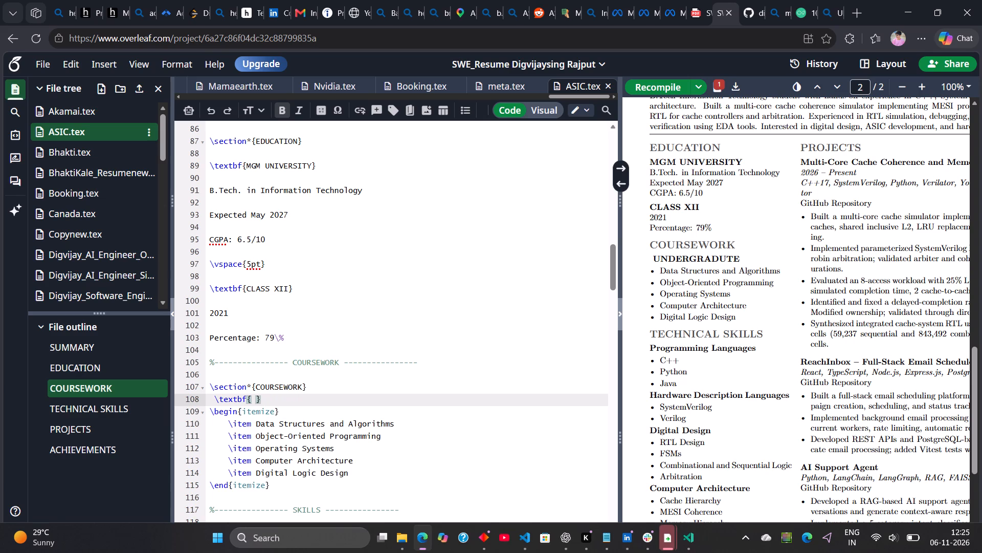
key("ctrl+v")
key("Left")
key("Right")
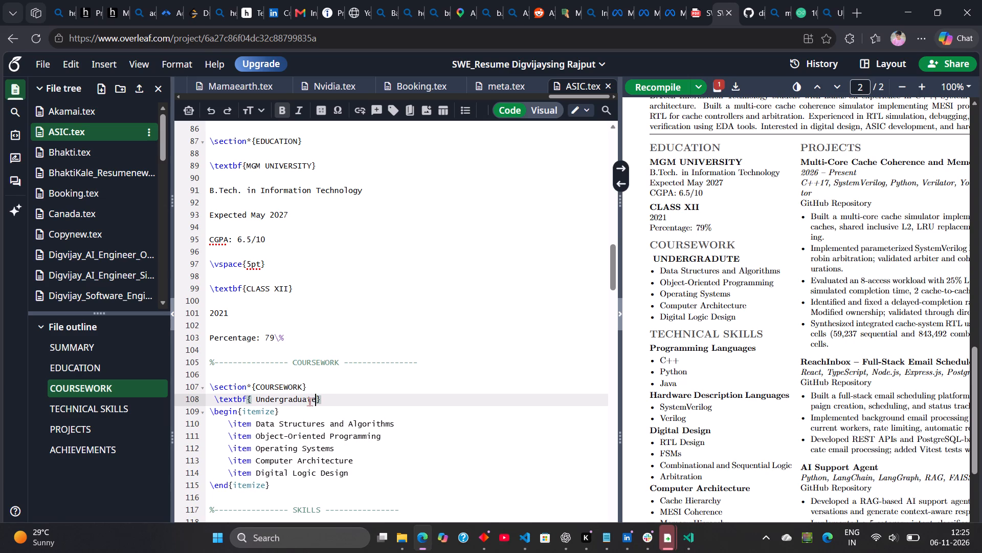
Change the lowercase letters of the coursework subheading to capitals so it reads UNDERGRADUATE.
key("BackSpace")
key("shift+e")
key("Left")
key("BackSpace")
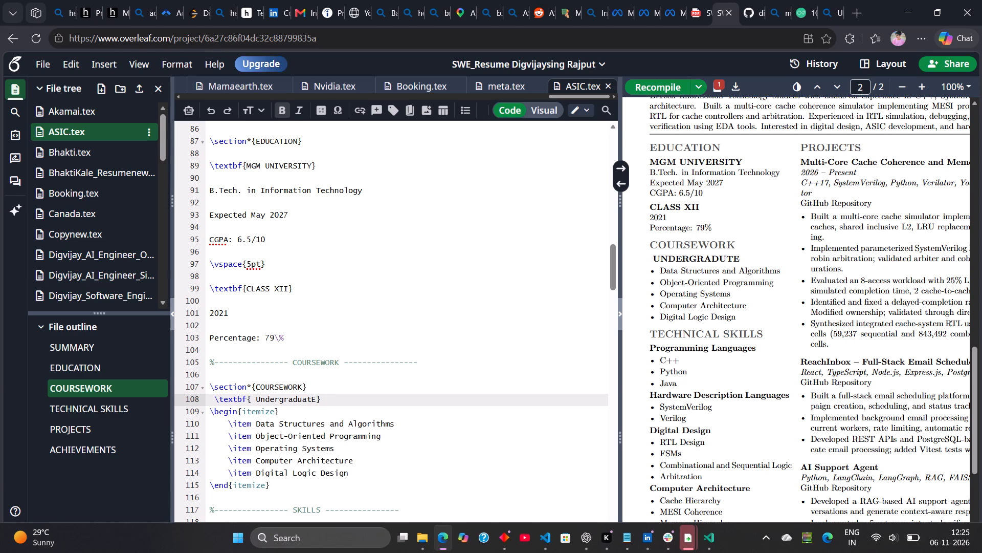
key("shift+t")
key("Left")
key("BackSpace")
key("shift+a")
key("Left")
key("BackSpace")
key("shift+u")
key("Left")
key("BackSpace")
key("shift+d")
key("Left")
key("BackSpace")
key("shift+a")
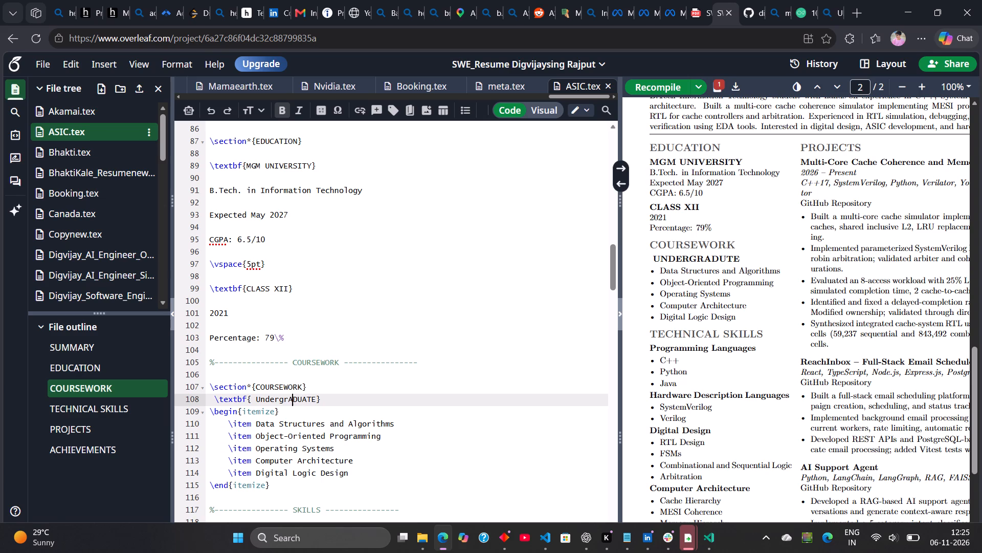
key("Left")
key("BackSpace")
key("shift+r")
key("Left")
key("BackSpace")
key("shift+g")
key("Left")
key("BackSpace")
key("shift+r")
key("Left")
key("BackSpace")
key("shift+e")
key("Left")
key("BackSpace")
key("shift+d")
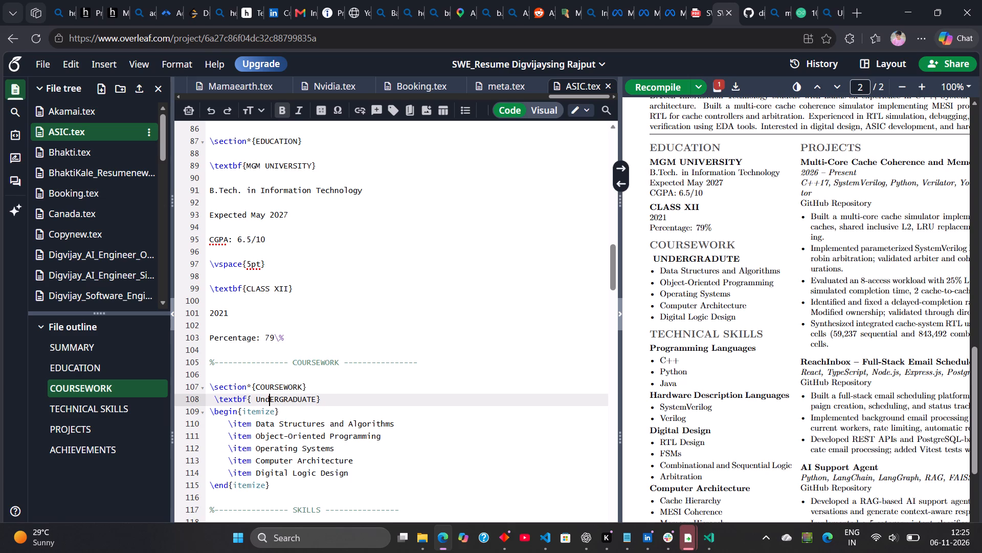
key("Left")
key("BackSpace")
key("shift+n")
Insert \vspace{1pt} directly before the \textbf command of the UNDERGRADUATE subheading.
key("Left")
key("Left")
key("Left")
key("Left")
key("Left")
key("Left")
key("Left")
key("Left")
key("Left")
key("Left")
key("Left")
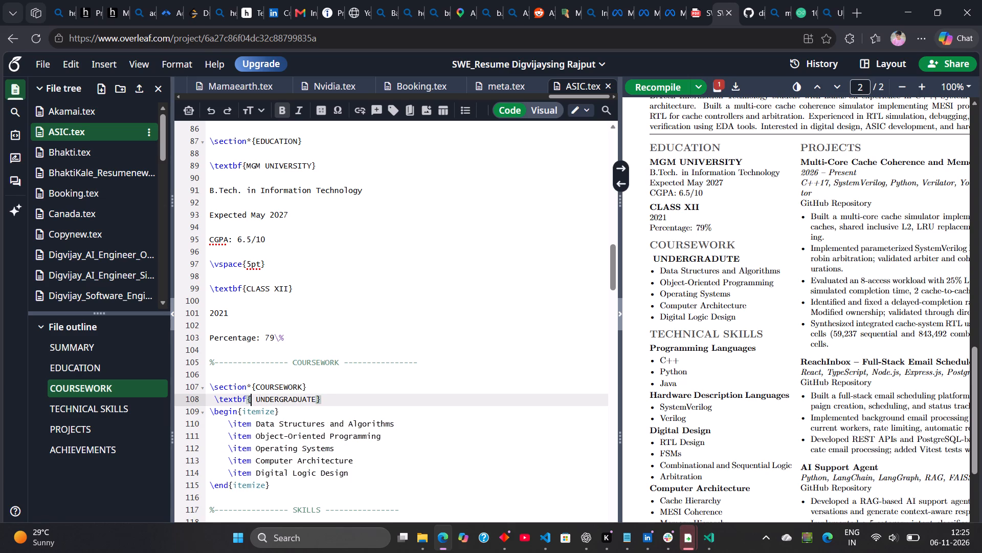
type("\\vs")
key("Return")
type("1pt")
Remove the space in front of UNDERGRADUATE inside the \textbf braces and recompile the resume.
key("Right")
key("Right")
key("Right")
key("Right")
key("Right")
key("Right")
key("Right")
key("Right")
key("Right")
key("Right")
key("Right")
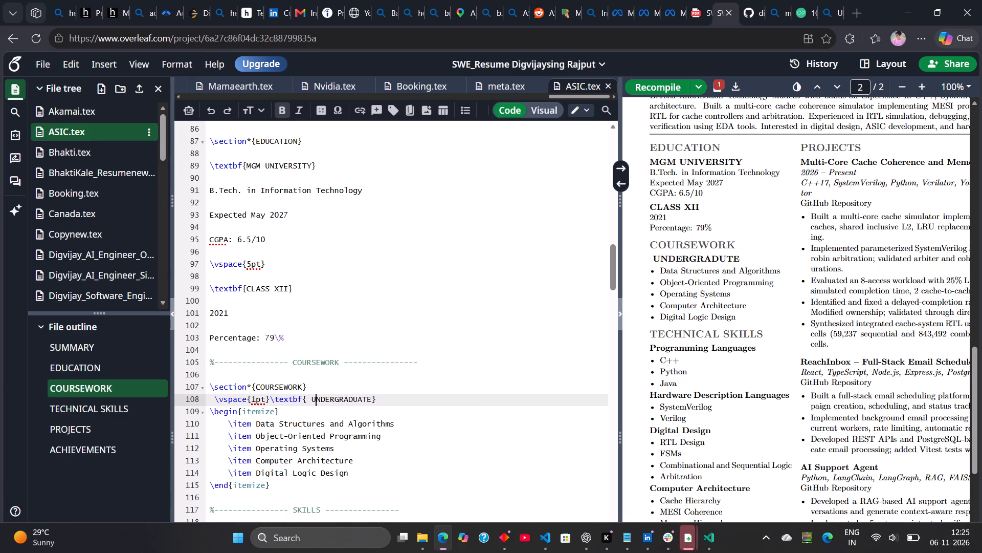
key("Left")
key("BackSpace")
left_click(653, 87)
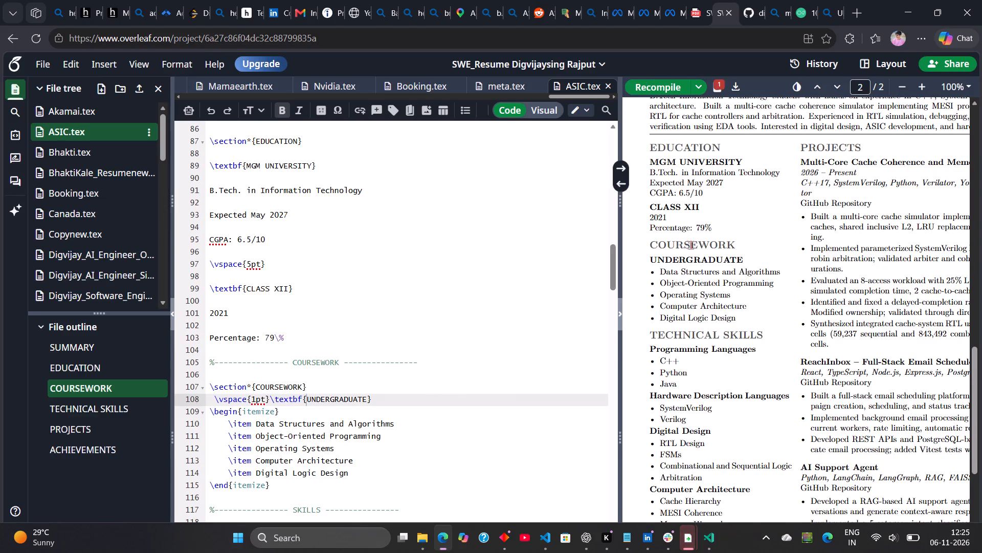
Delete \vspace{1pt} and the leading space before the UNDERGRADUATE \textbf command, and recompile the resume.
scroll(692, 245, "up", 1)
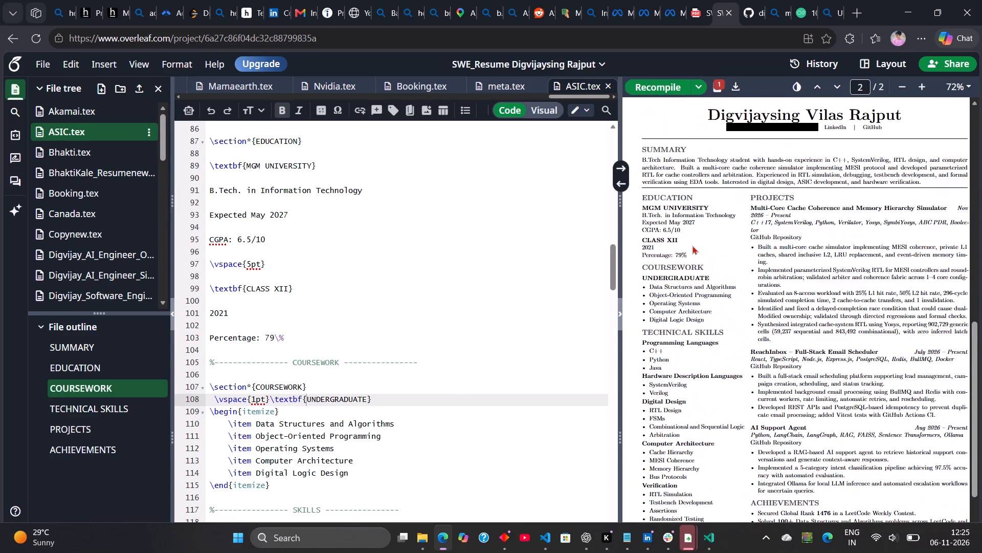
scroll(692, 245, "down", 1)
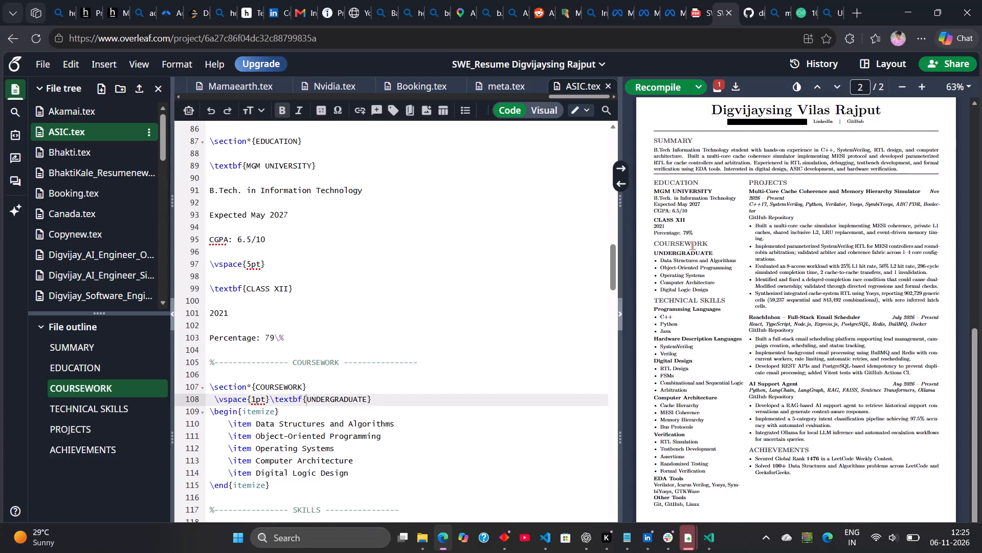
scroll(692, 245, "right", 1)
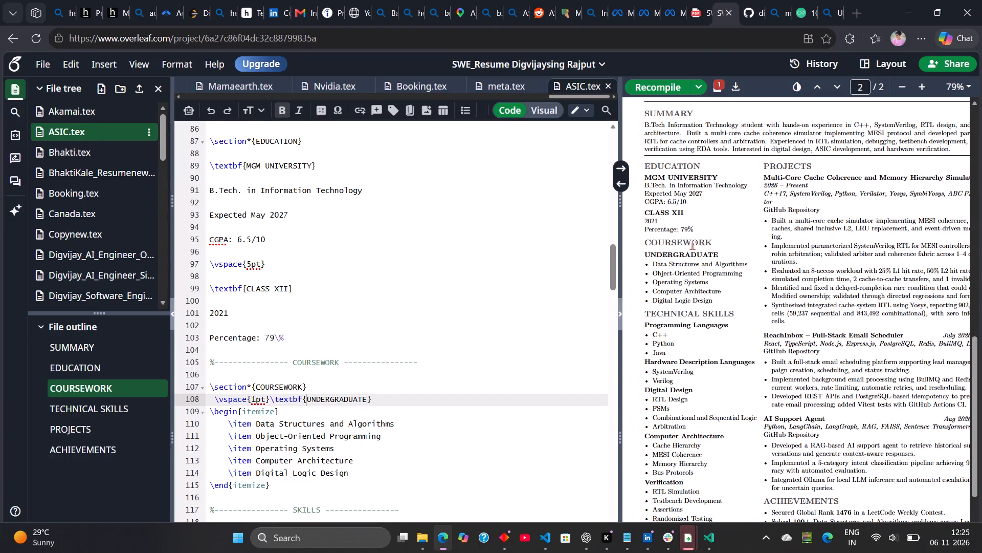
scroll(692, 245, "right", 1)
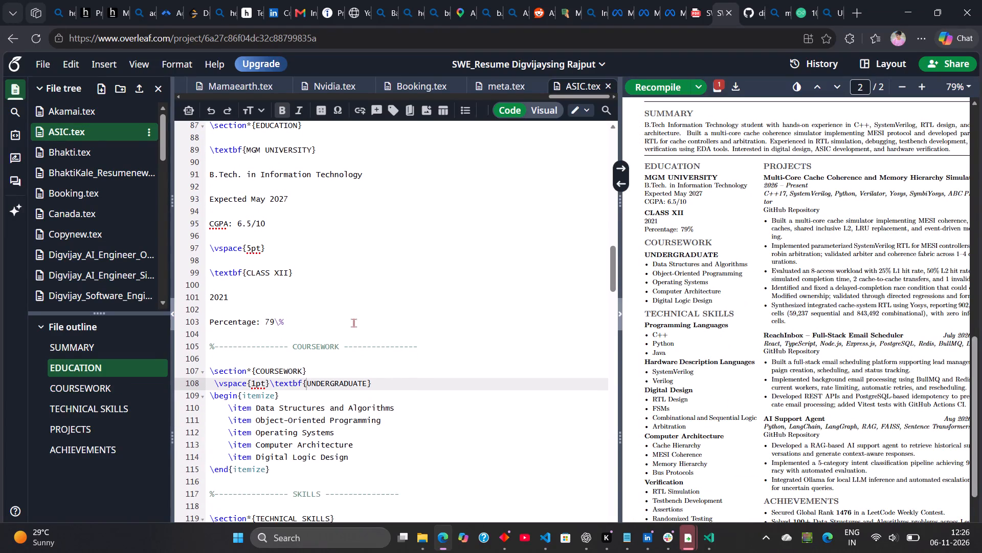
left_click_drag(269, 383, 210, 380)
key("BackSpace")
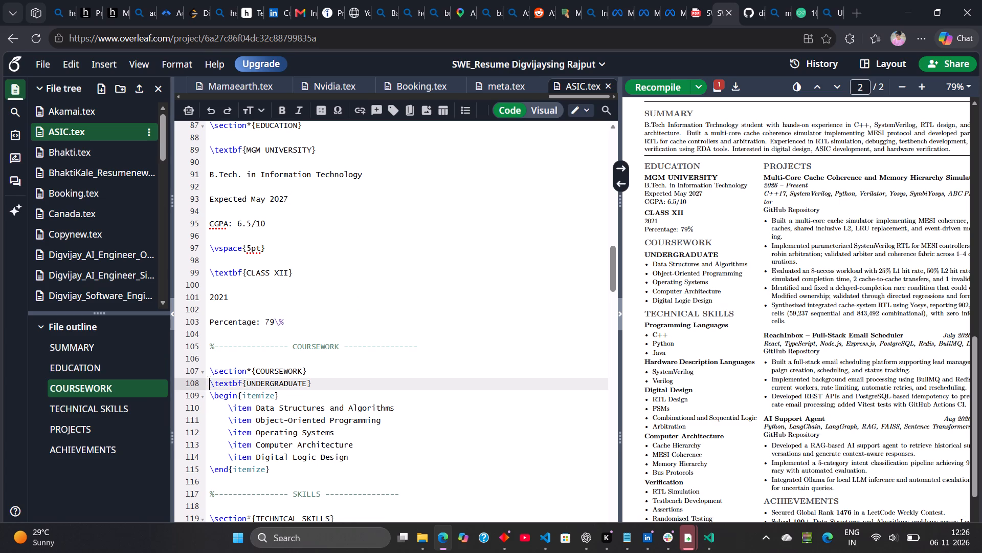
left_click(656, 89)
Compare the resume preview's coursework, skills and projects layout with the LinkedIn sample, and look over the ASIC.tex source down to TECHNICAL SKILLS.
scroll(693, 298, "down", 1)
key("alt+Tab")
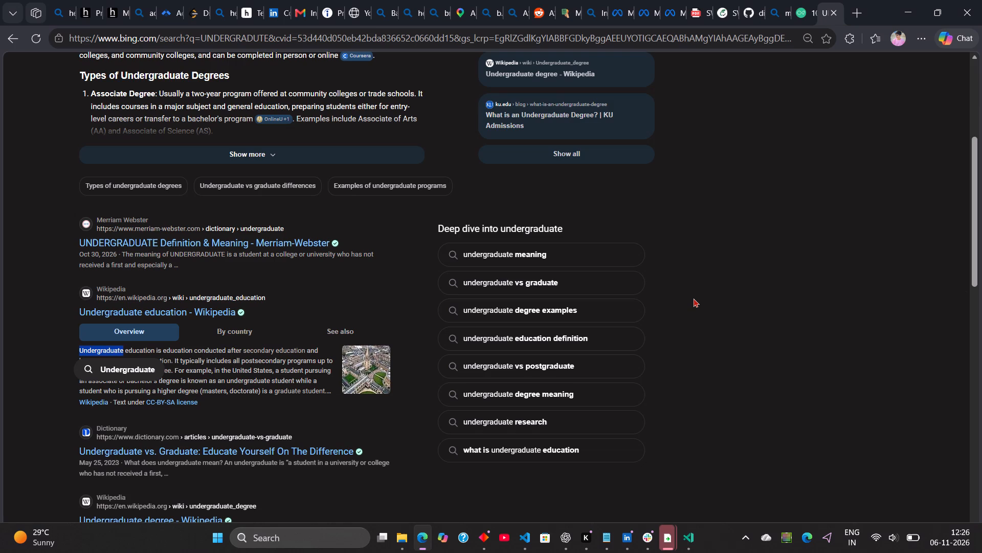
key("alt+Tab")
key("alt+Right")
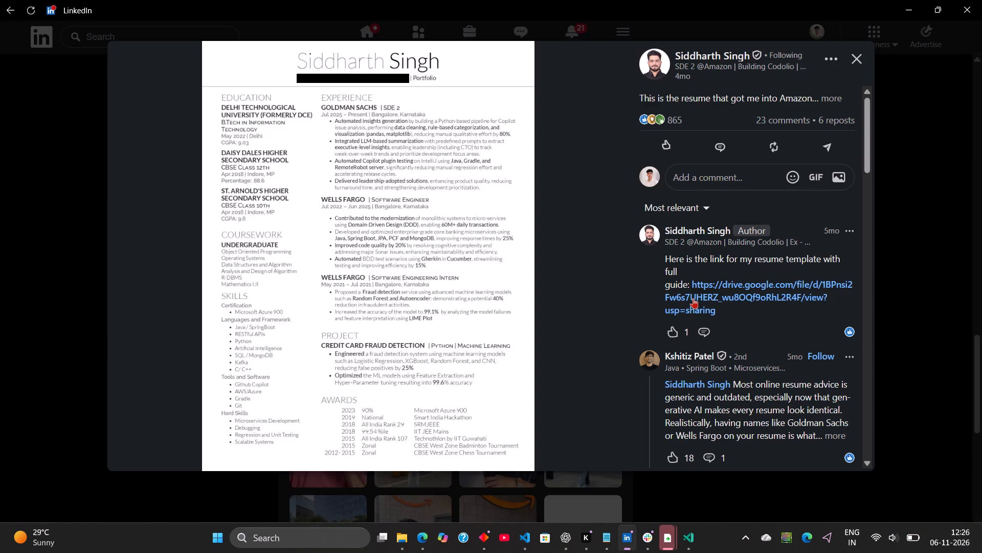
key("alt+Tab")
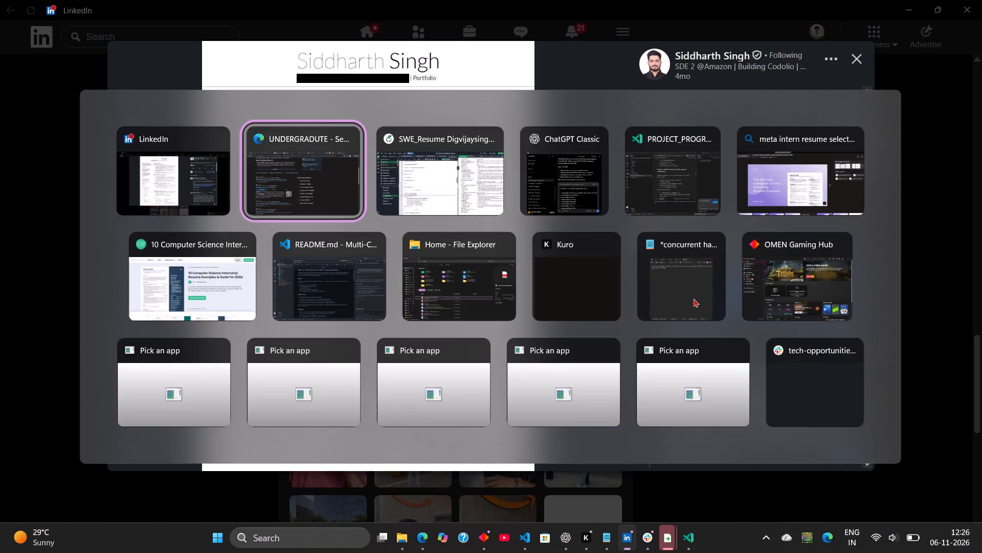
key("alt+Tab")
key("alt+Right")
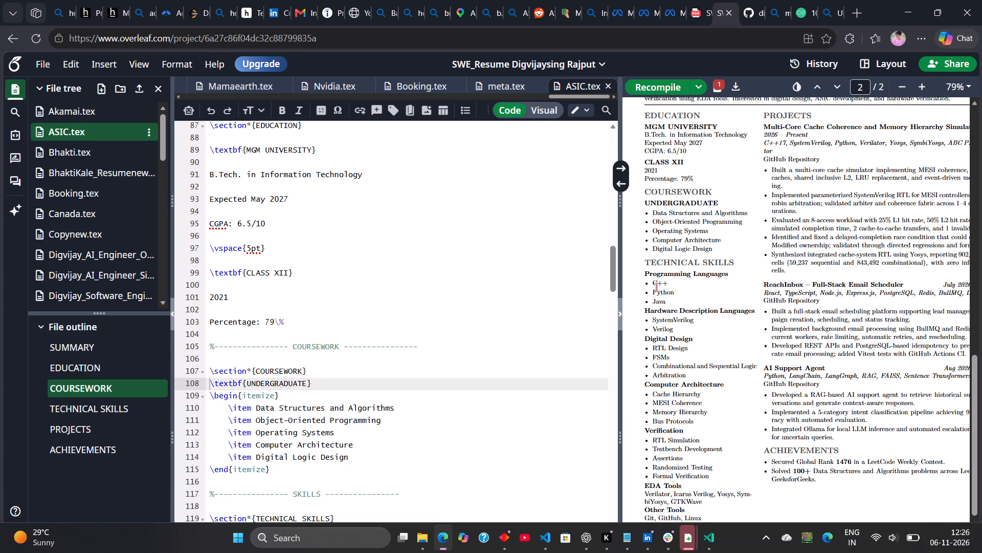
scroll(421, 325, "down", 2)
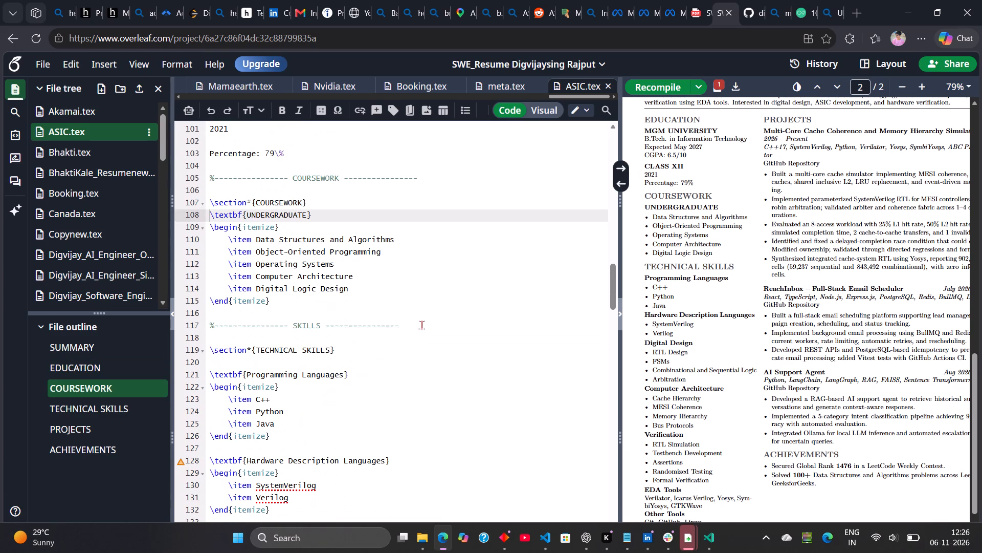
scroll(421, 325, "down", 1)
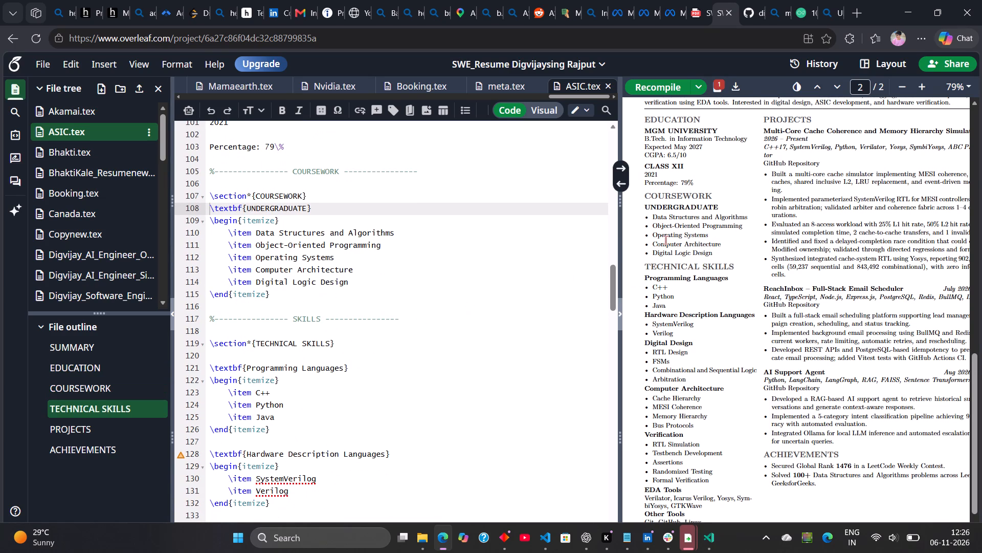
scroll(665, 240, "up", 2)
scroll(718, 334, "left", 1)
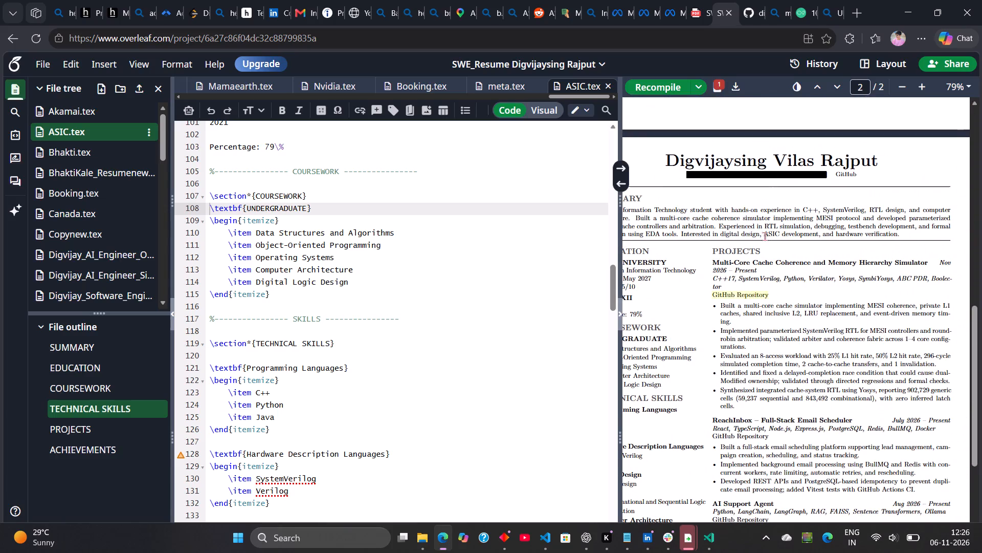
scroll(802, 196, "right", 1)
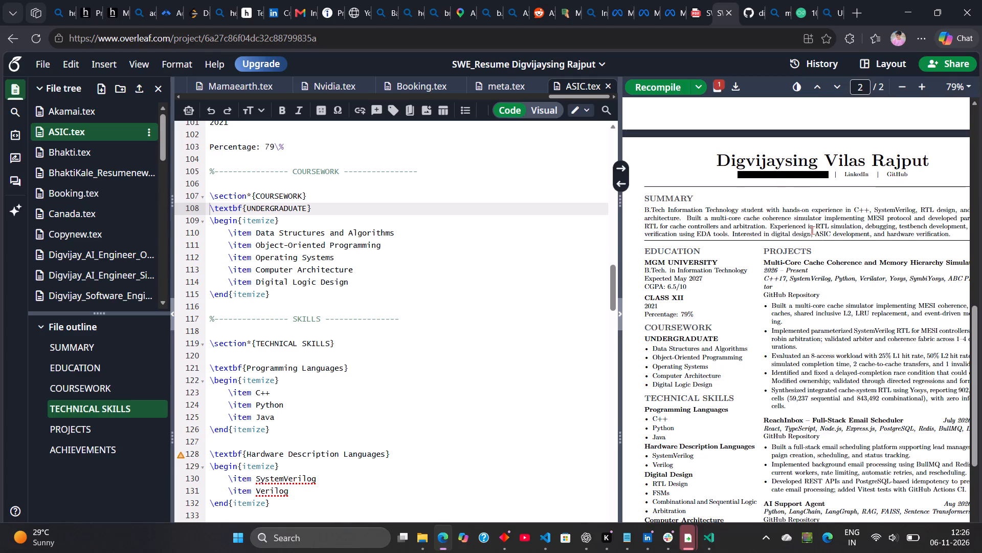
scroll(812, 230, "down", 1)
scroll(717, 273, "down", 1)
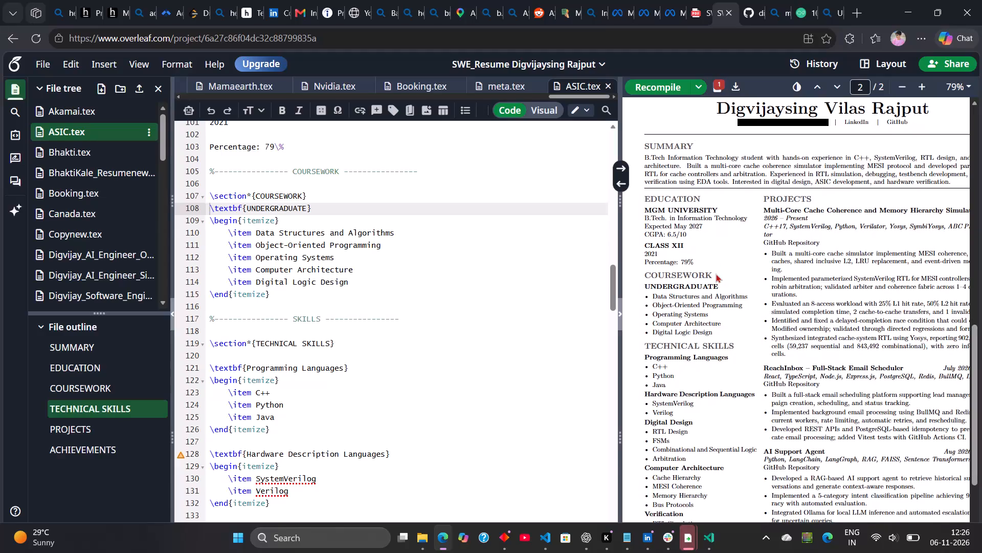
scroll(691, 263, "right", 1)
scroll(691, 263, "left", 2)
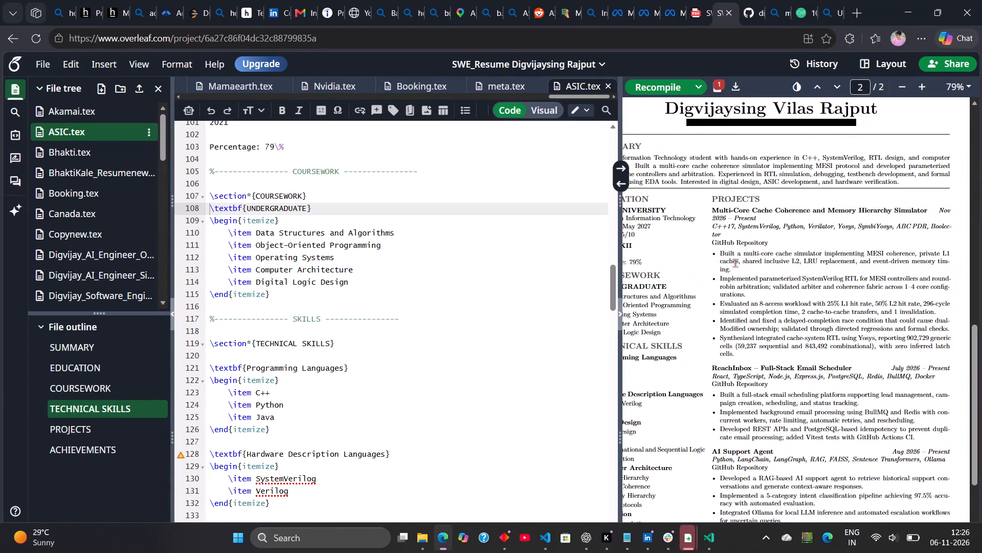
Examine the PROJECTS and ACHIEVEMENTS sections in the compiled resume preview, including the length of the ReachInbox bullets.
scroll(768, 265, "down", 2)
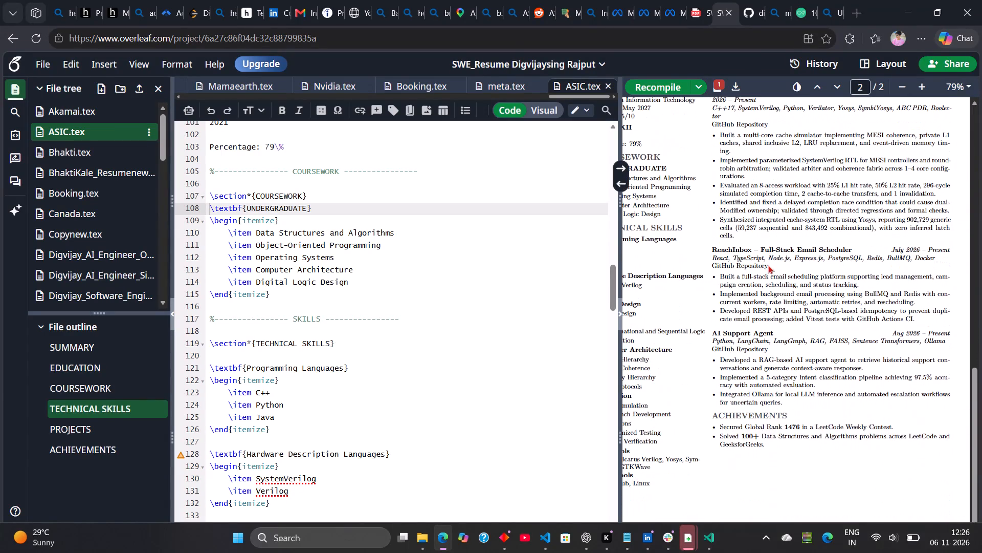
scroll(768, 265, "down", 1)
scroll(758, 333, "down", 2)
scroll(758, 333, "up", 1)
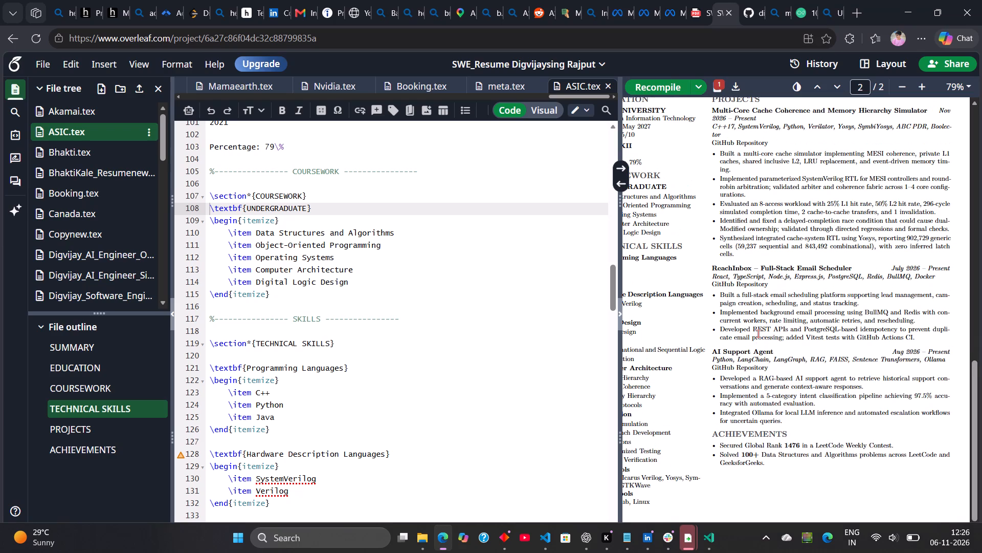
scroll(758, 333, "up", 3)
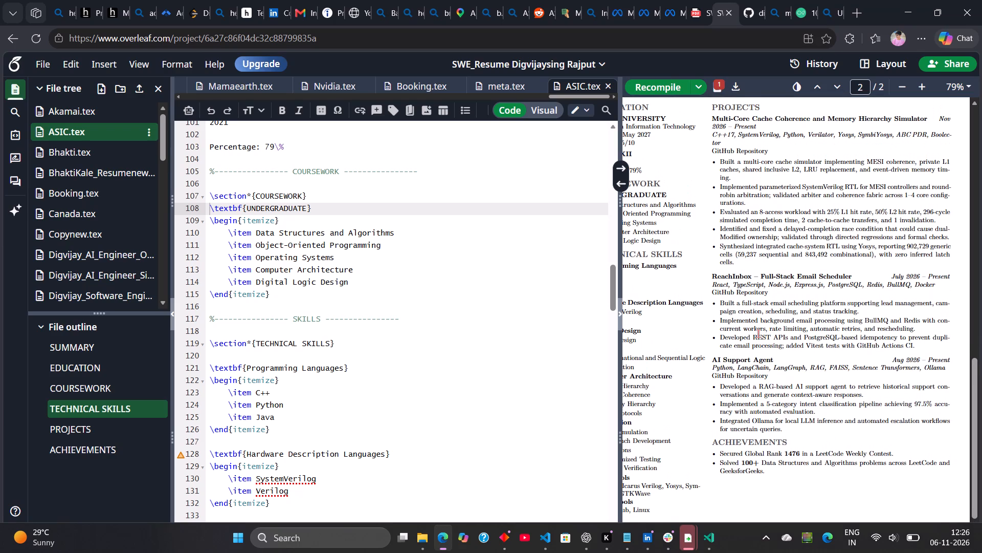
scroll(758, 333, "up", 1)
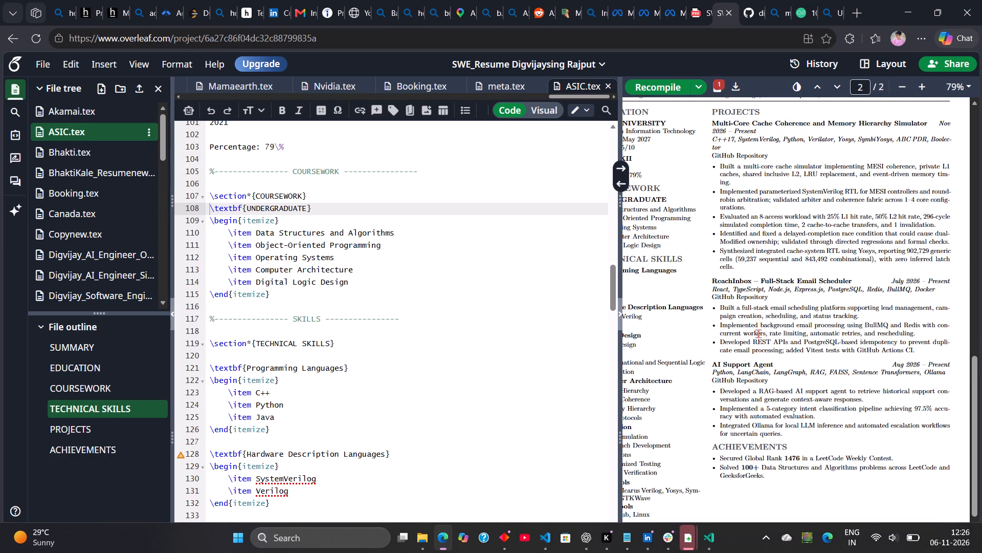
scroll(758, 333, "up", 1)
Copy all five bullets of the ReachInbox – Full-Stack Email Scheduler project from the downloaded SWE resume PDF.
left_click(702, 5)
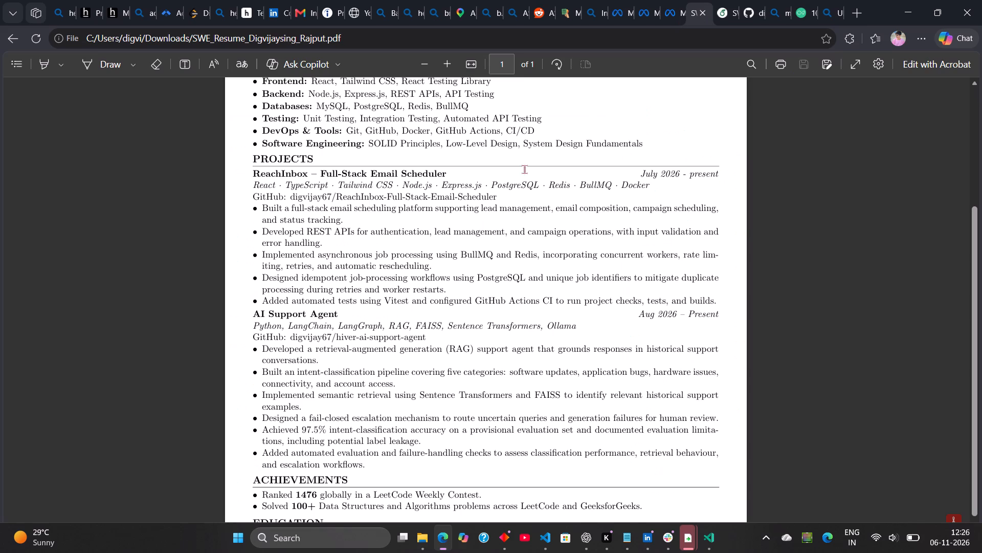
scroll(463, 239, "down", 2)
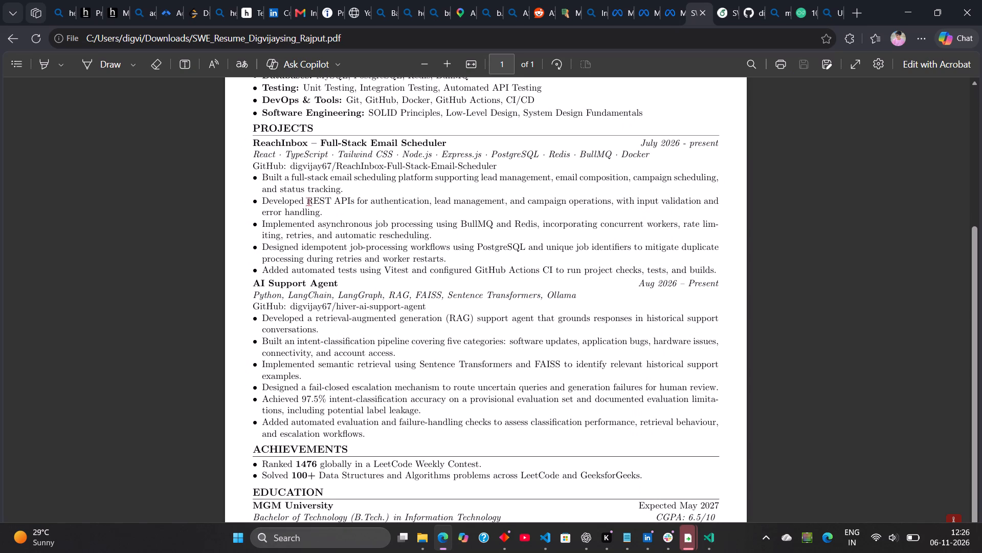
left_click_drag(720, 270, 250, 182)
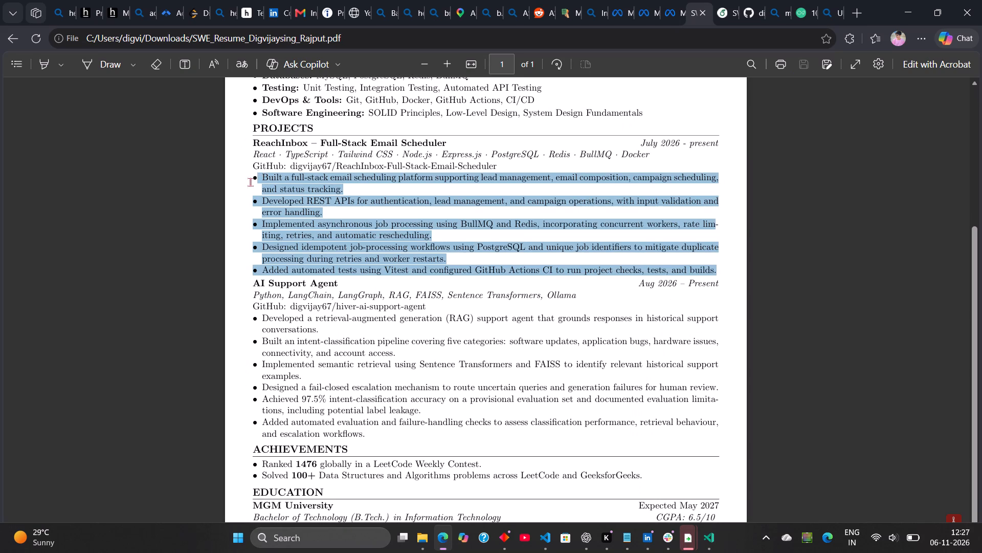
left_click_drag(250, 182, 260, 174)
key("ctrl+c")
Back in Overleaf's ASIC.tex, replace the three ReachInbox \item entries inside the itemize block with the copied bullet text.
key("alt+Tab")
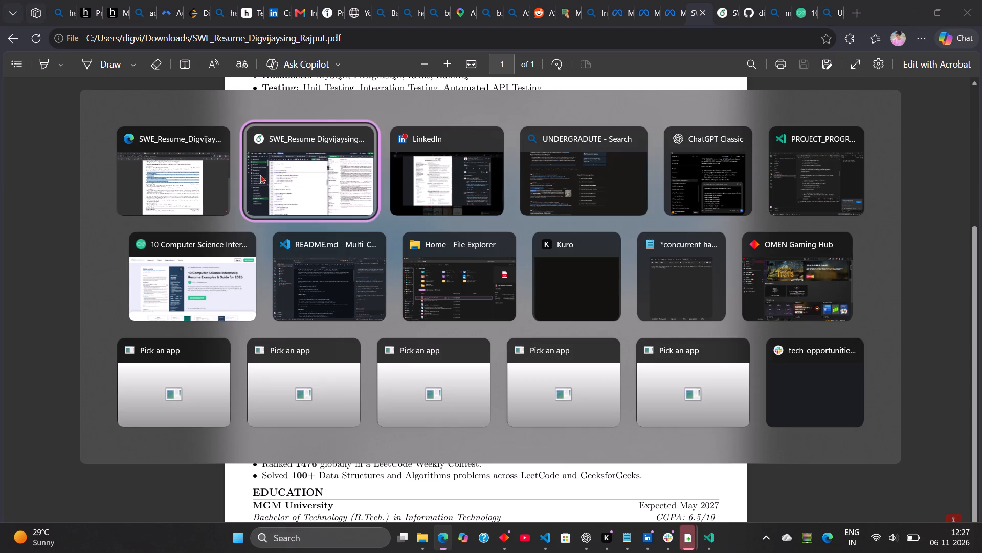
scroll(351, 312, "down", 4)
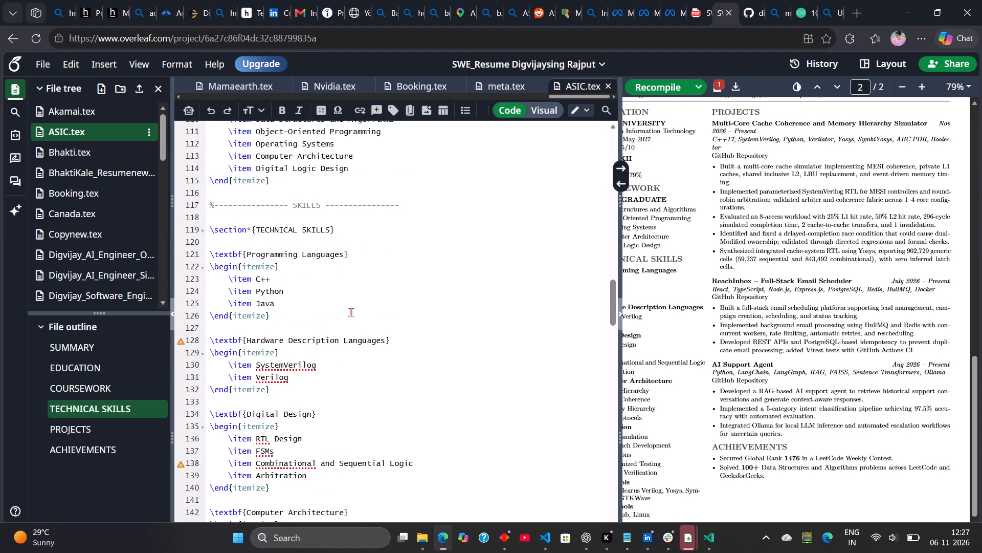
scroll(351, 312, "down", 10)
scroll(351, 312, "up", 2)
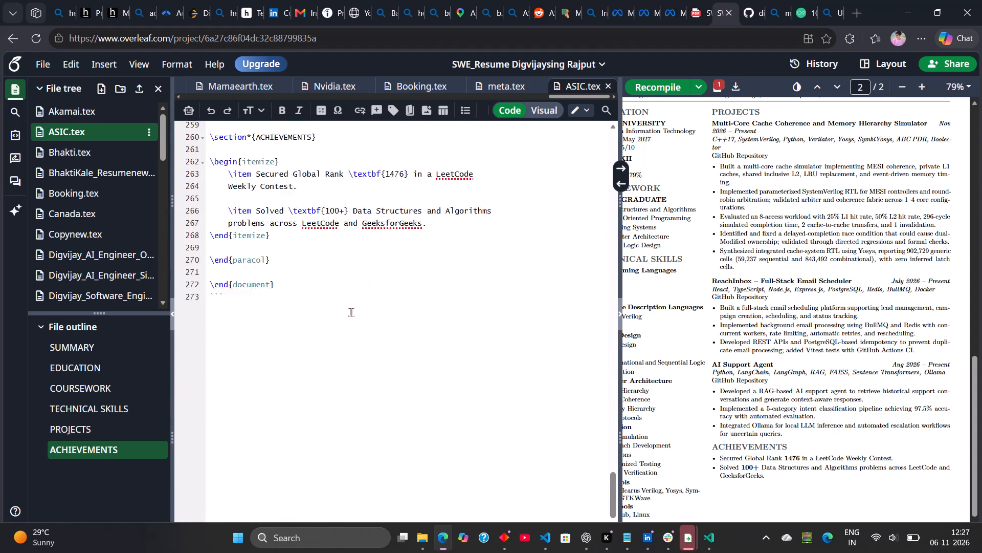
scroll(351, 312, "up", 4)
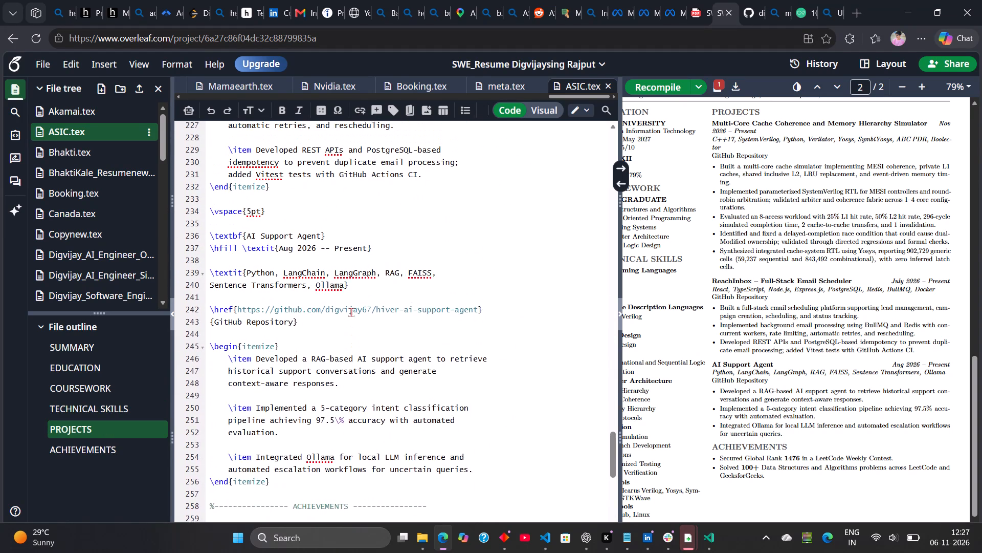
scroll(351, 312, "up", 2)
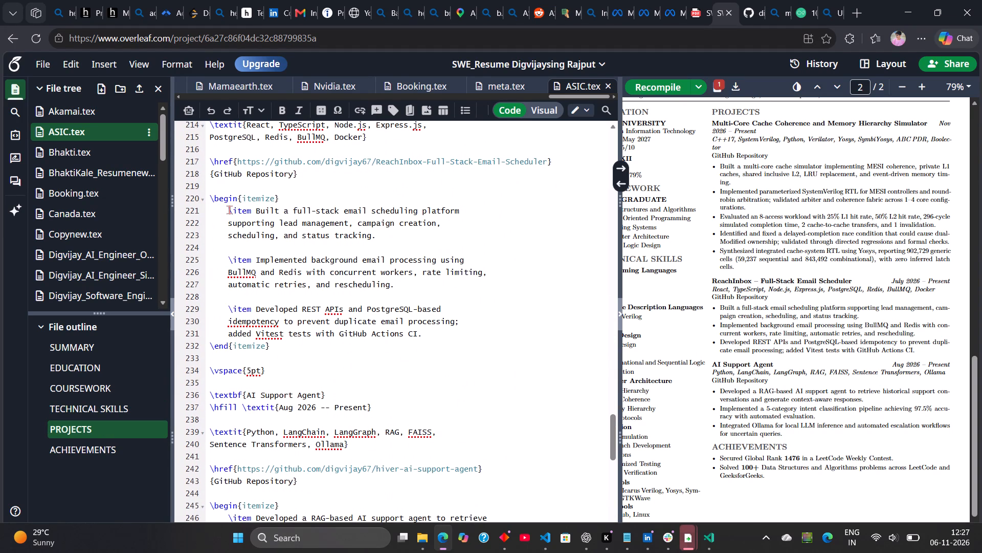
left_click_drag(229, 209, 444, 332)
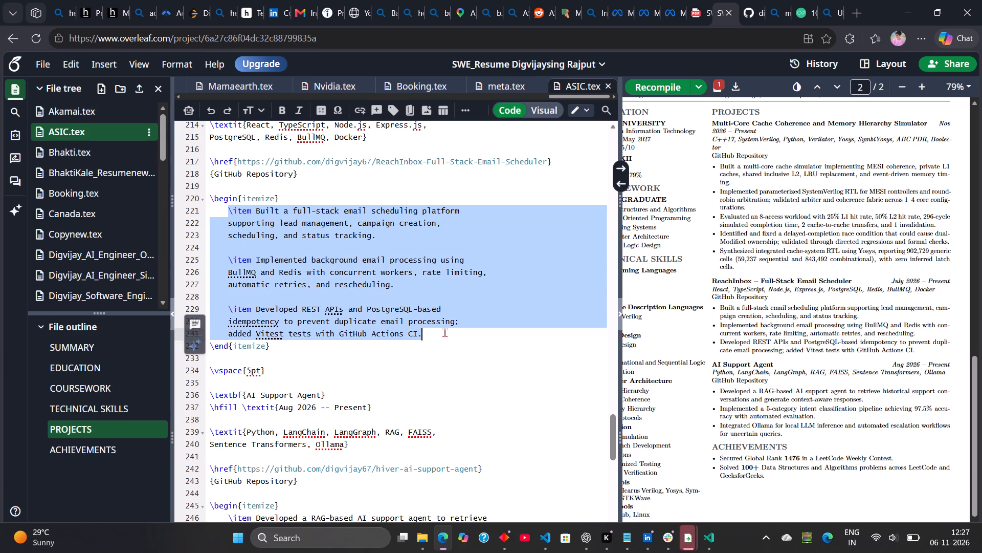
key("BackSpace")
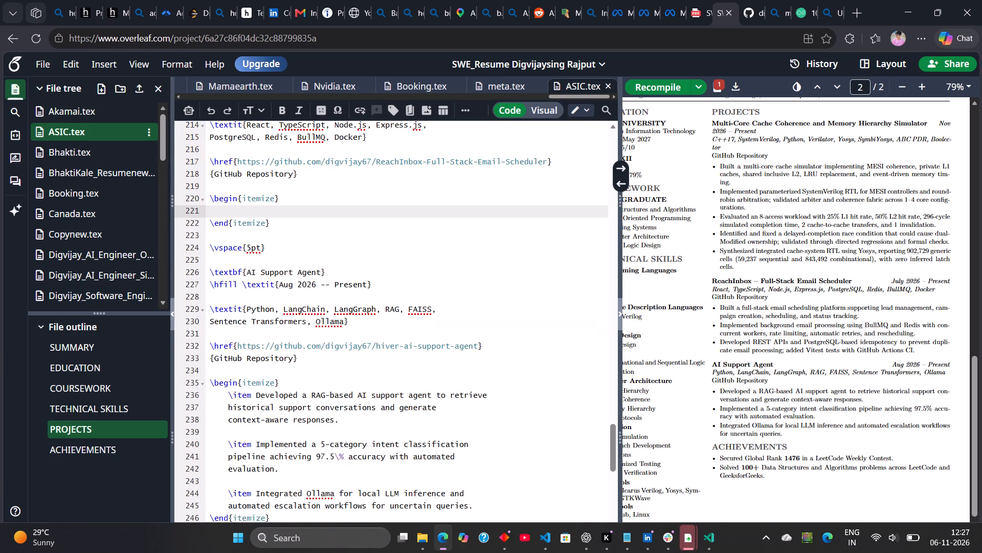
key("ctrl+v")
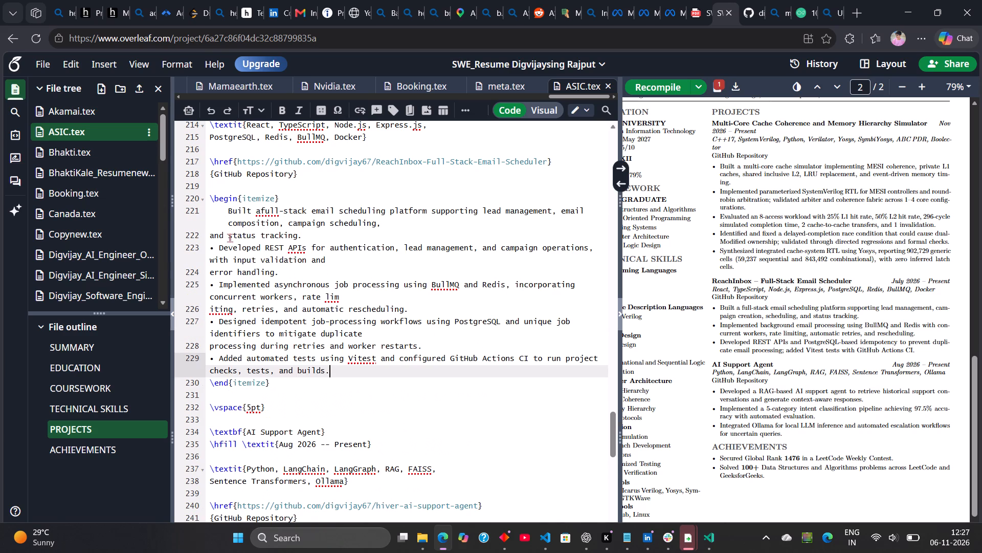
Insert \item before the "Built" line of the pasted ReachInbox text.
left_click(227, 213)
key("backslash")
type("item")
key("space")
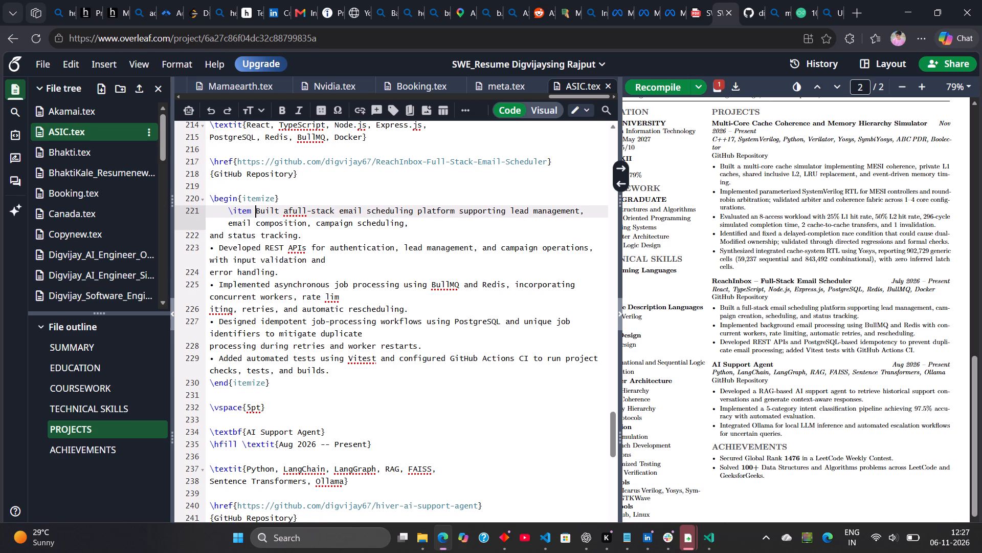
Replace the bullet character before "Developed REST APIs" with an indented \item.
key("Down")
key("Left")
key("Down")
key("Left")
key("Left")
key("Down")
key("Left")
key("Left")
key("Left")
key("Left")
key("Left")
key("BackSpace")
key("BackSpace")
key("space")
key("space")
key("space")
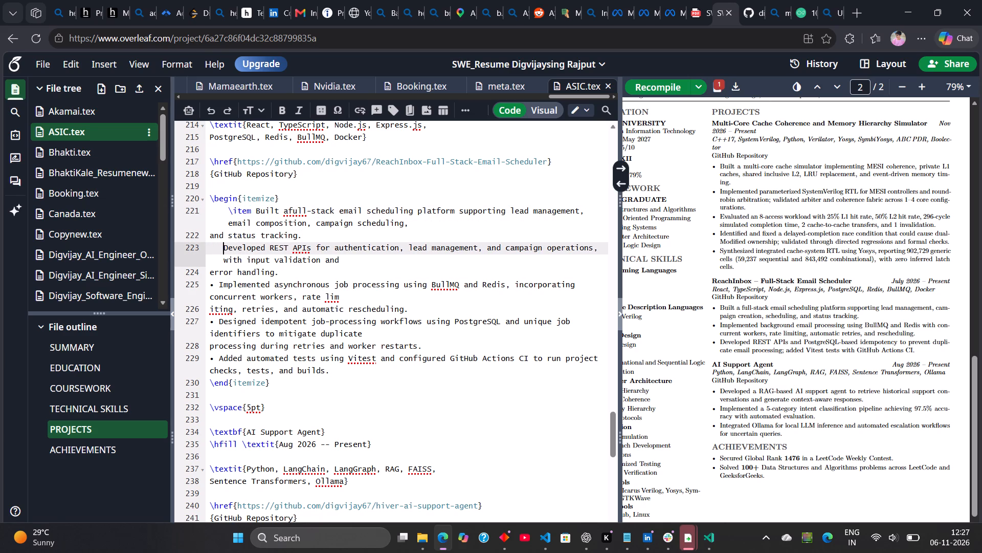
key("space")
type("\\item")
key("space")
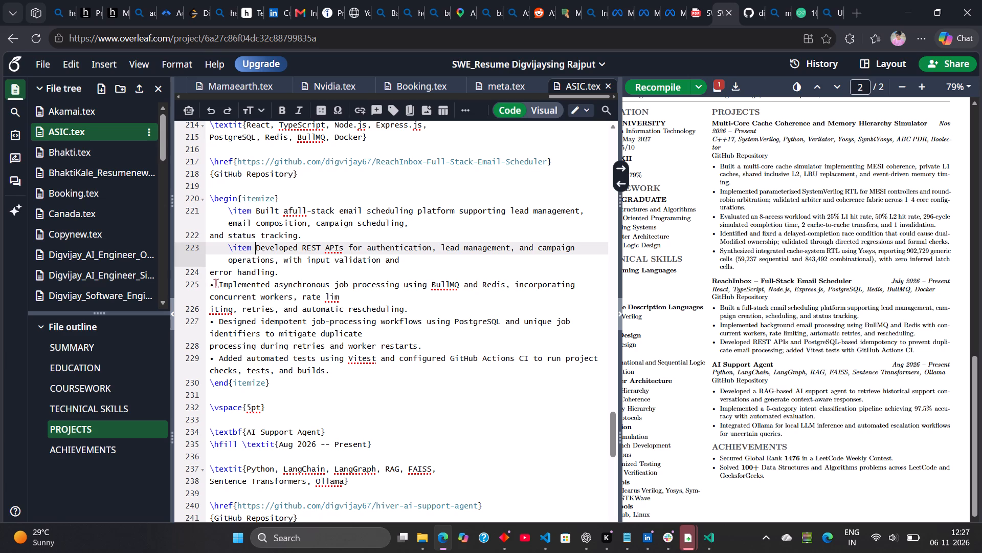
Replace the bullet character before "Implemented asynchronous job processing" with an indented \item.
left_click(215, 283)
key("Right")
key("BackSpace")
key("BackSpace")
key("space")
key("space")
key("space")
key("space")
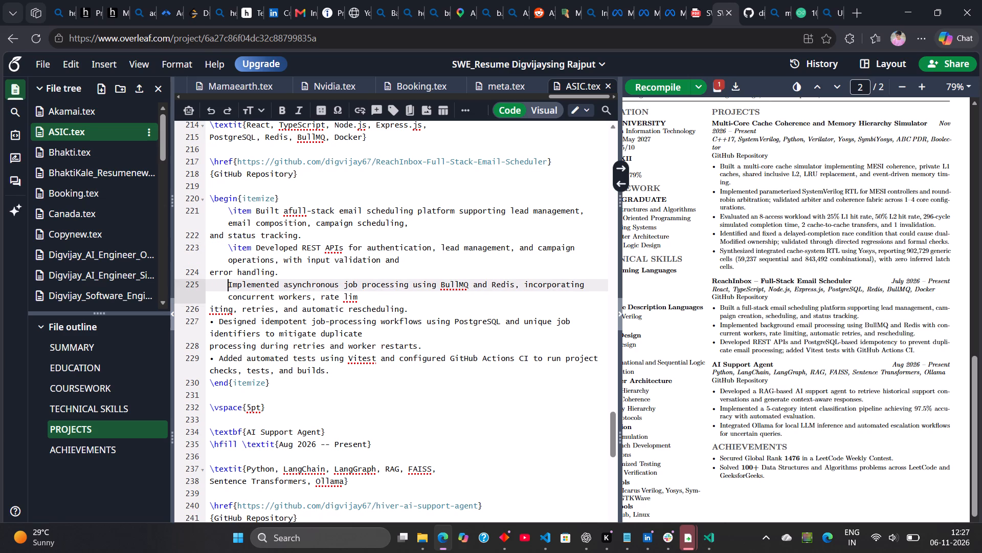
type("\\item")
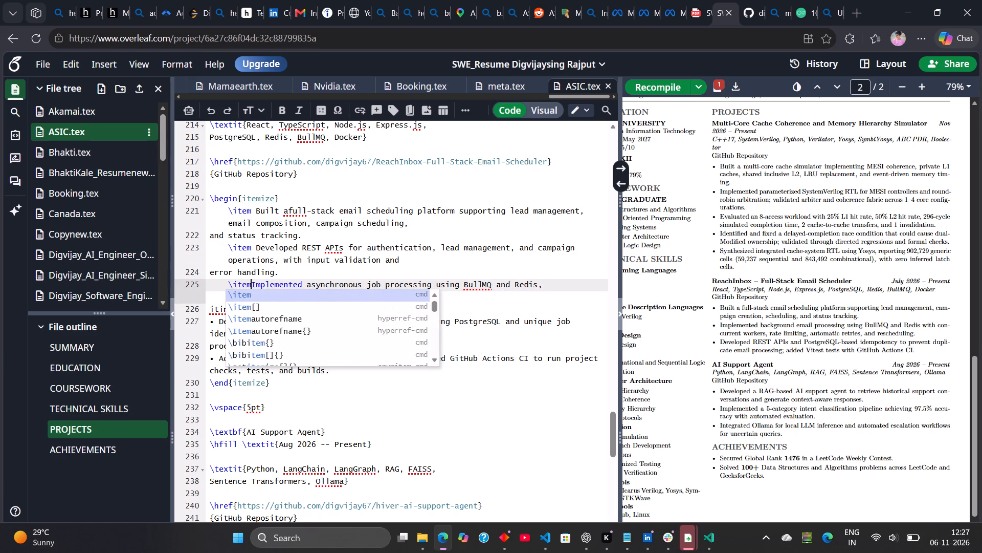
key("space")
Replace the bullet character before "Designed idempotent job-processing workflows" with an indented \item.
left_click(215, 320)
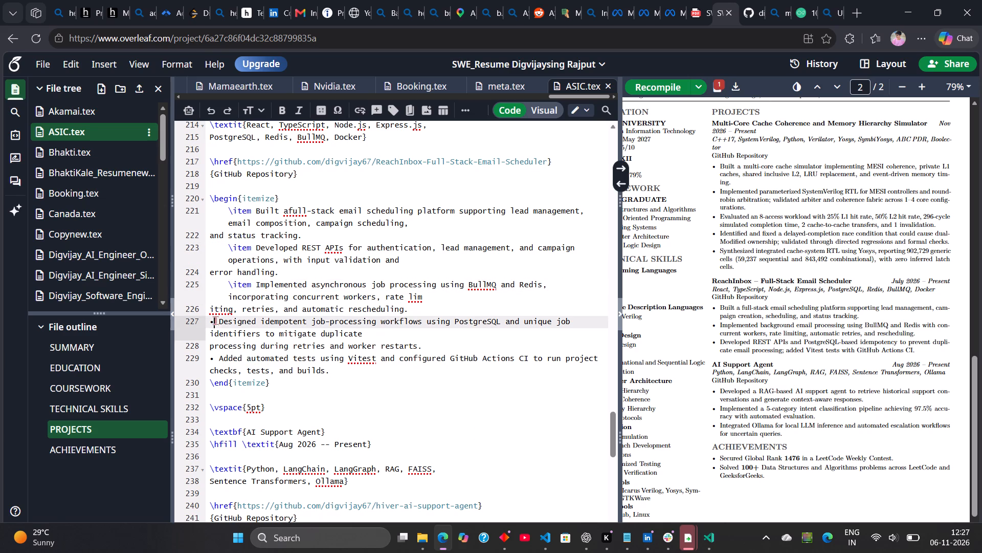
key("Right")
key("BackSpace")
key("BackSpace")
key("space")
key("space")
key("space")
key("space")
type("\\item")
key("space")
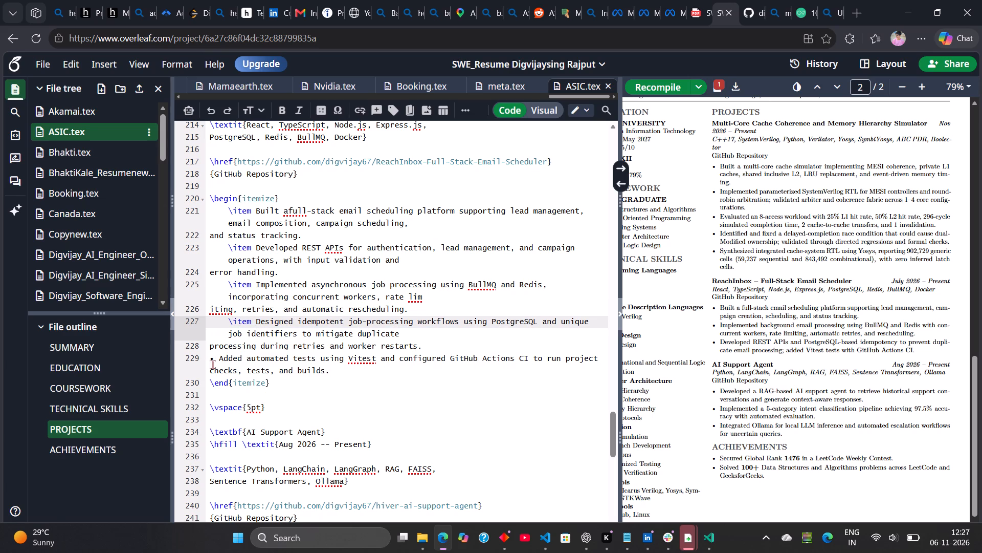
Replace the bullet character before "Added automated tests using Vitest" with an indented \item.
left_click(221, 359)
key("Left")
key("BackSpace")
key("BackSpace")
key("space")
key("space")
key("space")
type("\\item")
key("space")
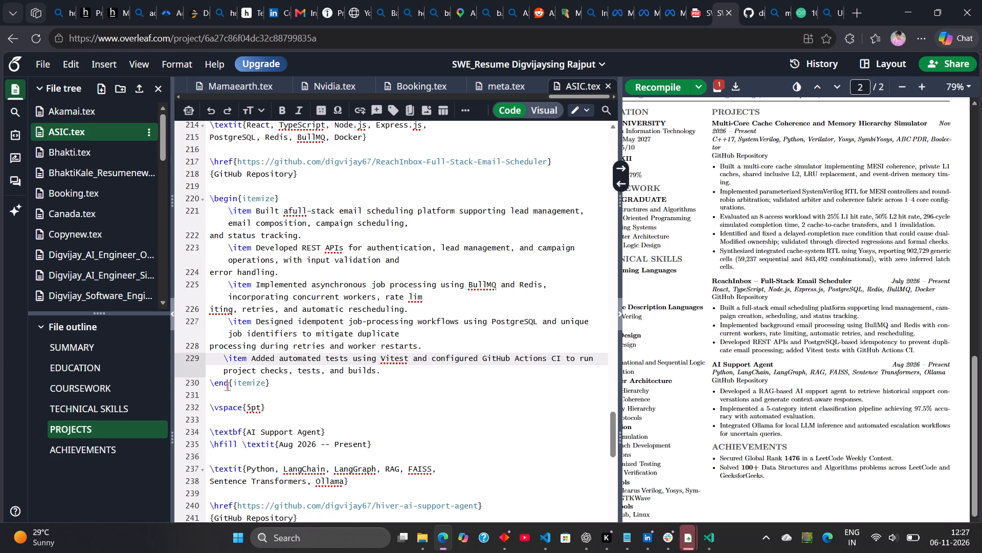
Delete the blank line between the ReachInbox \end{itemize} and \vspace{5pt}, and recompile the resume.
left_click(235, 394)
key("BackSpace")
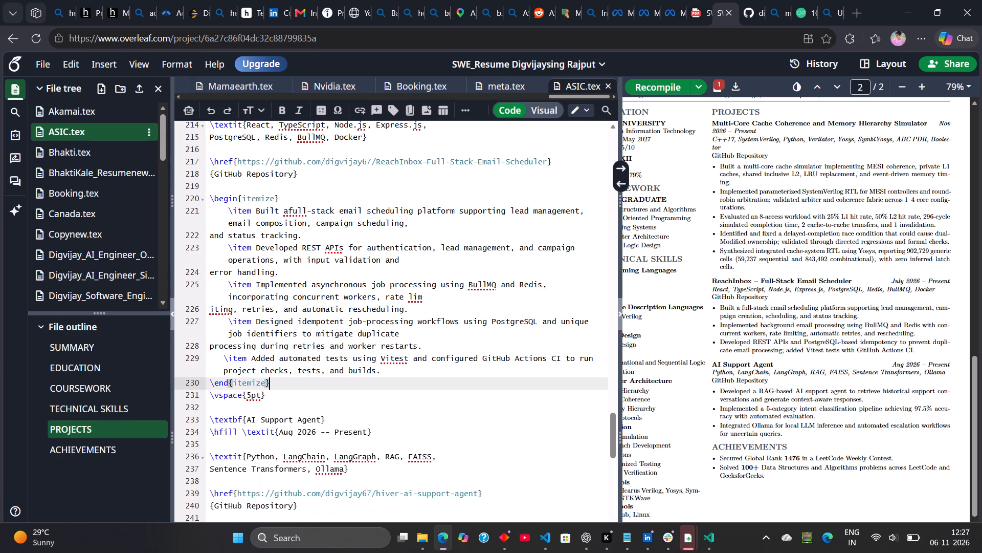
left_click(659, 88)
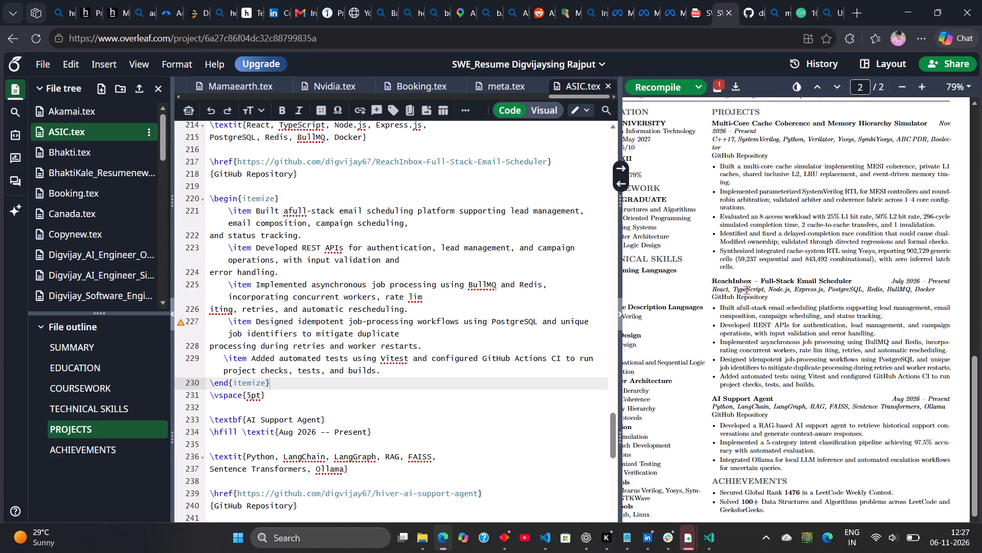
Review the whole recompiled resume page and compare it with the LinkedIn sample and the SWE resume PDF.
scroll(746, 290, "down", 1)
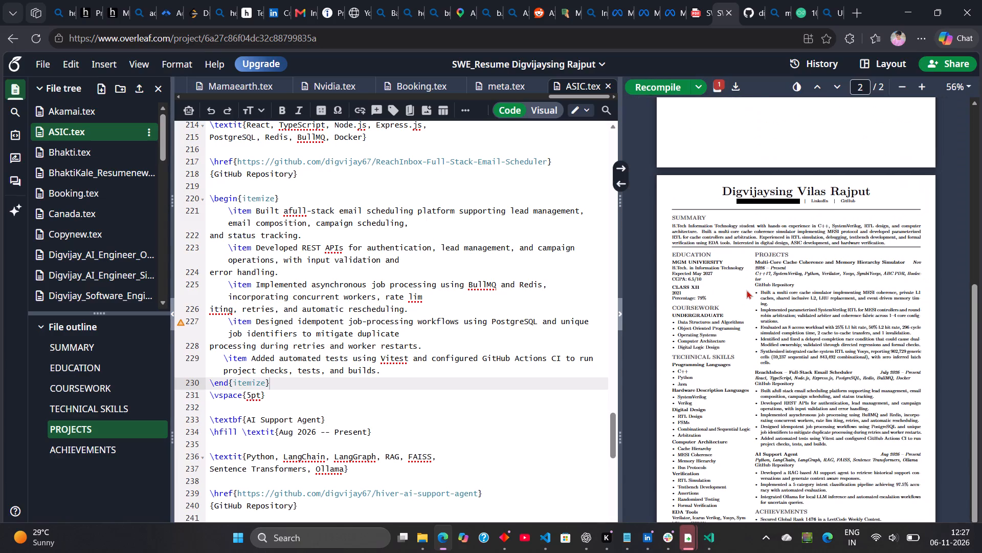
scroll(746, 290, "down", 1)
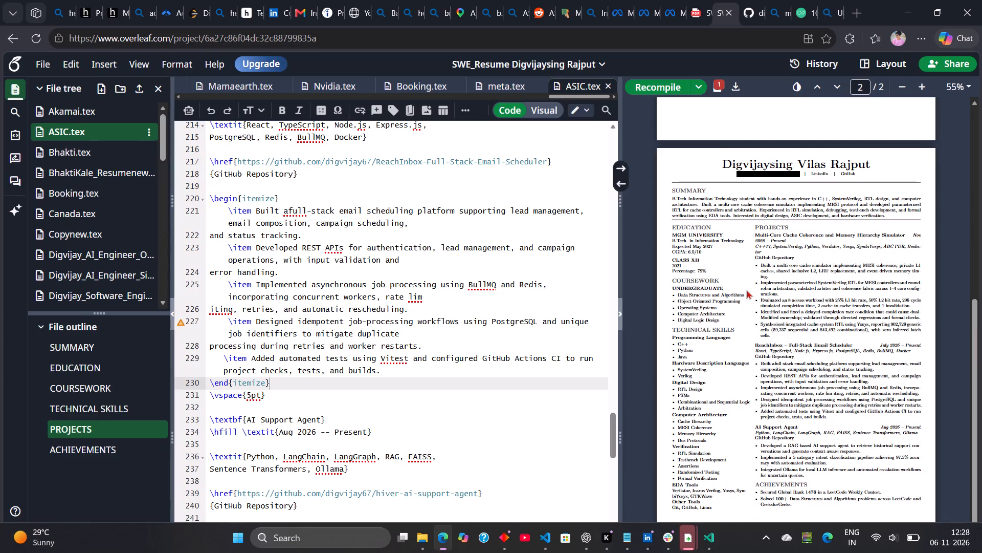
key("alt+Tab")
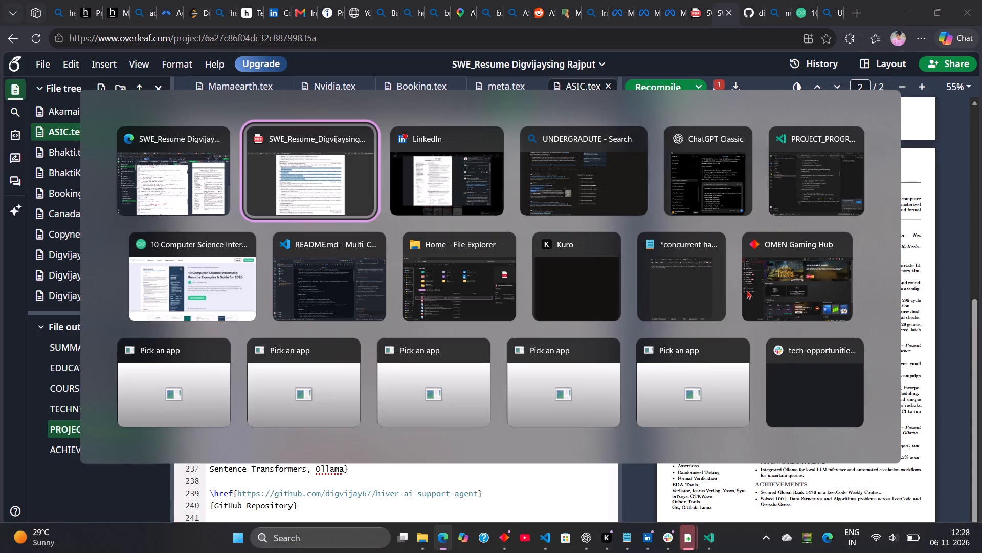
key("alt+Right")
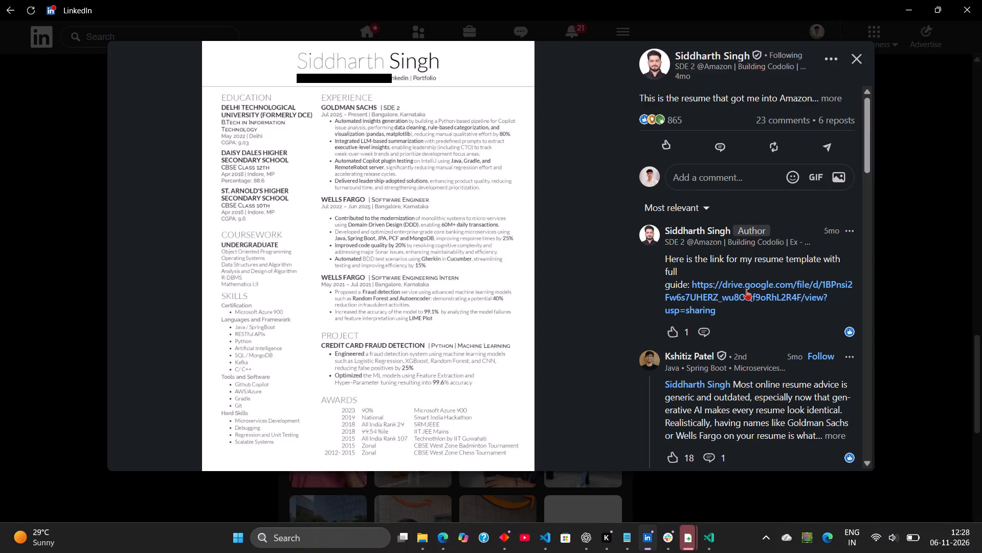
key("alt+Tab")
key("alt+Right")
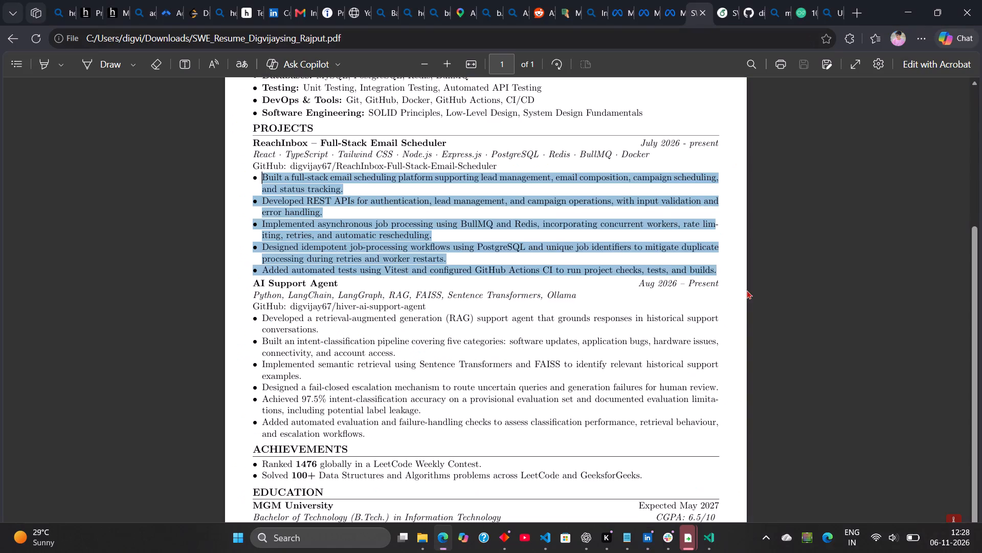
key("alt+Tab")
key("alt+Right")
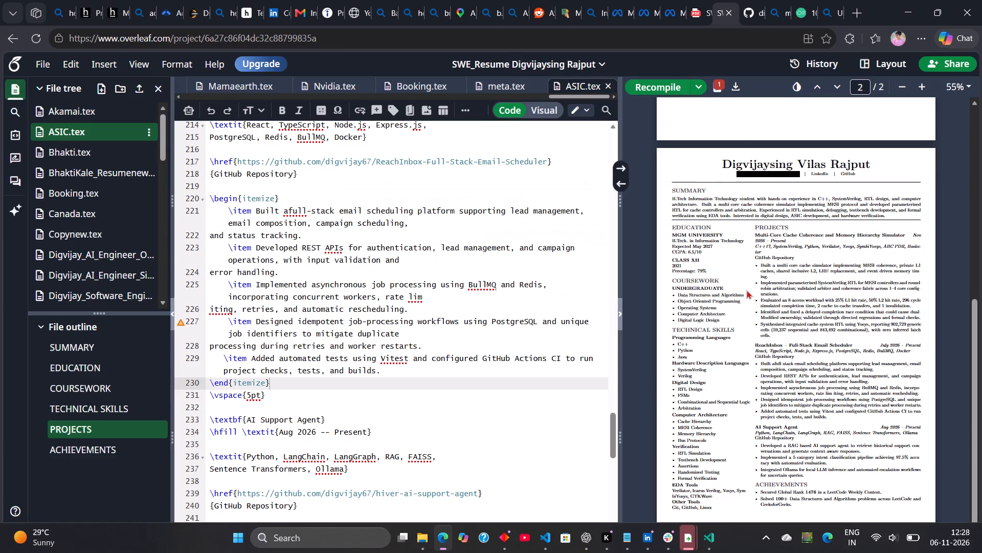
scroll(738, 250, "up", 1)
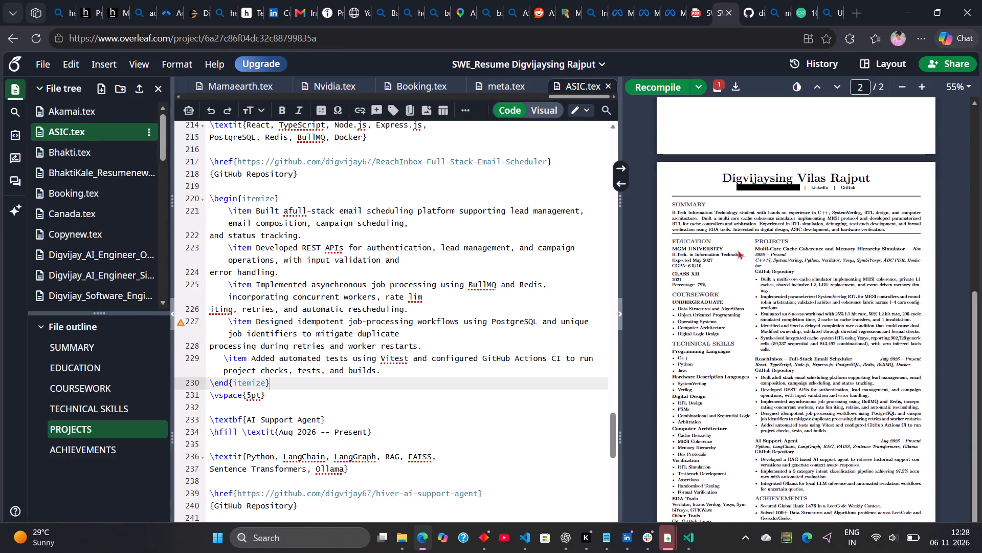
Examine the ASIC.tex source from the projects back to the header, focusing on the code between the summary and the two-column layout.
scroll(738, 250, "up", 1)
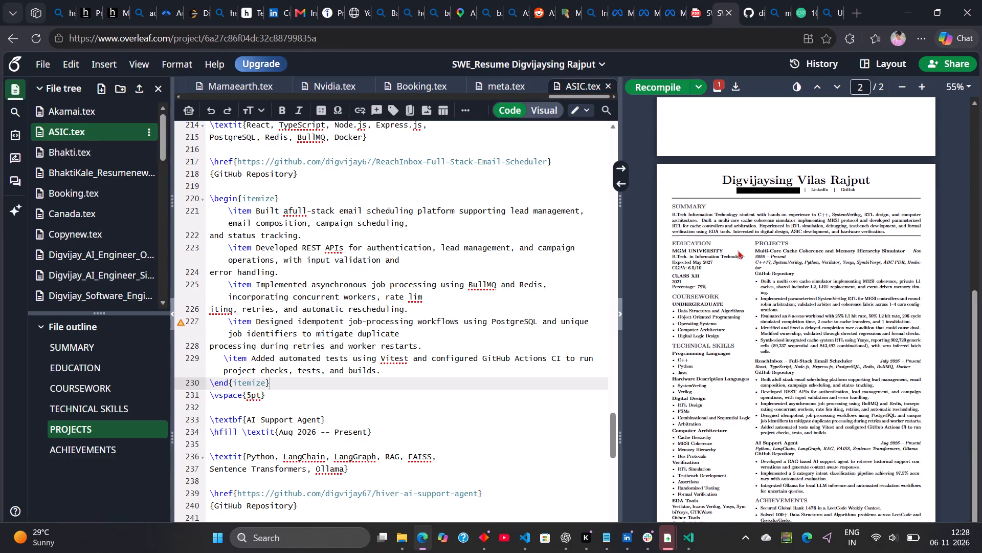
scroll(470, 263, "up", 5)
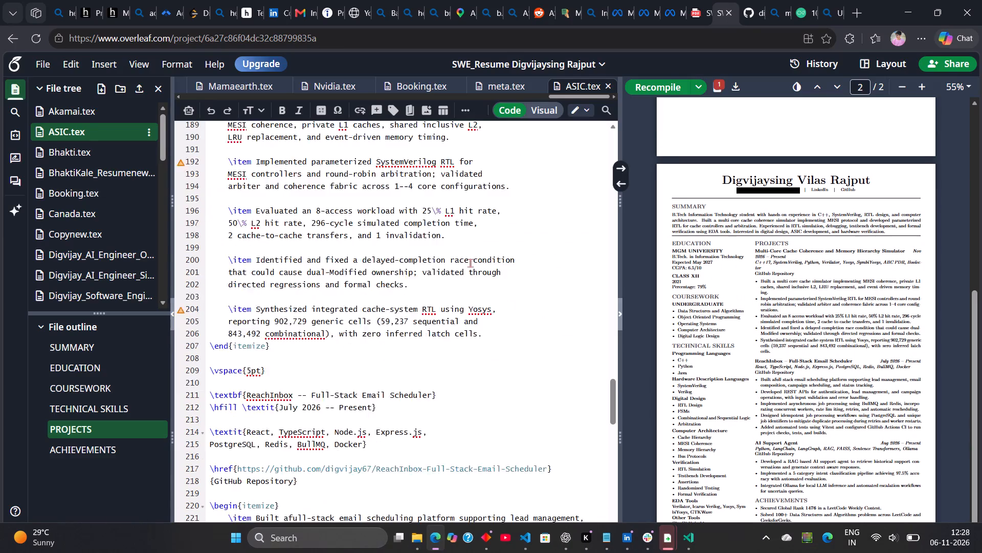
scroll(470, 263, "up", 7)
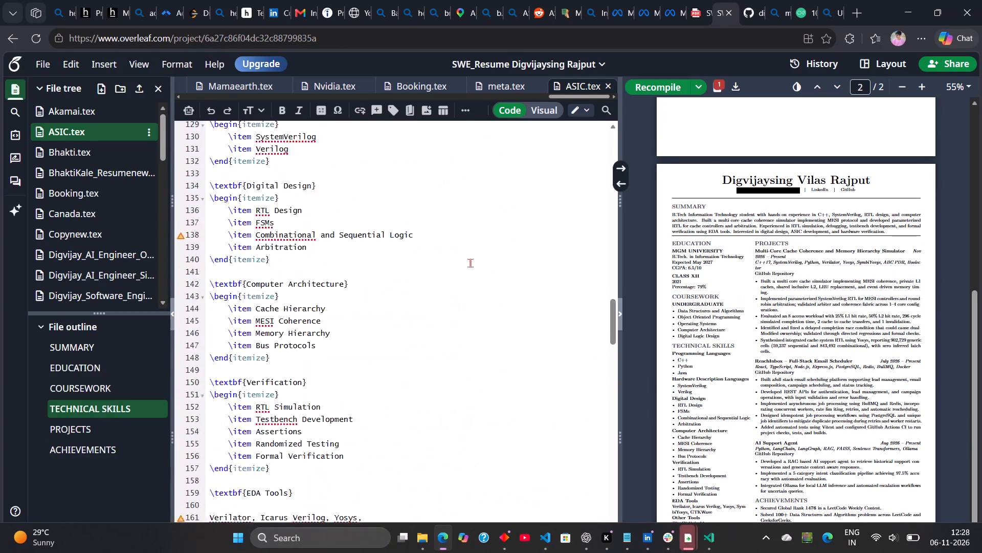
scroll(470, 263, "up", 3)
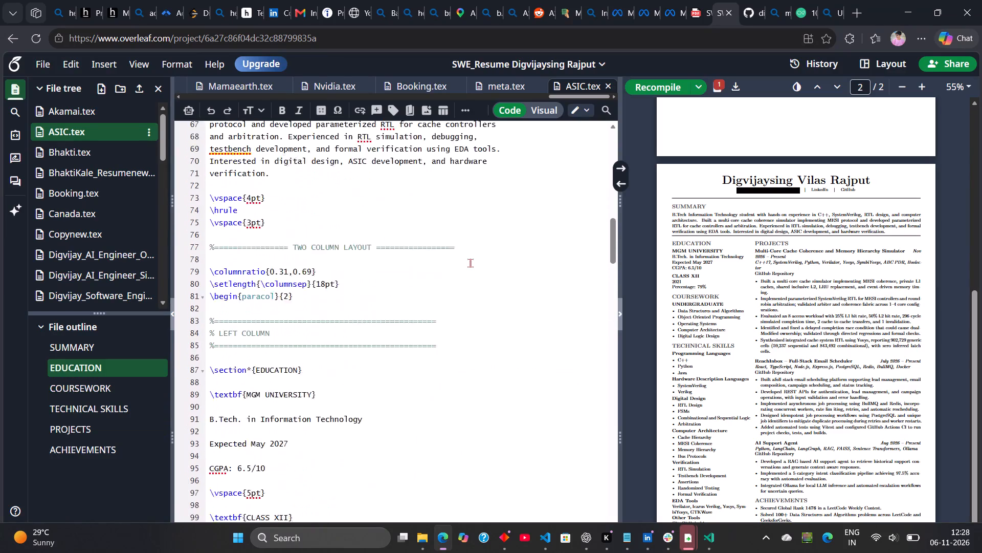
scroll(470, 263, "up", 4)
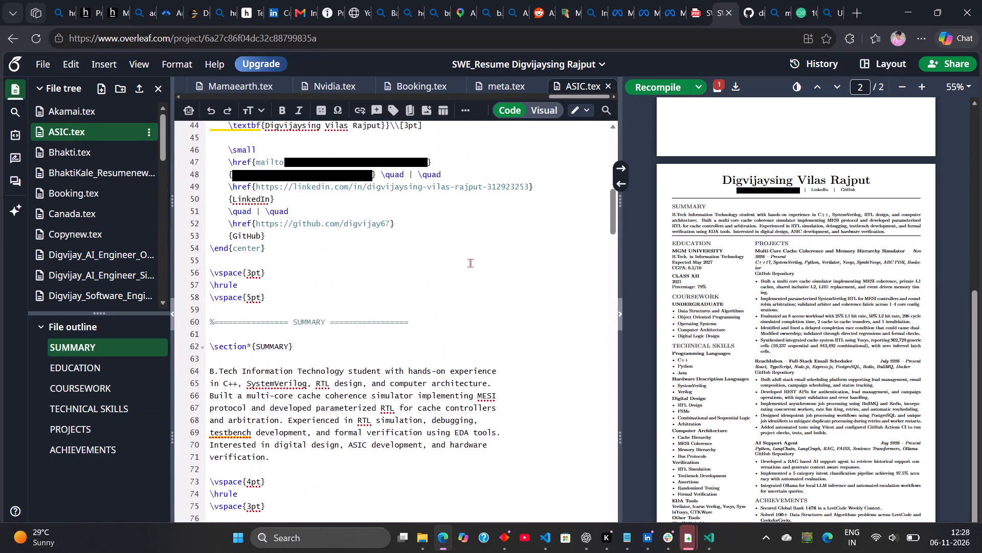
scroll(470, 263, "down", 2)
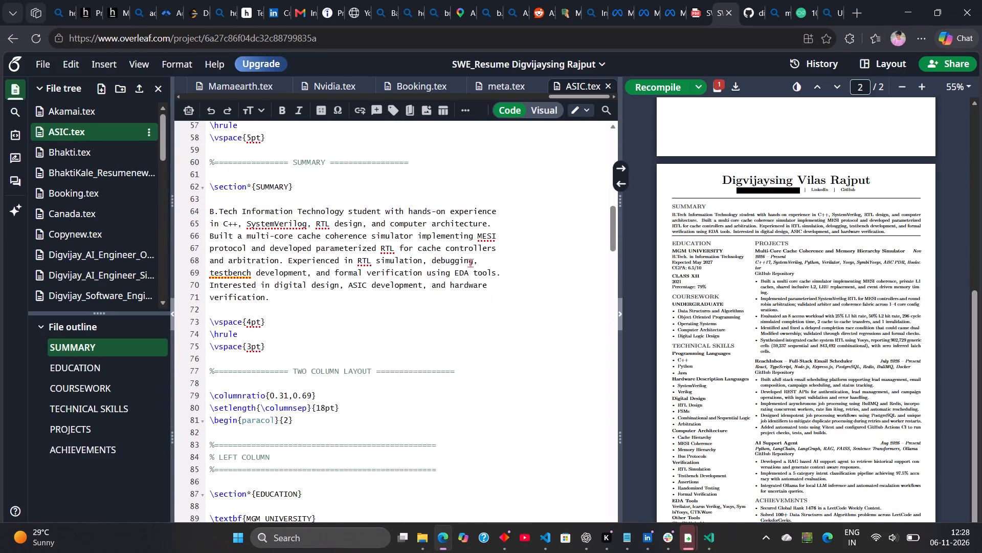
scroll(470, 263, "down", 3)
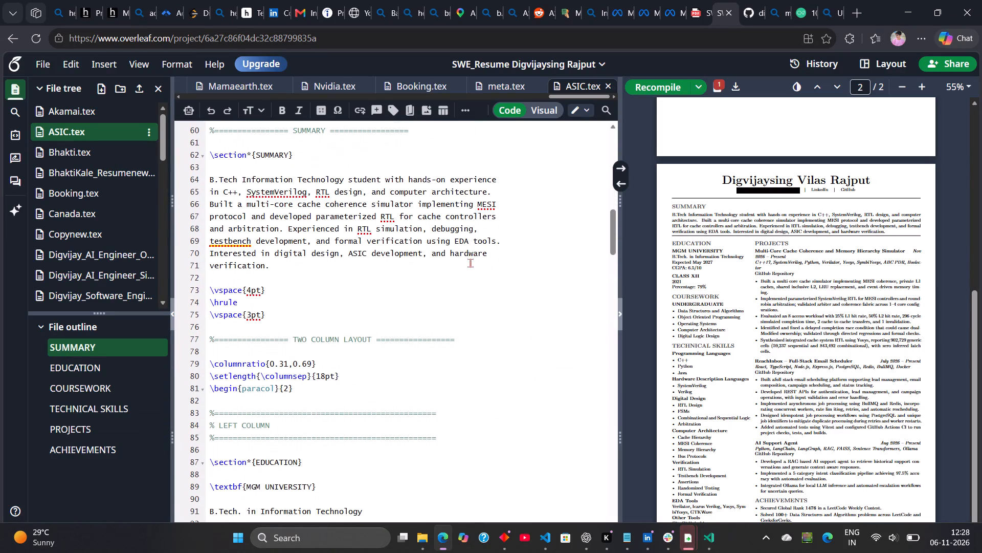
scroll(470, 263, "down", 3)
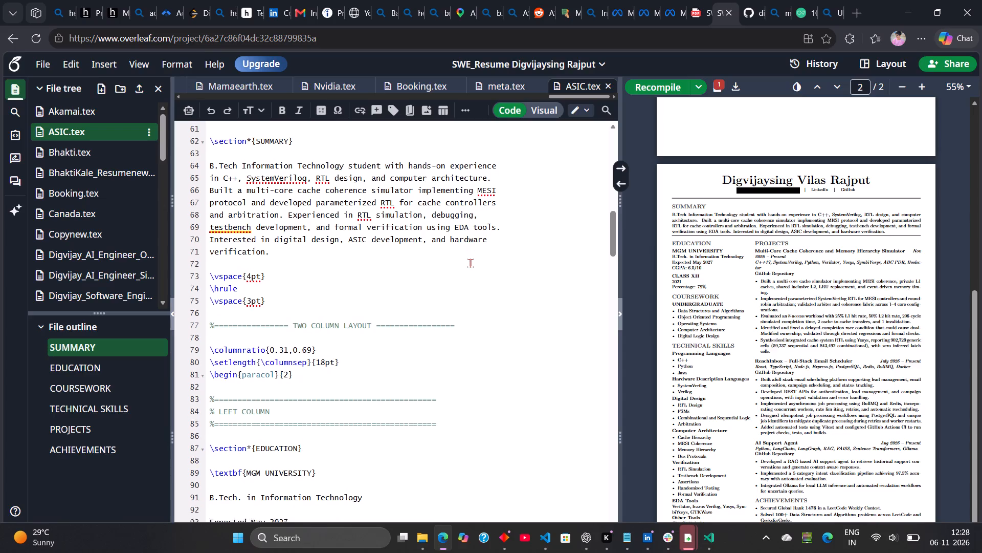
scroll(470, 263, "down", 4)
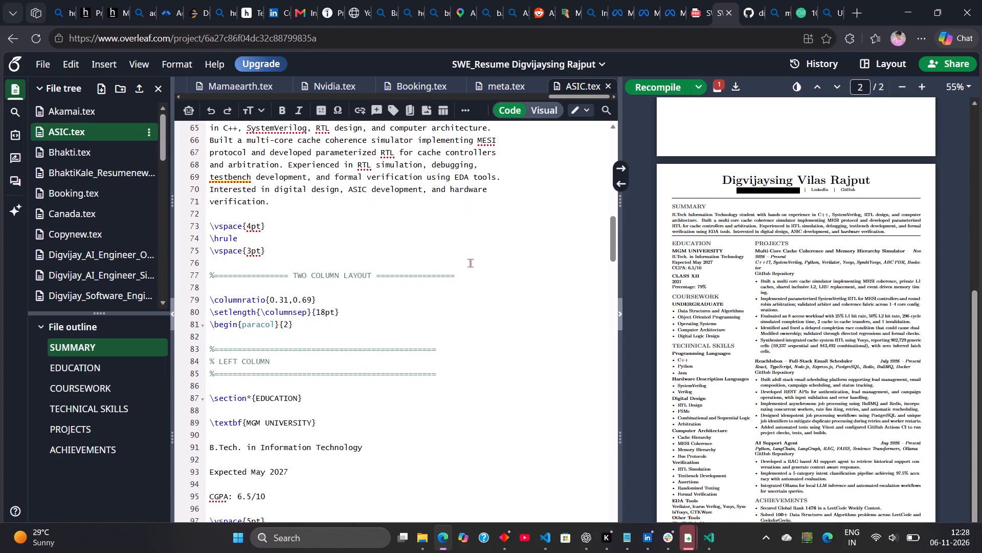
scroll(470, 263, "down", 2)
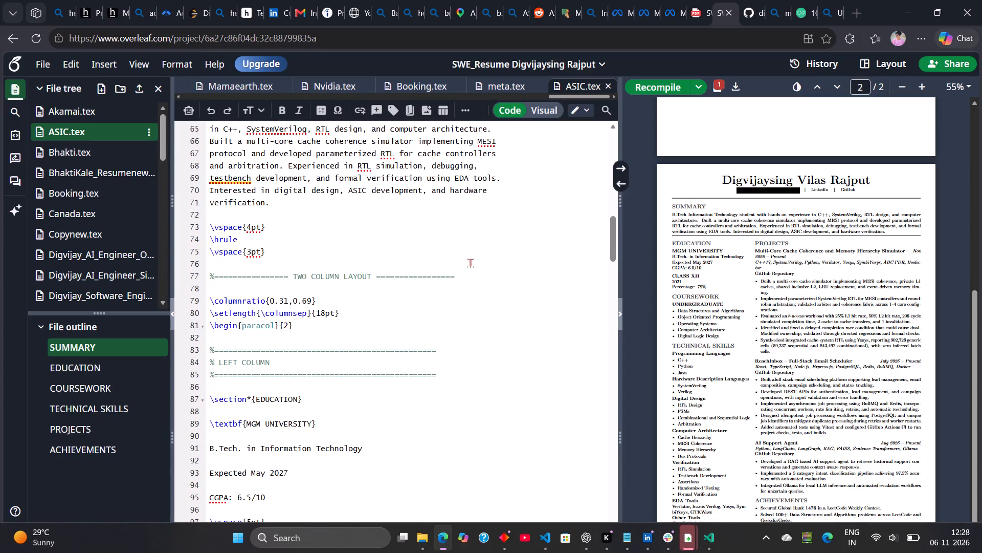
scroll(470, 263, "down", 5)
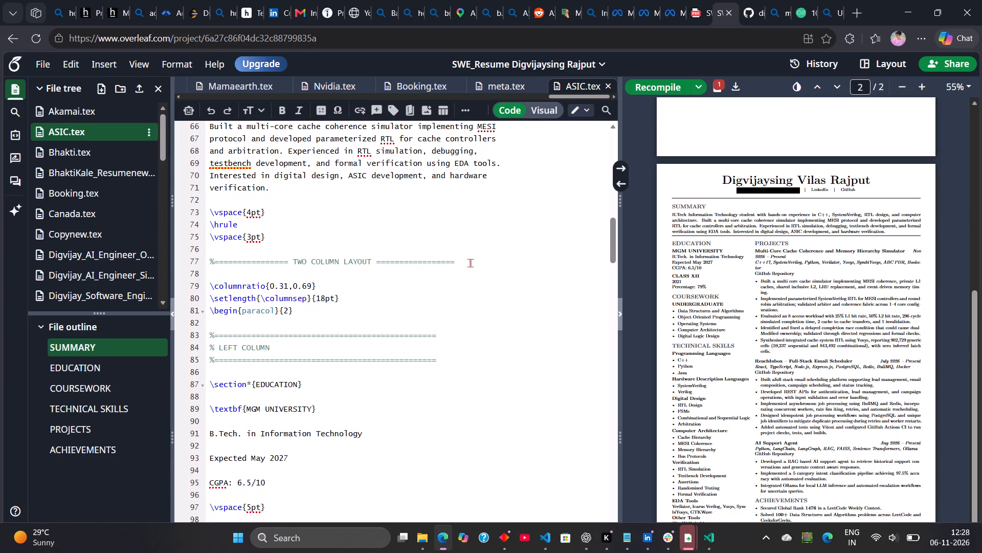
Comment out the \vspace{4pt}, \hrule and \vspace{3pt} lines after the SUMMARY text and recompile the resume.
scroll(470, 263, "up", 1)
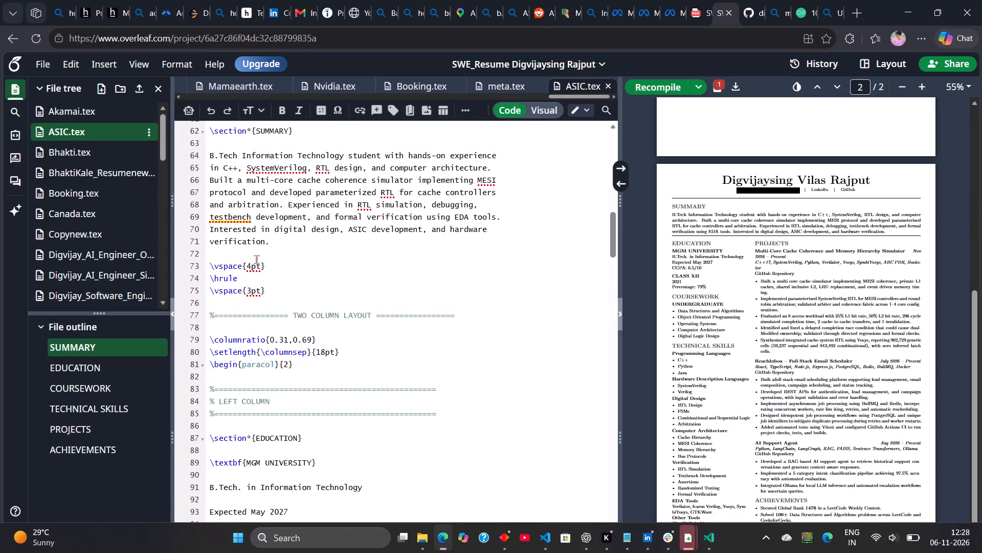
left_click_drag(285, 299, 219, 274)
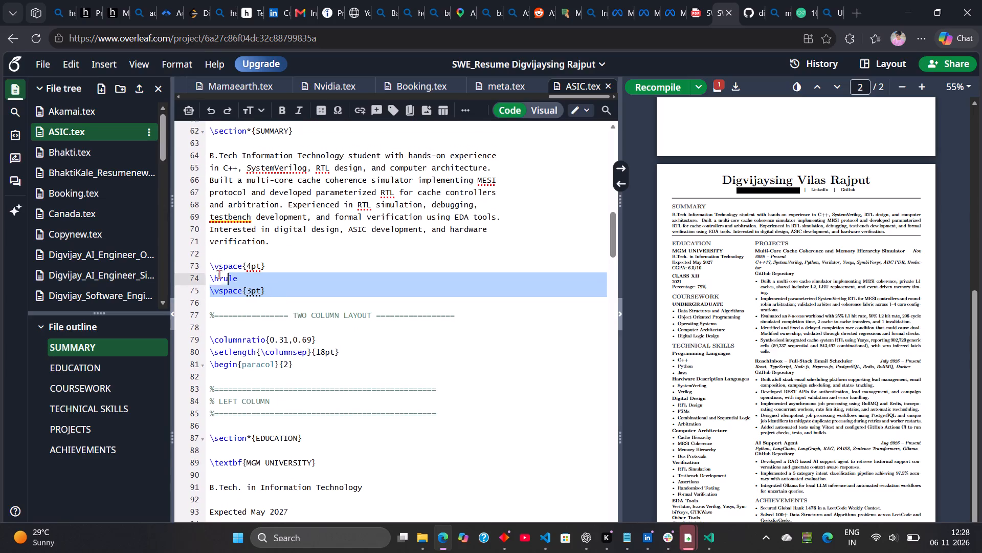
left_click_drag(219, 274, 194, 267)
key("ctrl+slash")
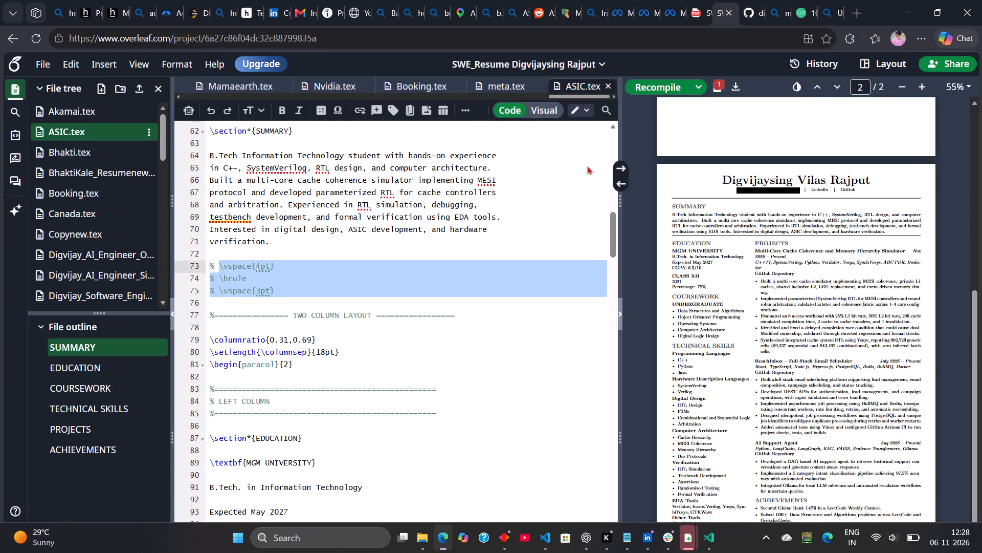
left_click(652, 84)
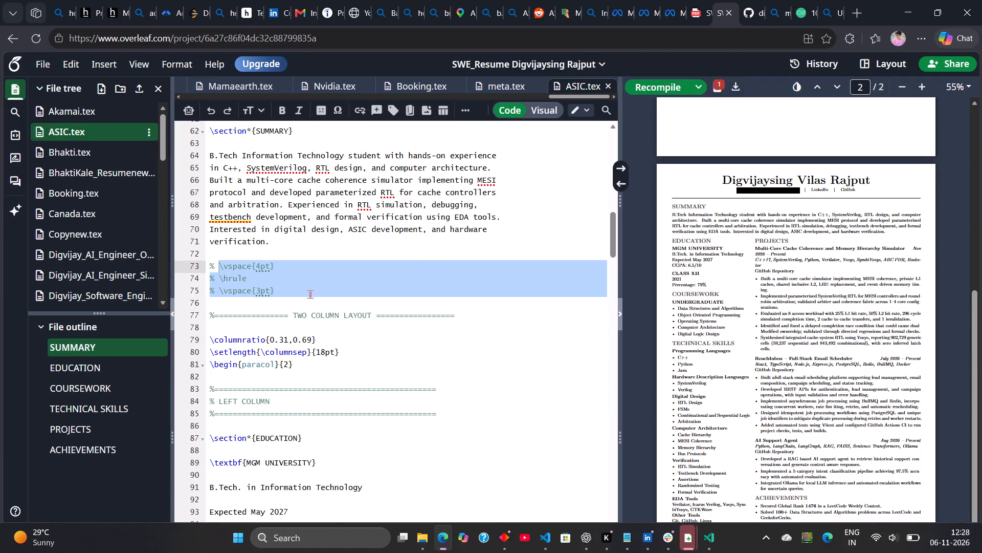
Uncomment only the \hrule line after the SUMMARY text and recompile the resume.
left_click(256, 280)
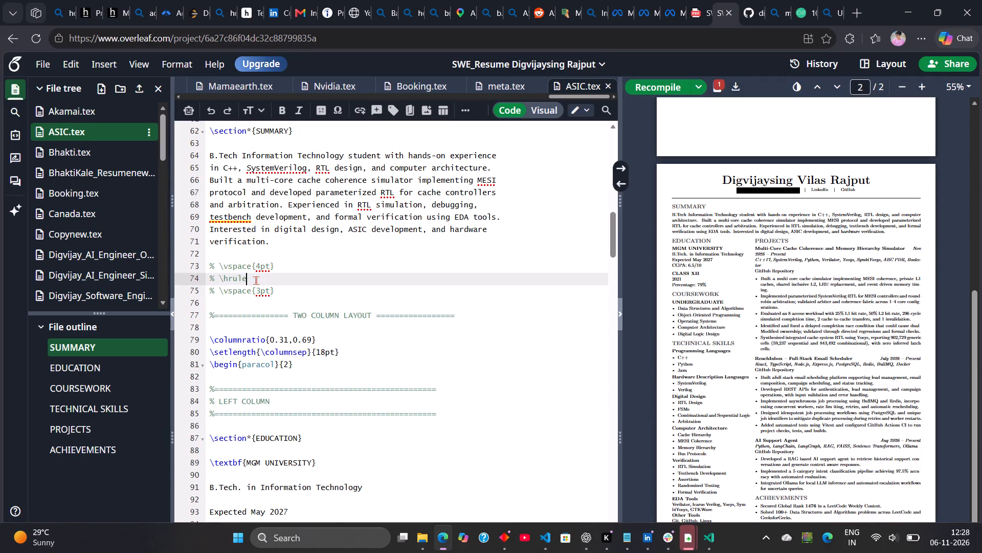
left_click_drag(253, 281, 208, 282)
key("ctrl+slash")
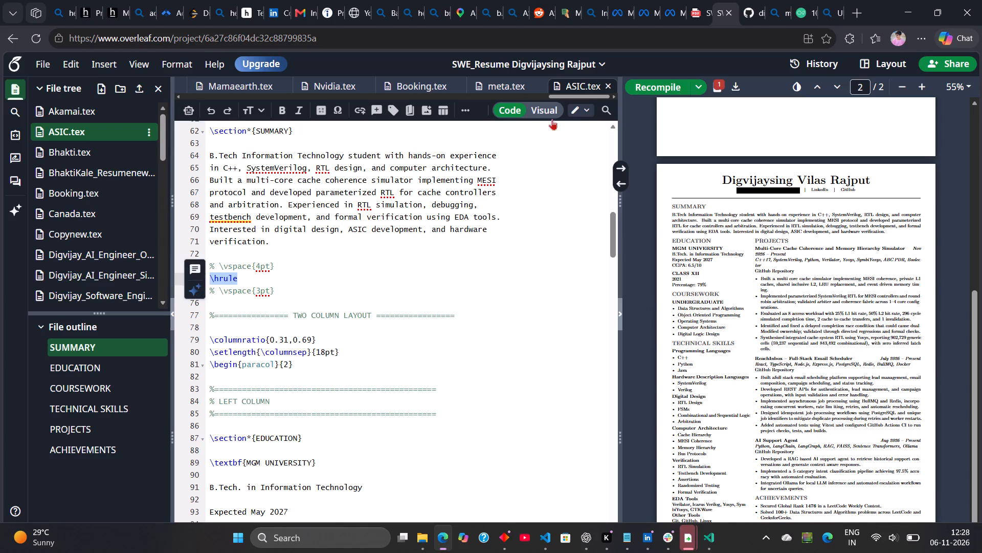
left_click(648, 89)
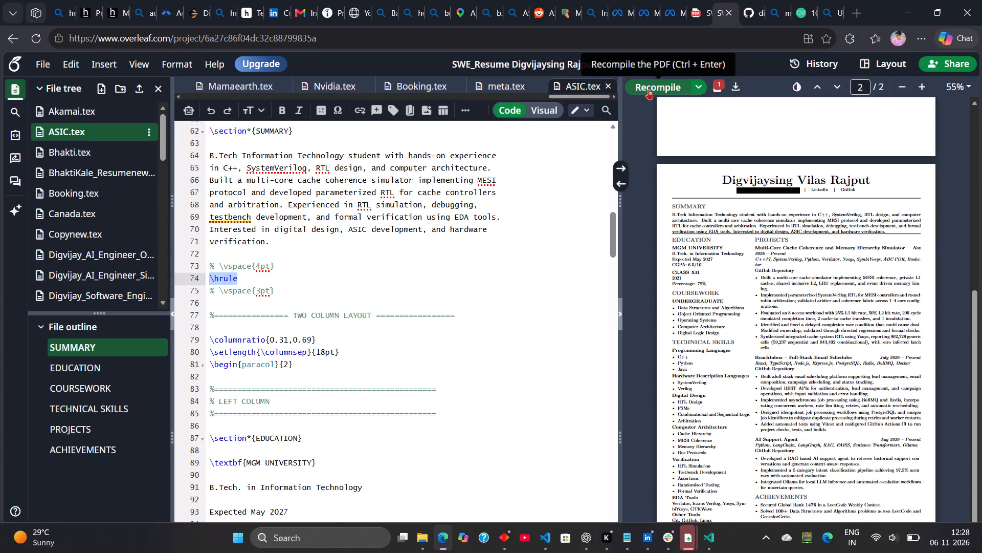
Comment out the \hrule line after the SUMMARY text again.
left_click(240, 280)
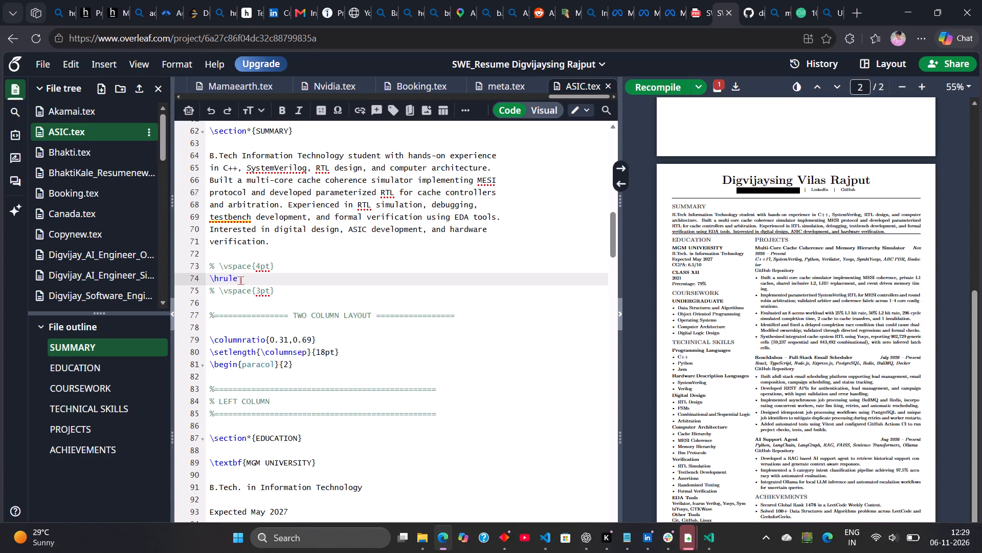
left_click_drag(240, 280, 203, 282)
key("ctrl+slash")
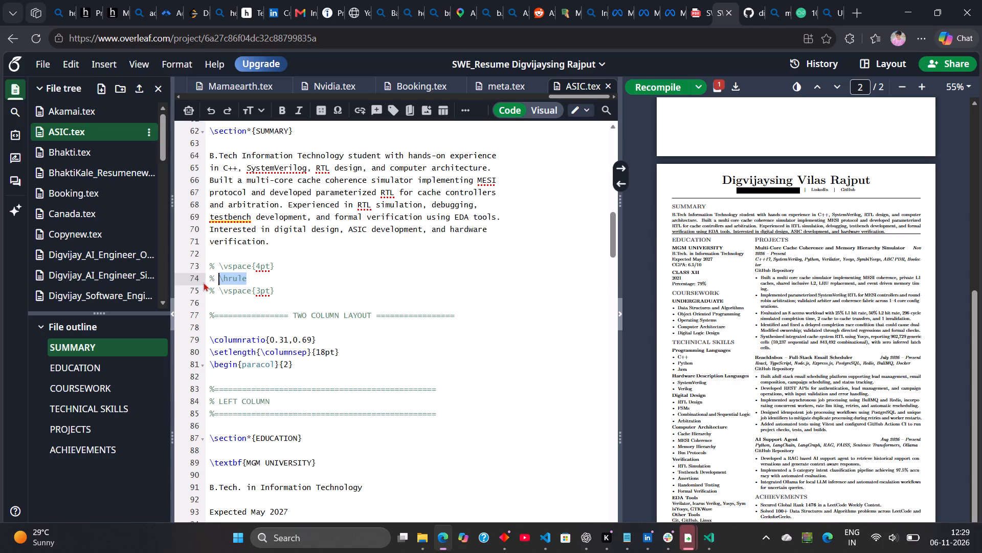
Uncomment the \vspace{4pt} line after the SUMMARY text and recompile the resume.
left_click_drag(287, 267, 207, 270)
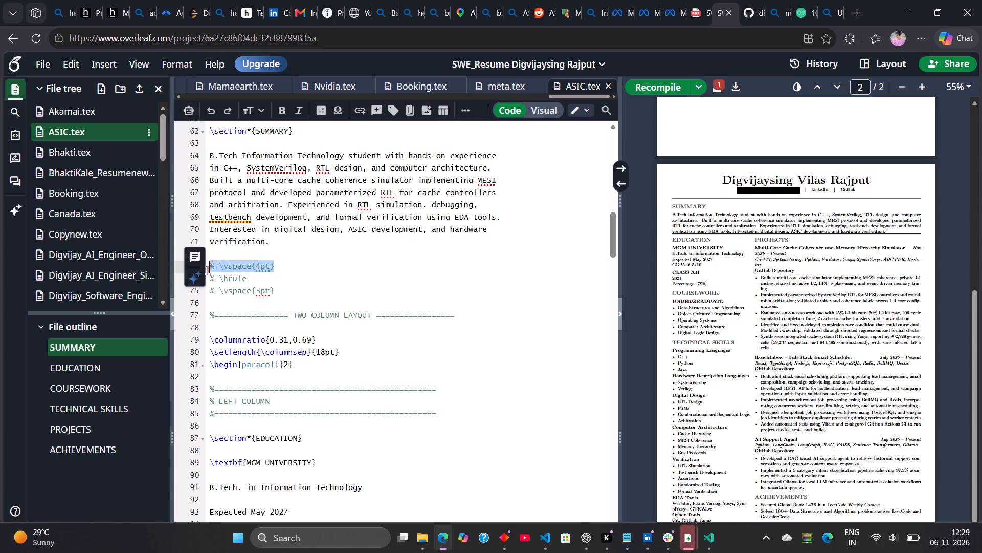
key("ctrl+slash")
left_click(667, 87)
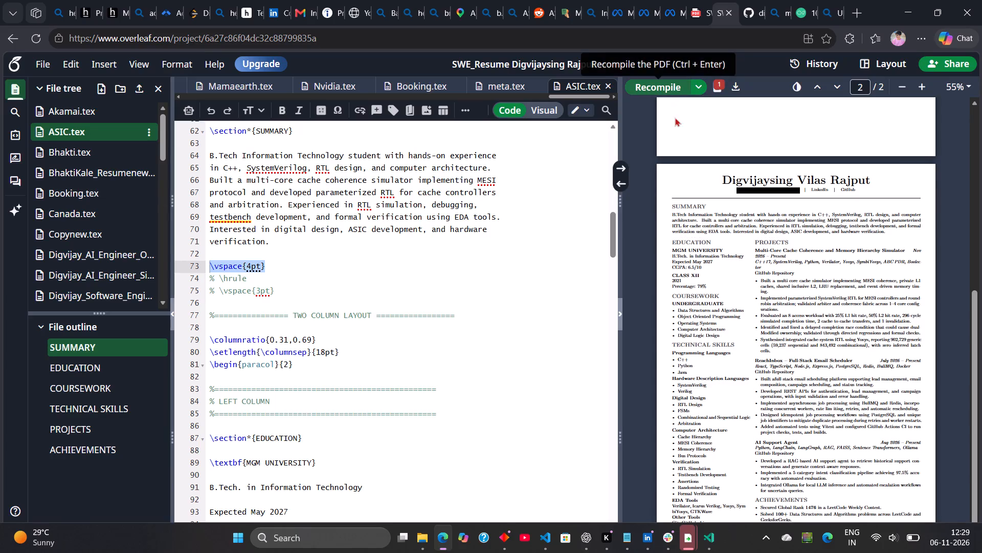
scroll(754, 253, "down", 1)
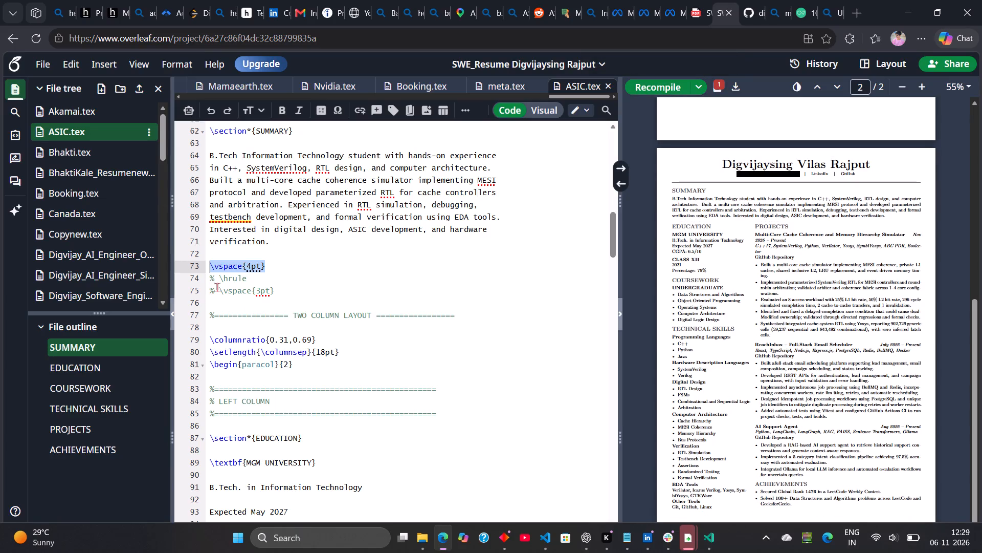
Uncomment the \vspace{3pt} line above the two-column layout and recompile the resume.
left_click(217, 290)
key("BackSpace")
key("BackSpace")
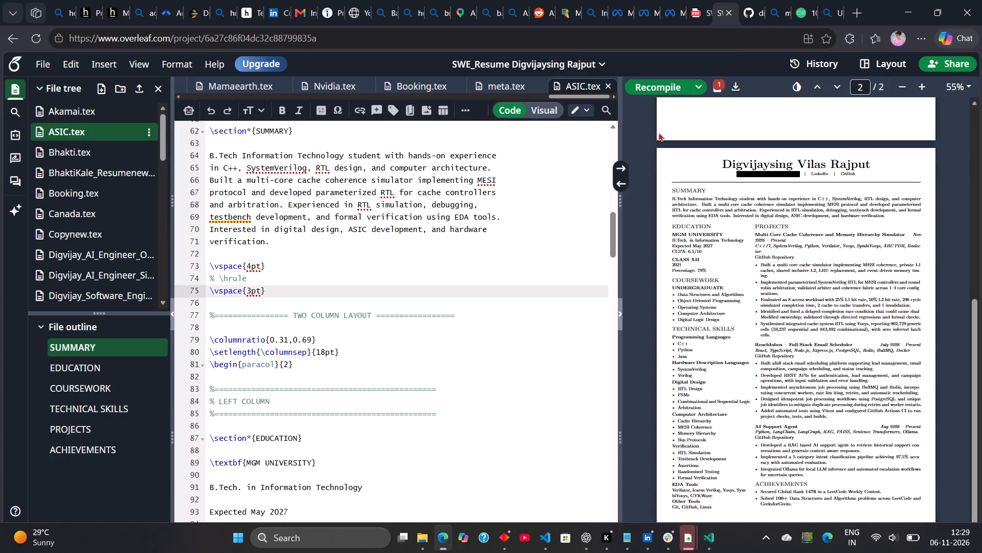
left_click(660, 84)
Review the recompiled PDF's pages at a smaller zoom and examine the preamble at the top of ASIC.tex.
scroll(745, 274, "down", 1)
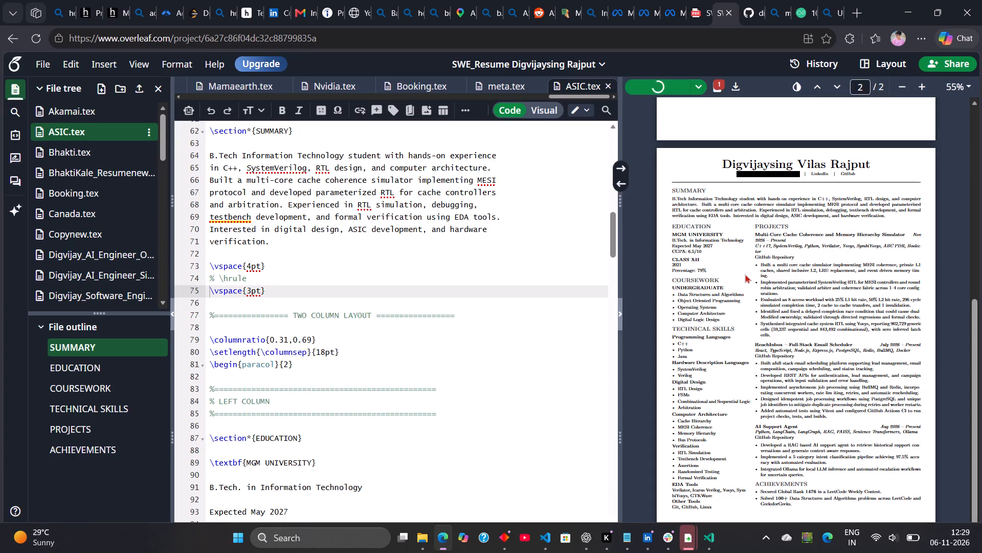
scroll(745, 274, "down", 2)
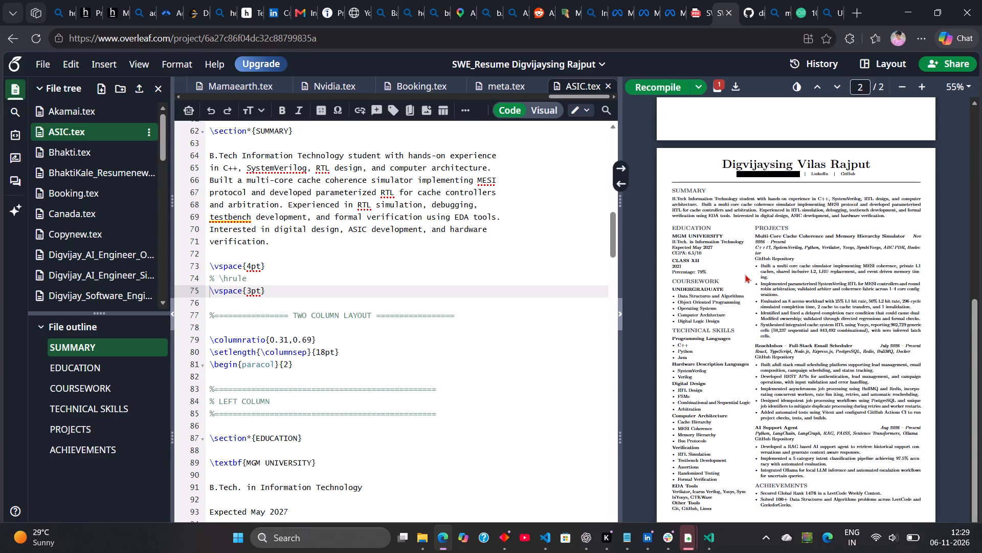
scroll(745, 274, "down", 3)
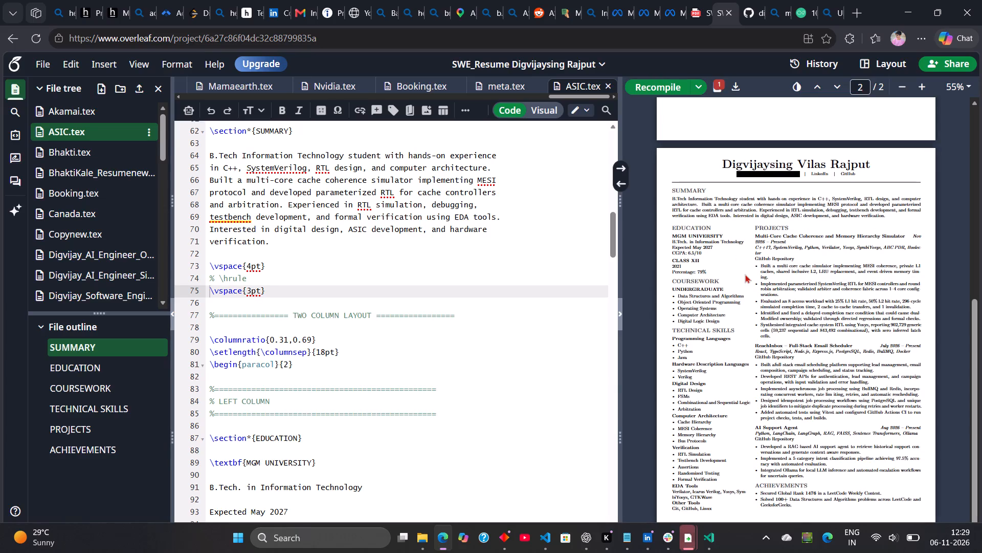
scroll(745, 274, "down", 8)
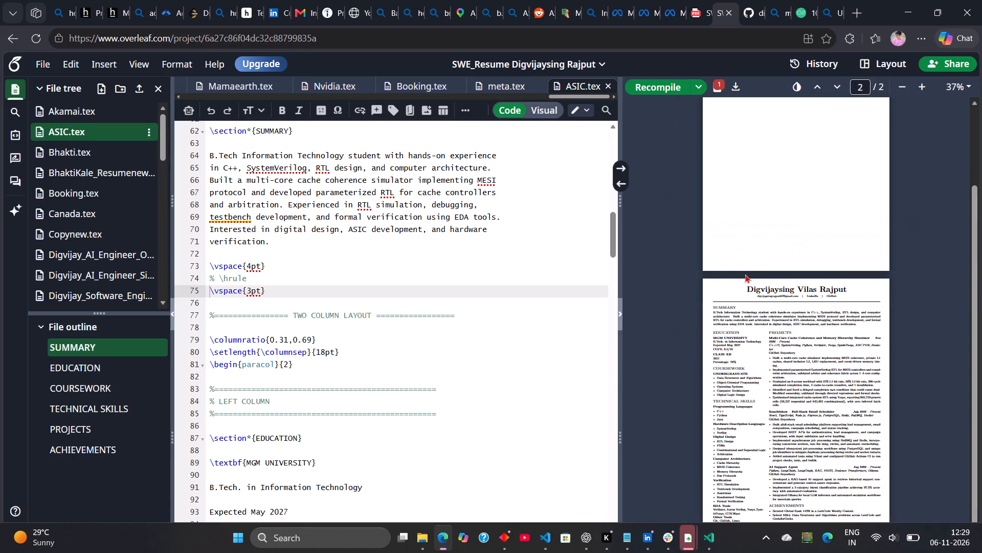
scroll(456, 233, "up", 13)
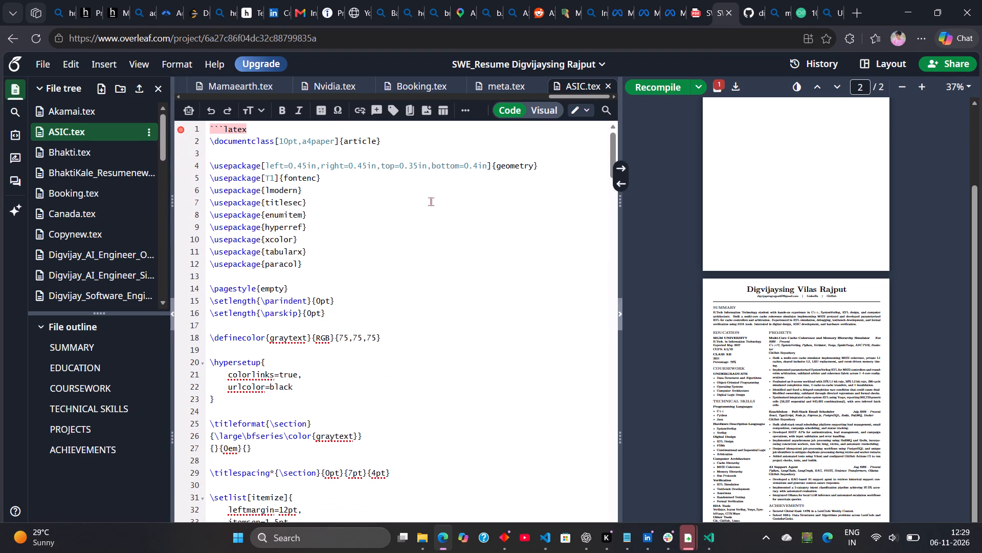
left_click(380, 235)
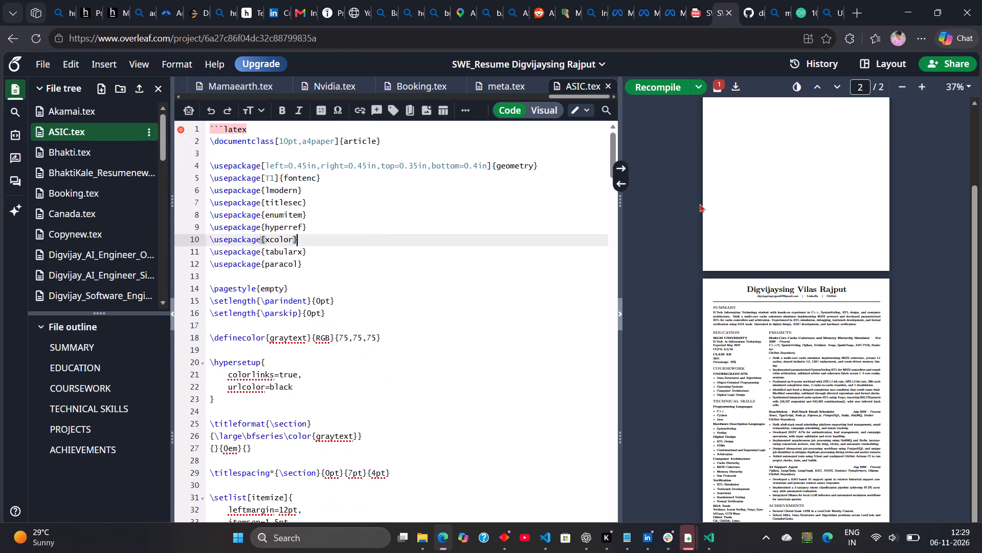
scroll(699, 203, "down", 6)
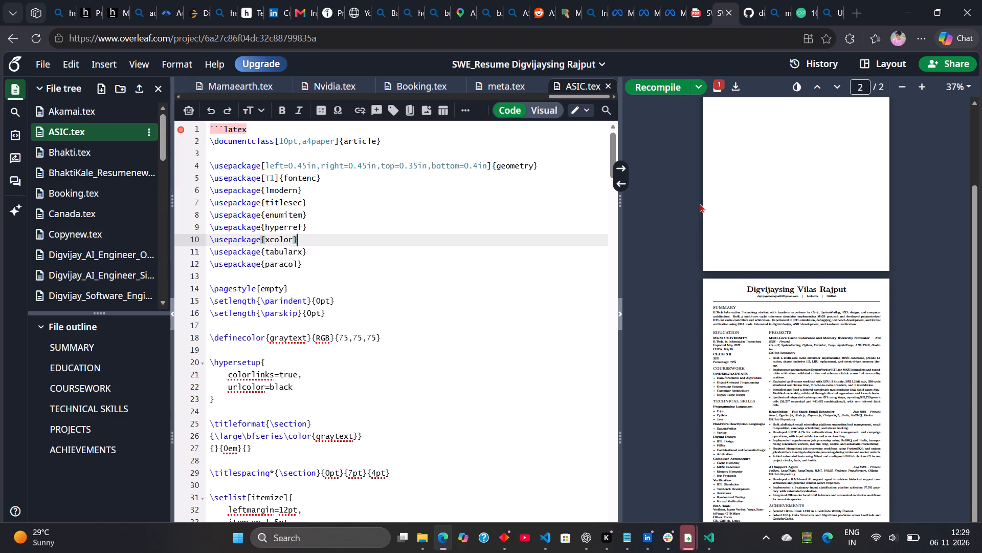
scroll(796, 217, "down", 4)
left_click(744, 257)
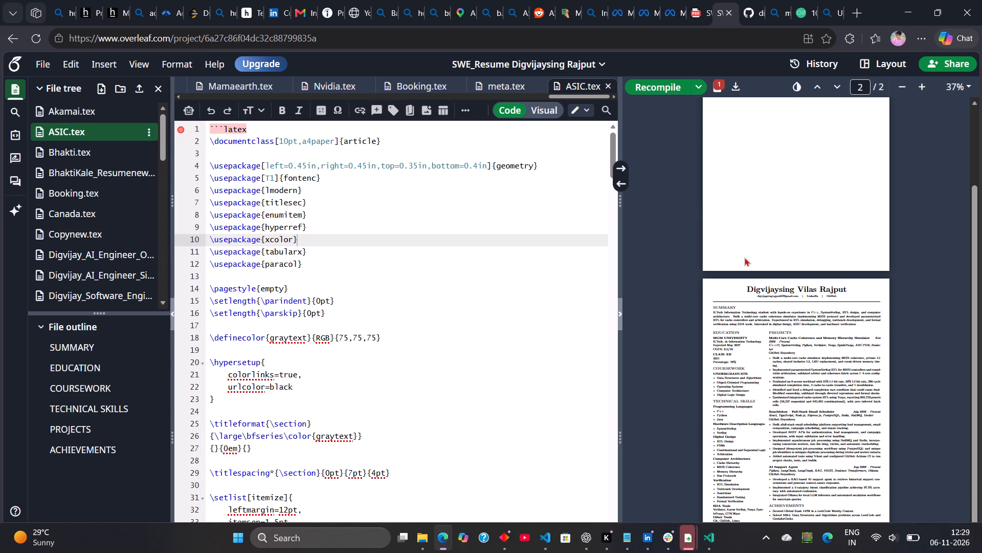
left_click(730, 330)
scroll(730, 330, "down", 6)
scroll(436, 263, "up", 6)
Delete the stray ```latex line at the top of ASIC.tex and recompile the resume.
scroll(290, 255, "up", 1)
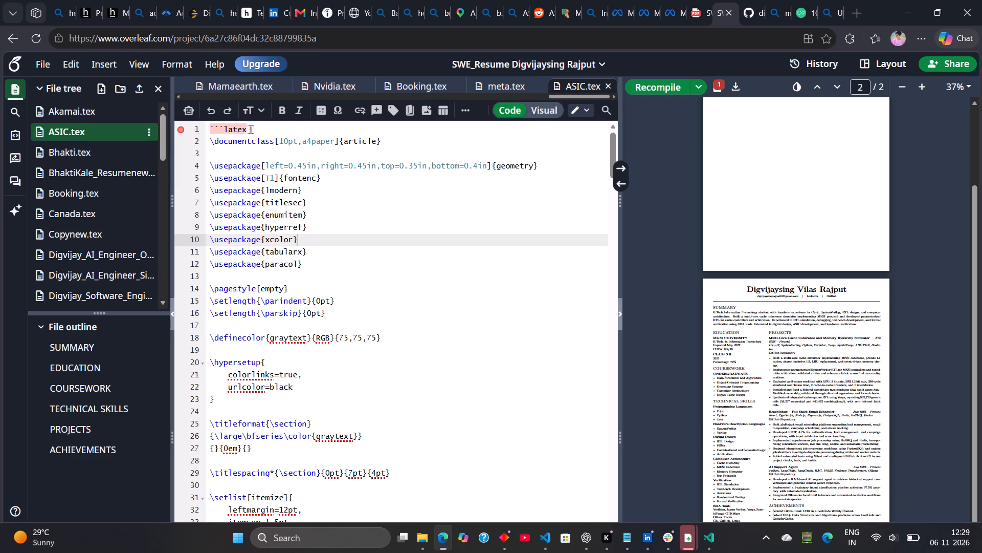
left_click(251, 129)
left_click_drag(251, 129, 192, 122)
key("BackSpace")
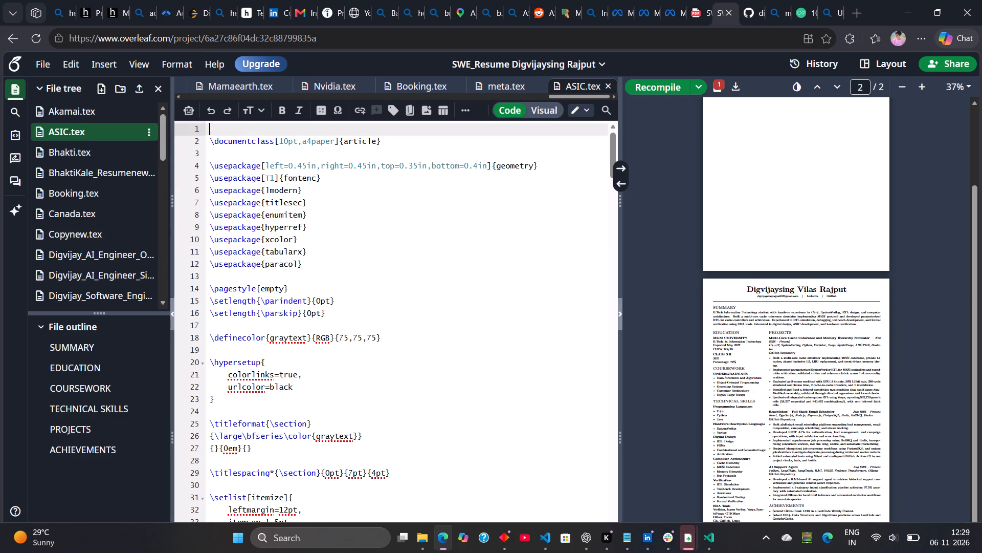
left_click(636, 85)
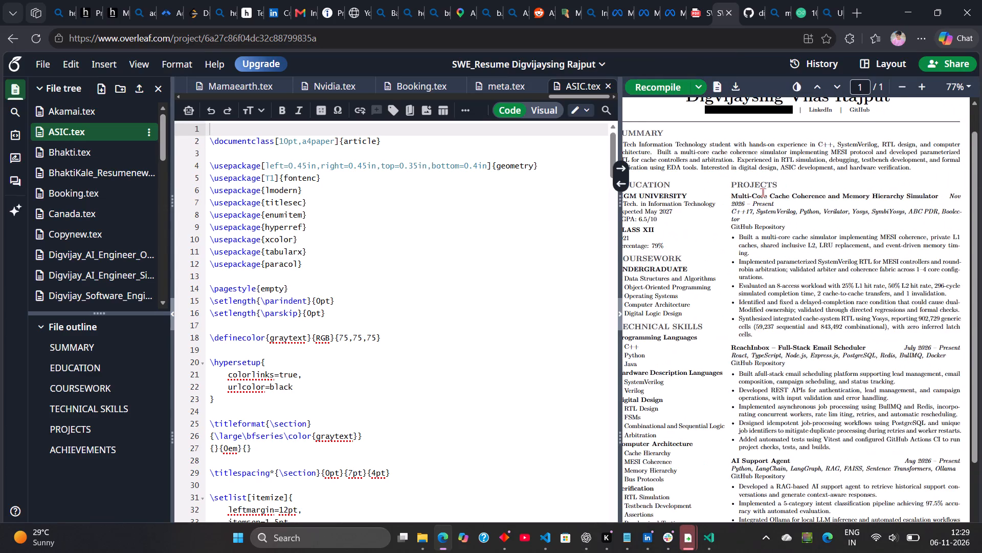
Compare the recompiled resume PDF with the sample resume in the LinkedIn post, then return to Overleaf.
scroll(763, 192, "down", 3)
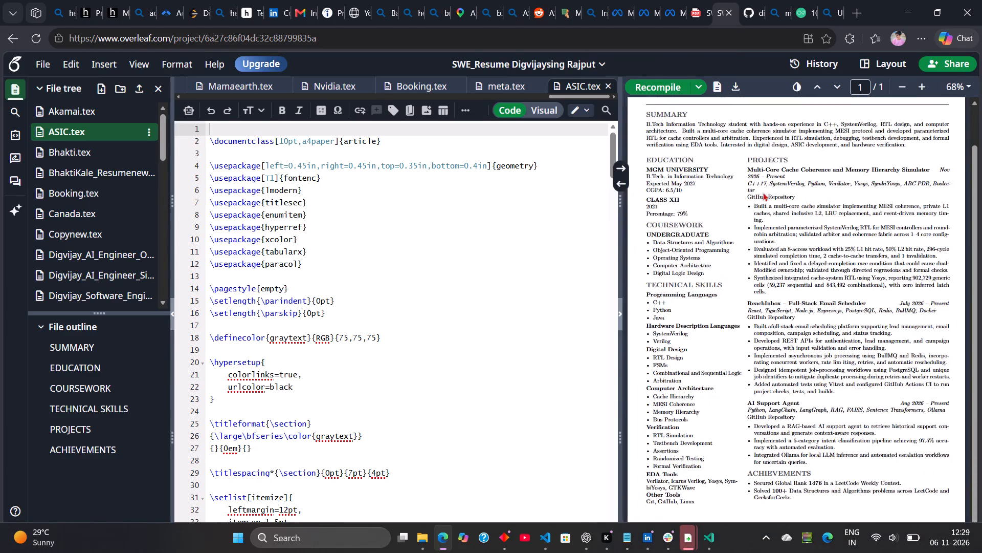
key("alt+Tab")
key("alt+Right")
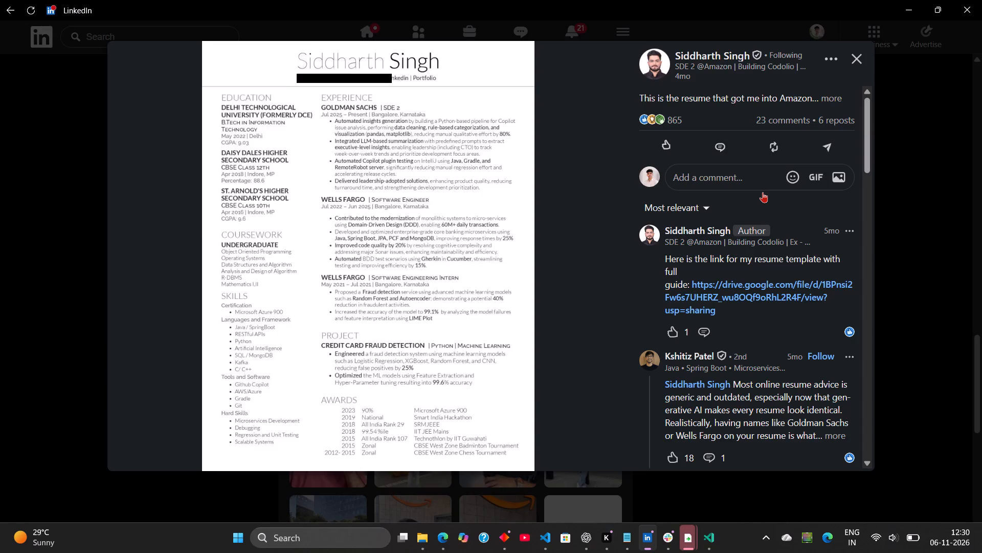
key("alt+Tab")
key("alt+Right")
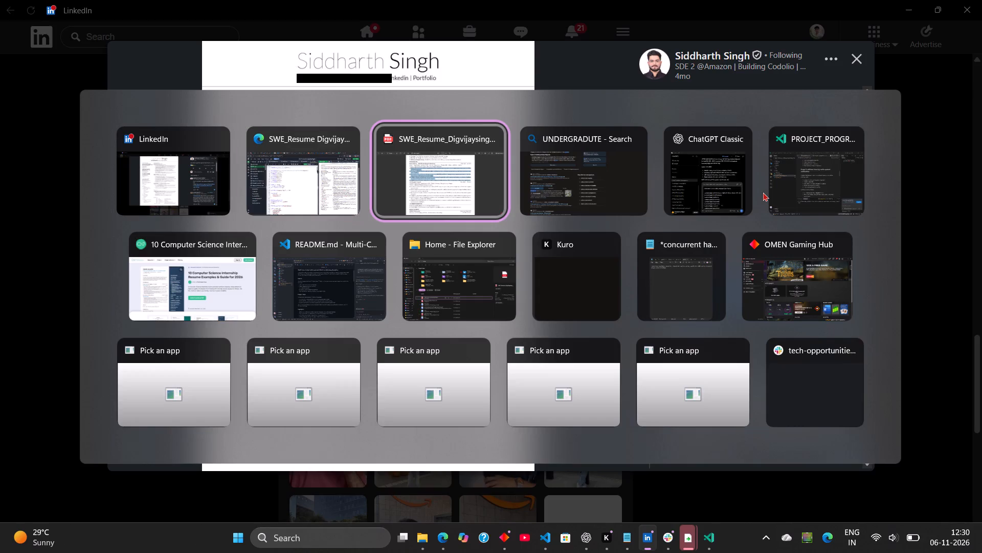
key("alt+Left")
key("alt+Left")
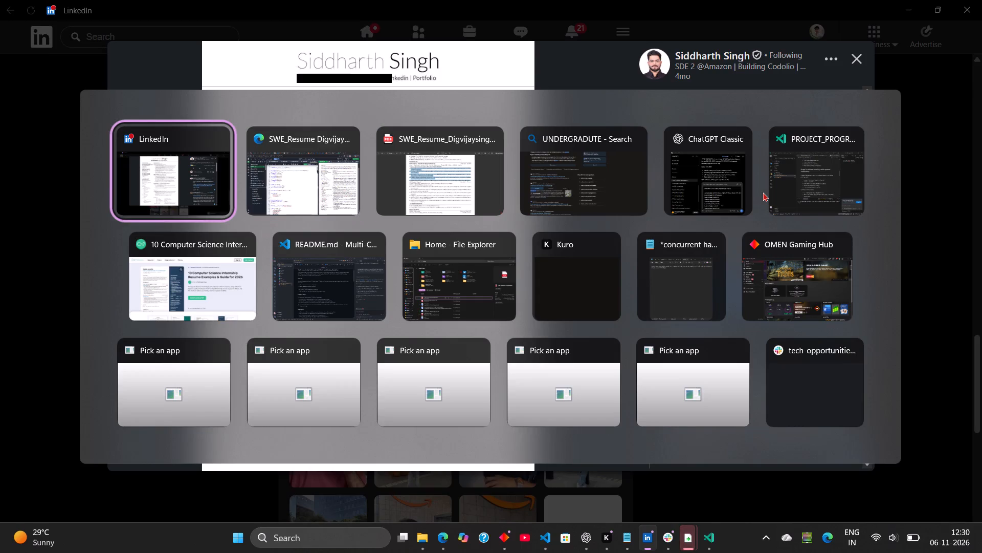
key("alt+Right")
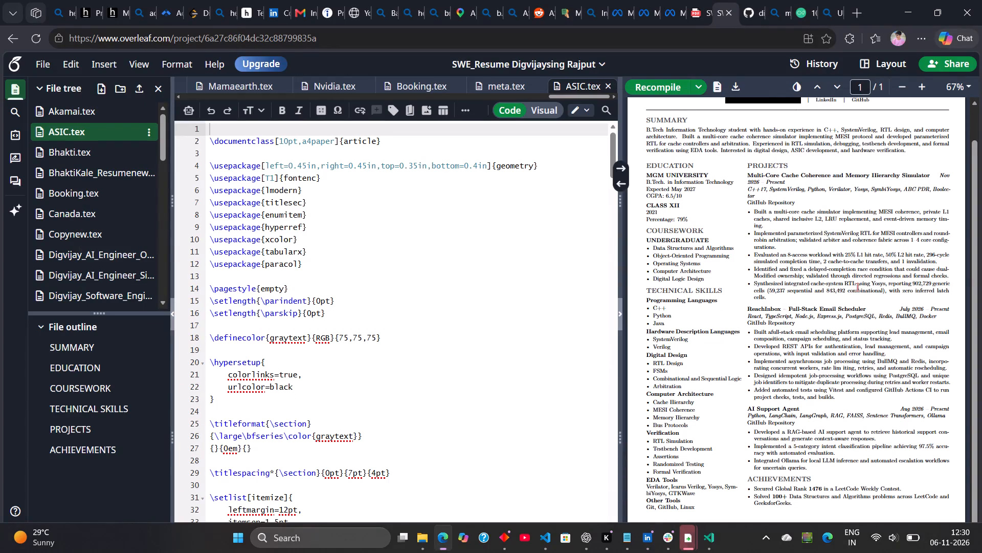
Examine the ASIC.tex source from the preamble down to TECHNICAL SKILLS against the whole-page PDF preview.
scroll(857, 287, "down", 1)
scroll(532, 295, "down", 3)
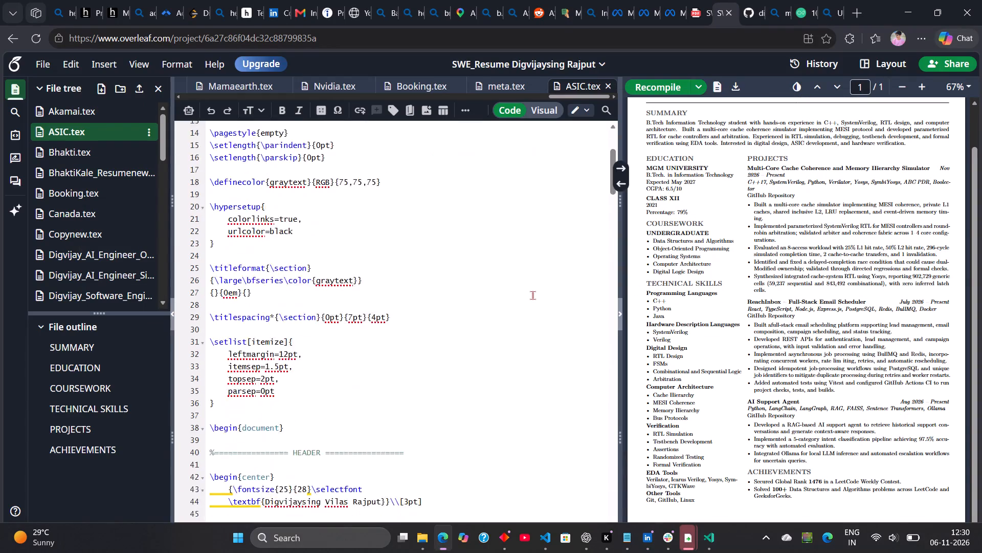
scroll(532, 295, "down", 8)
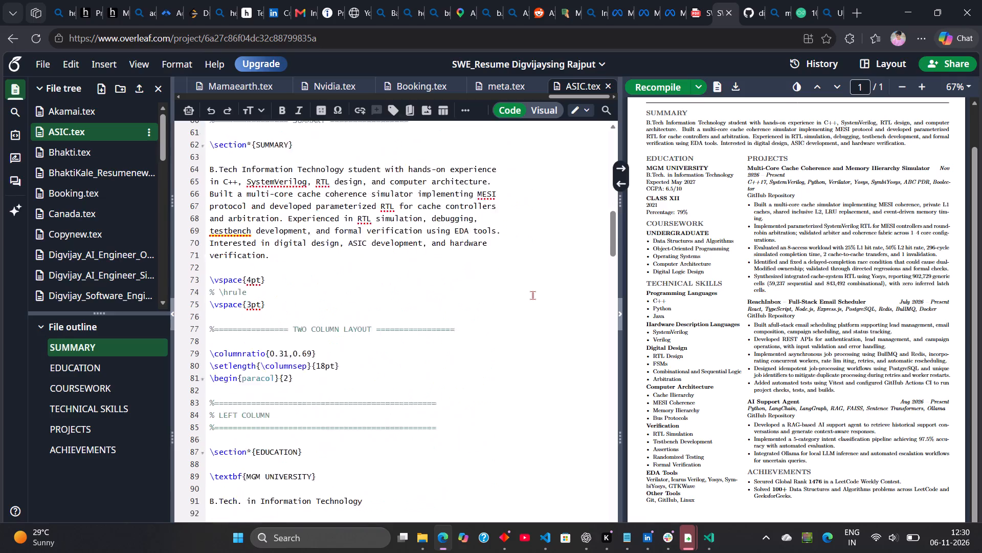
scroll(532, 295, "down", 1)
scroll(684, 368, "down", 1)
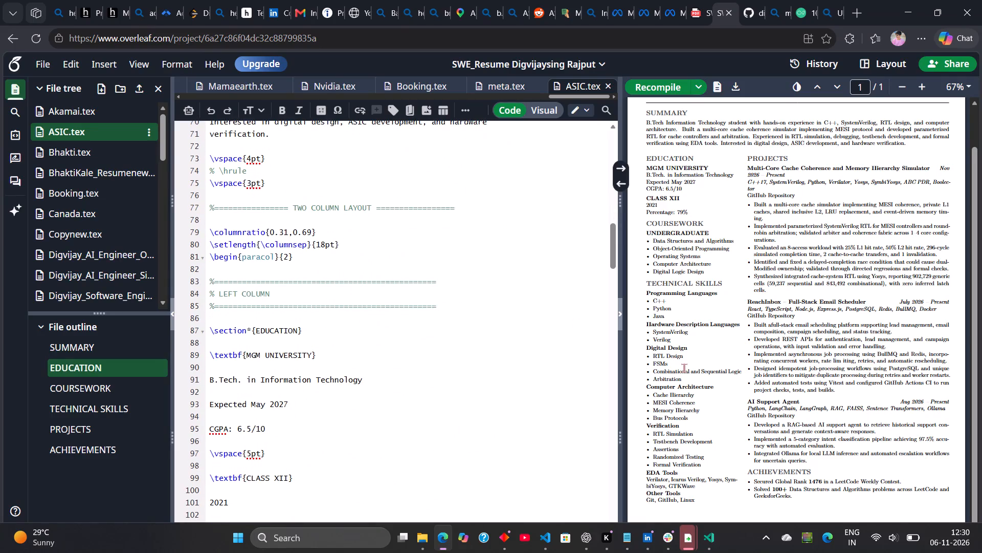
scroll(684, 368, "down", 2)
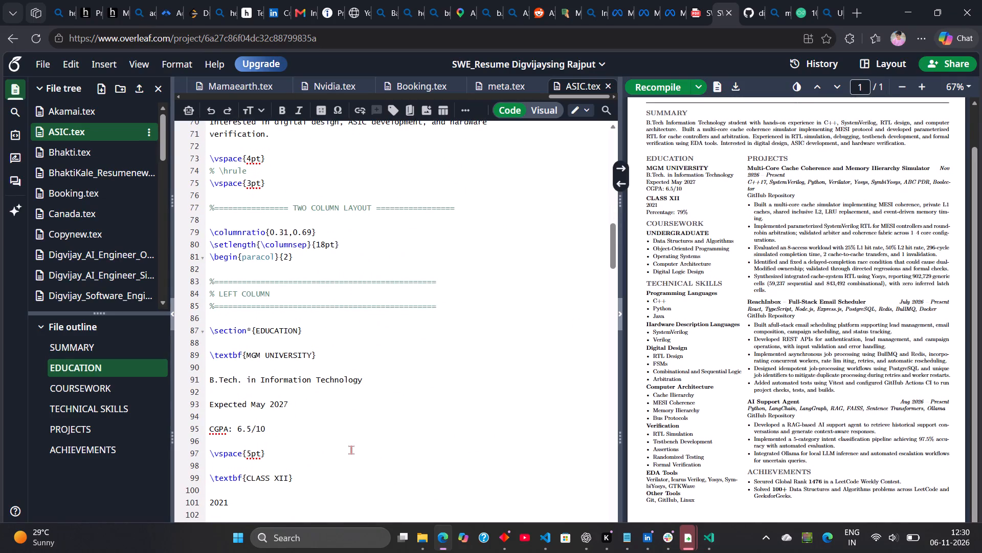
scroll(351, 450, "down", 3)
scroll(793, 384, "down", 4)
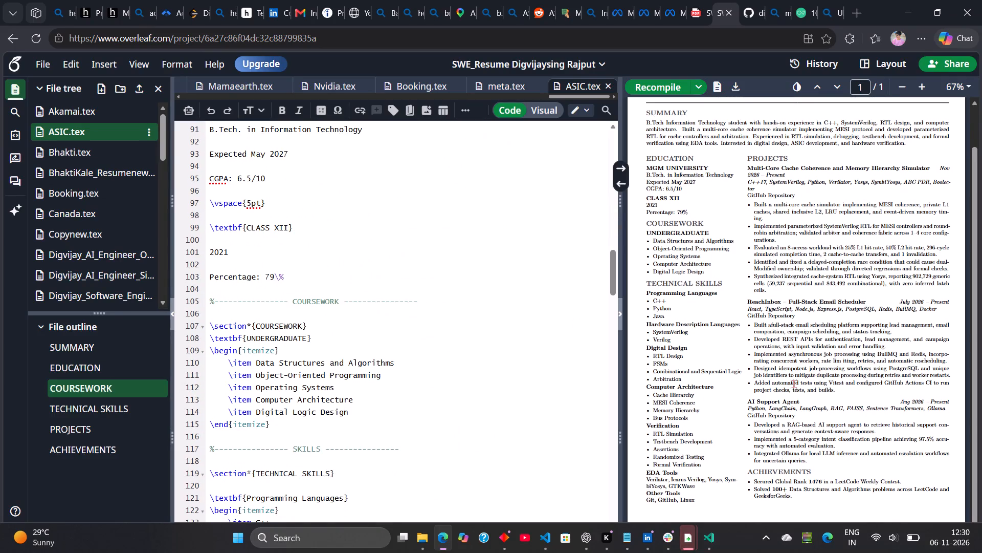
scroll(793, 384, "down", 2)
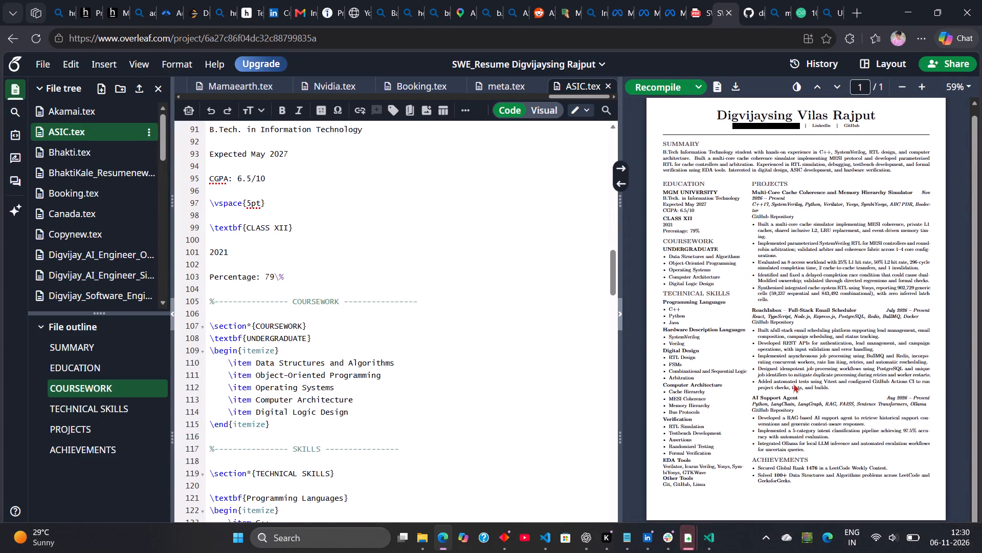
scroll(793, 384, "down", 1)
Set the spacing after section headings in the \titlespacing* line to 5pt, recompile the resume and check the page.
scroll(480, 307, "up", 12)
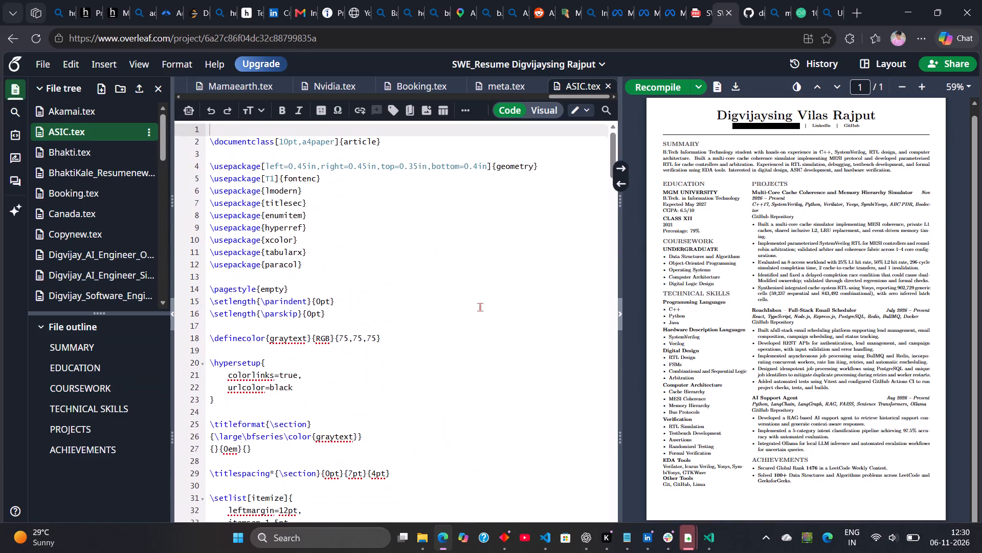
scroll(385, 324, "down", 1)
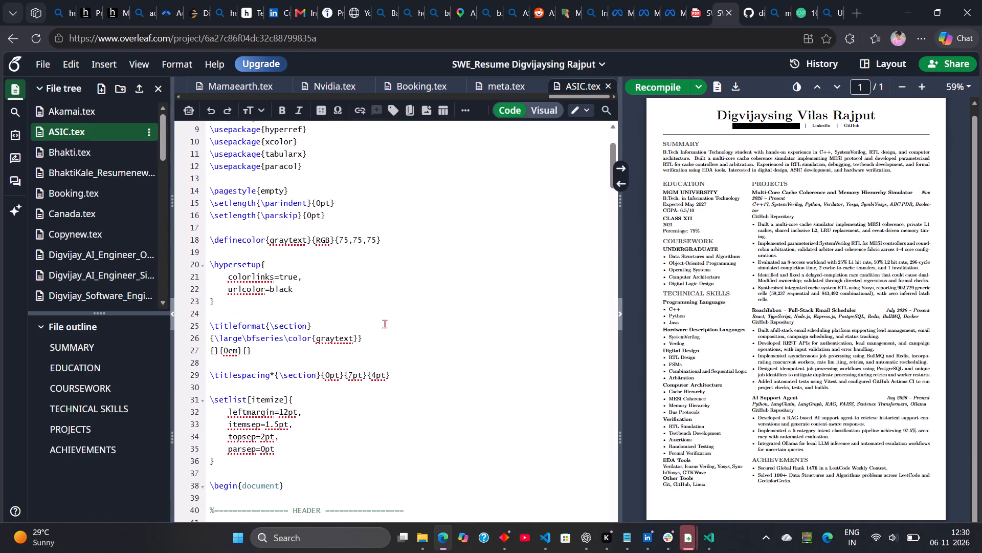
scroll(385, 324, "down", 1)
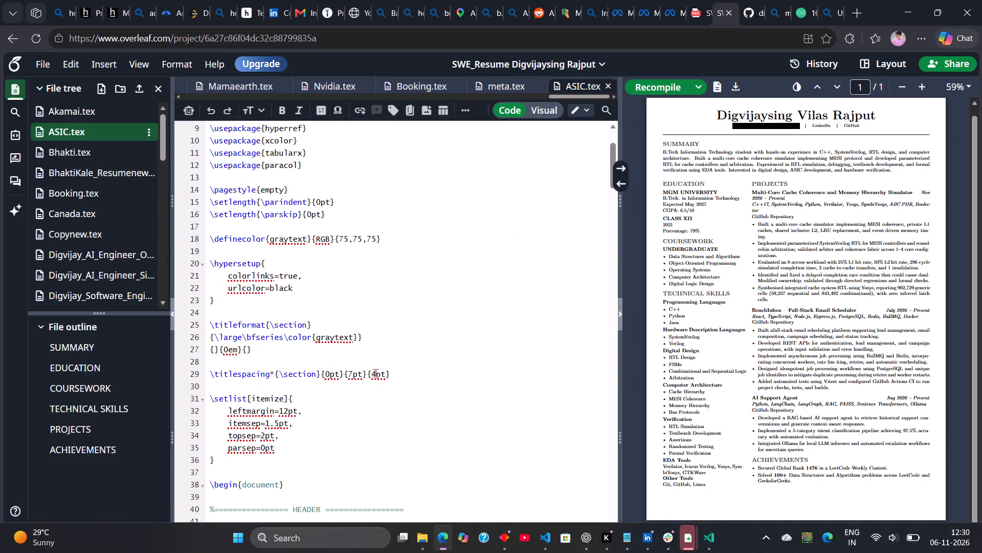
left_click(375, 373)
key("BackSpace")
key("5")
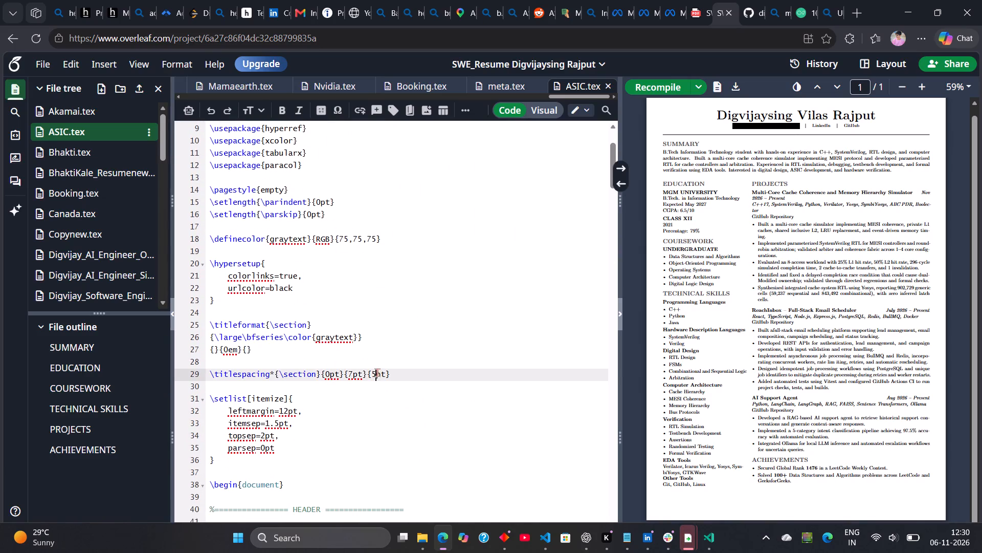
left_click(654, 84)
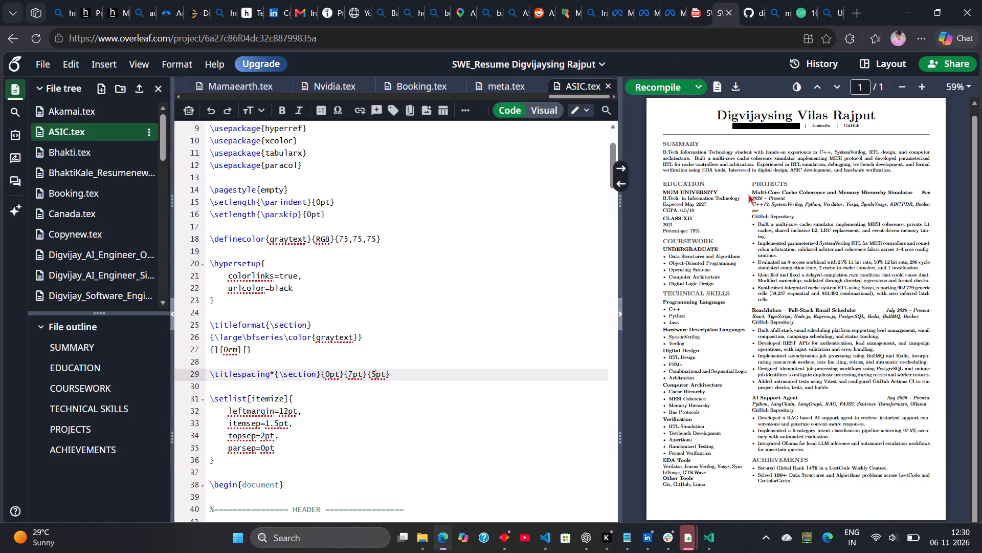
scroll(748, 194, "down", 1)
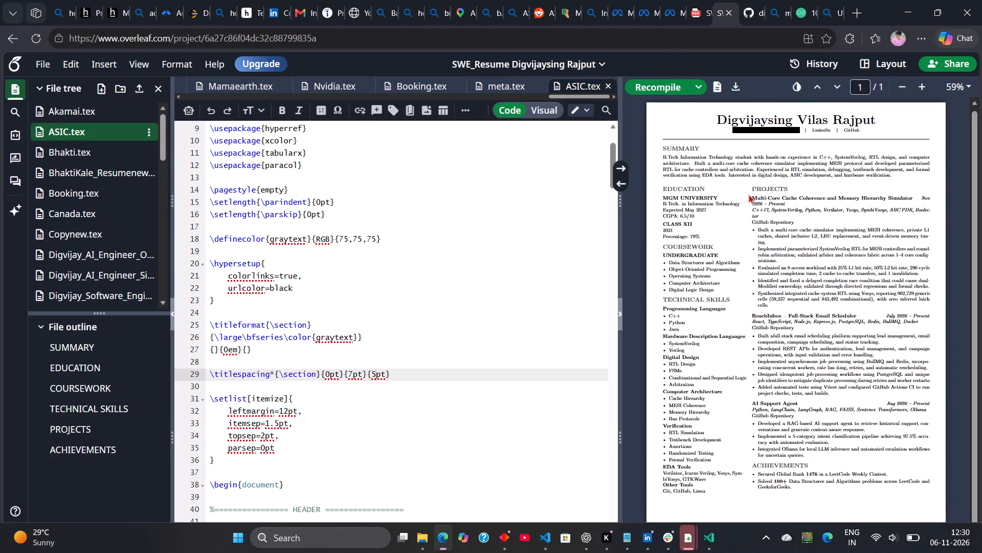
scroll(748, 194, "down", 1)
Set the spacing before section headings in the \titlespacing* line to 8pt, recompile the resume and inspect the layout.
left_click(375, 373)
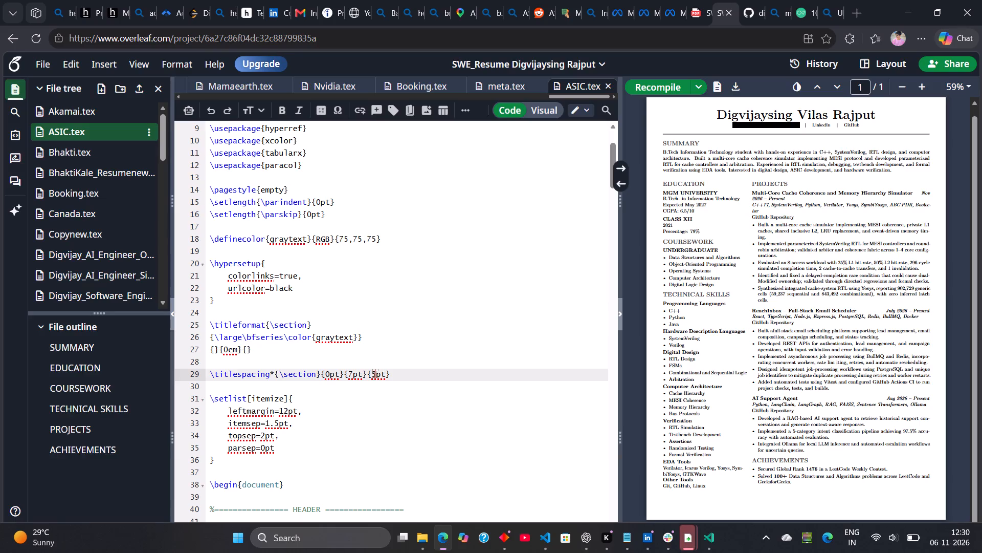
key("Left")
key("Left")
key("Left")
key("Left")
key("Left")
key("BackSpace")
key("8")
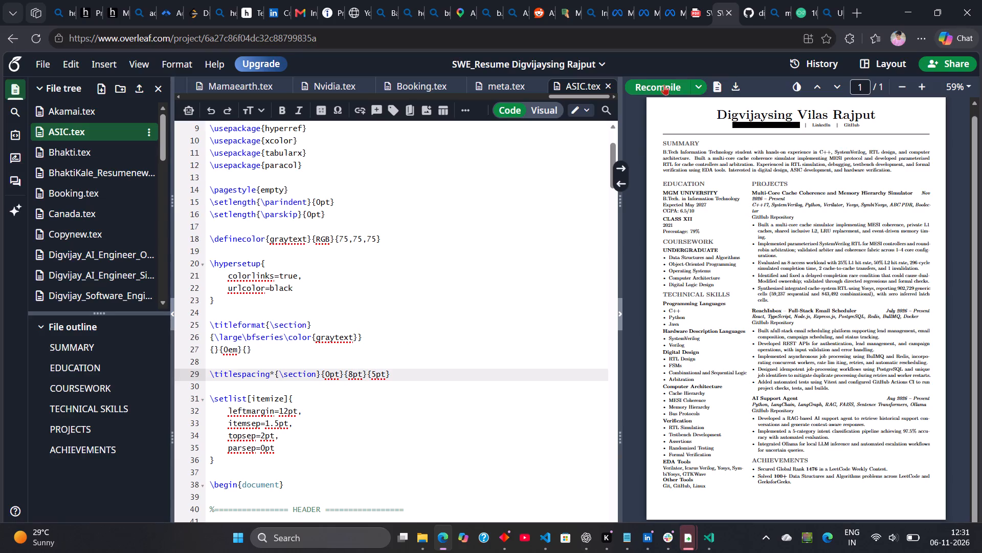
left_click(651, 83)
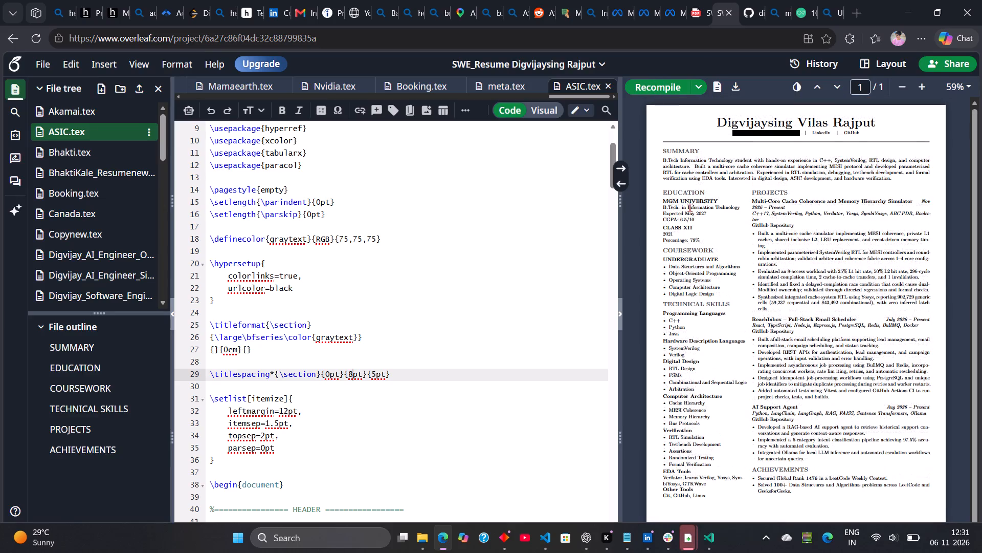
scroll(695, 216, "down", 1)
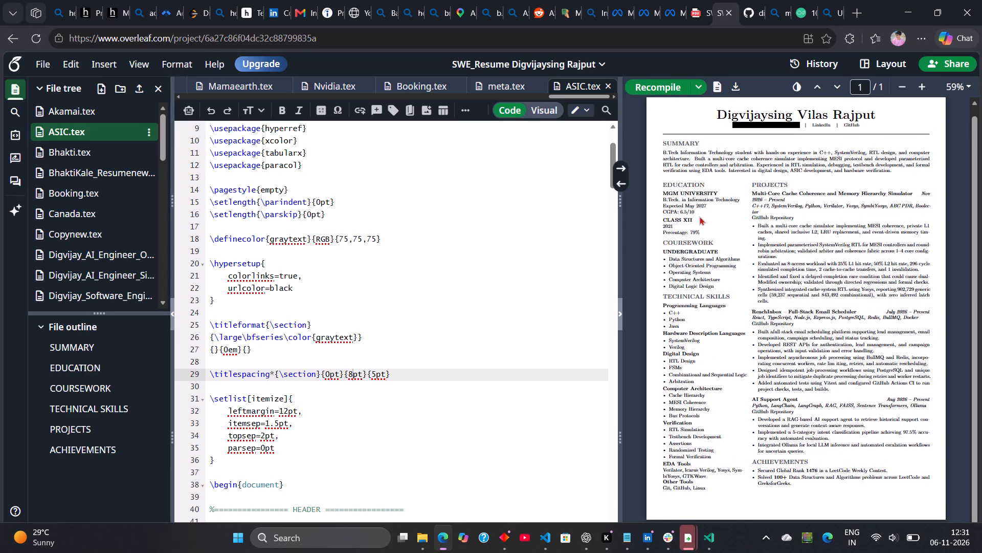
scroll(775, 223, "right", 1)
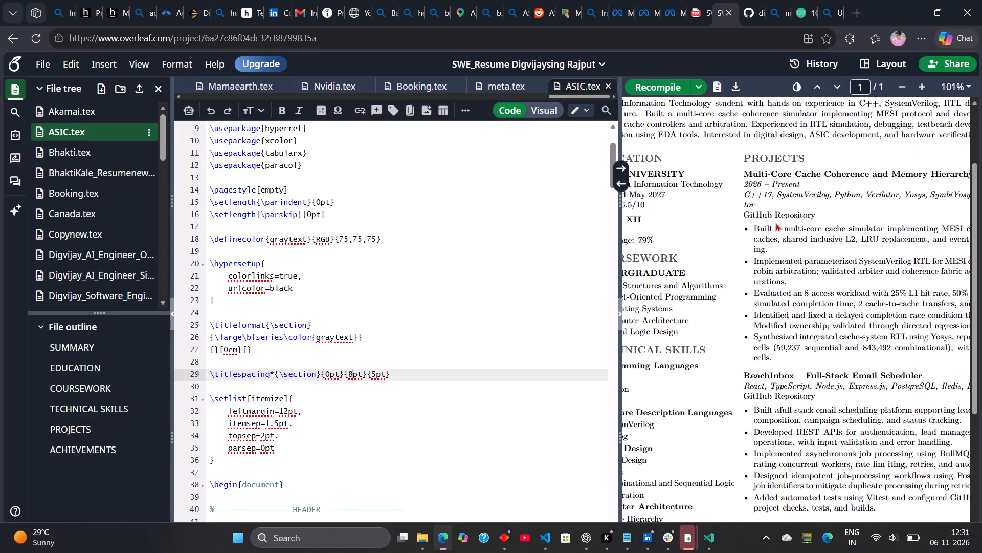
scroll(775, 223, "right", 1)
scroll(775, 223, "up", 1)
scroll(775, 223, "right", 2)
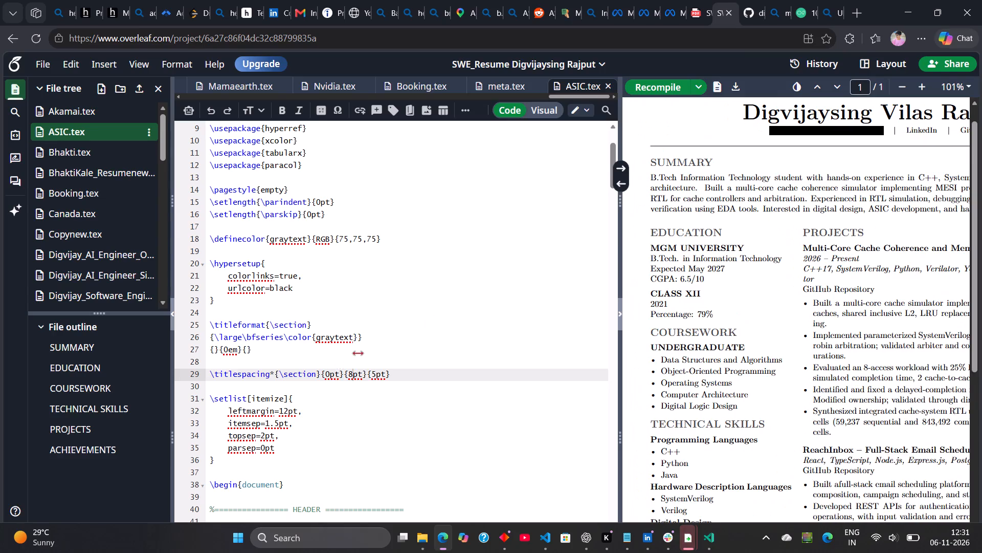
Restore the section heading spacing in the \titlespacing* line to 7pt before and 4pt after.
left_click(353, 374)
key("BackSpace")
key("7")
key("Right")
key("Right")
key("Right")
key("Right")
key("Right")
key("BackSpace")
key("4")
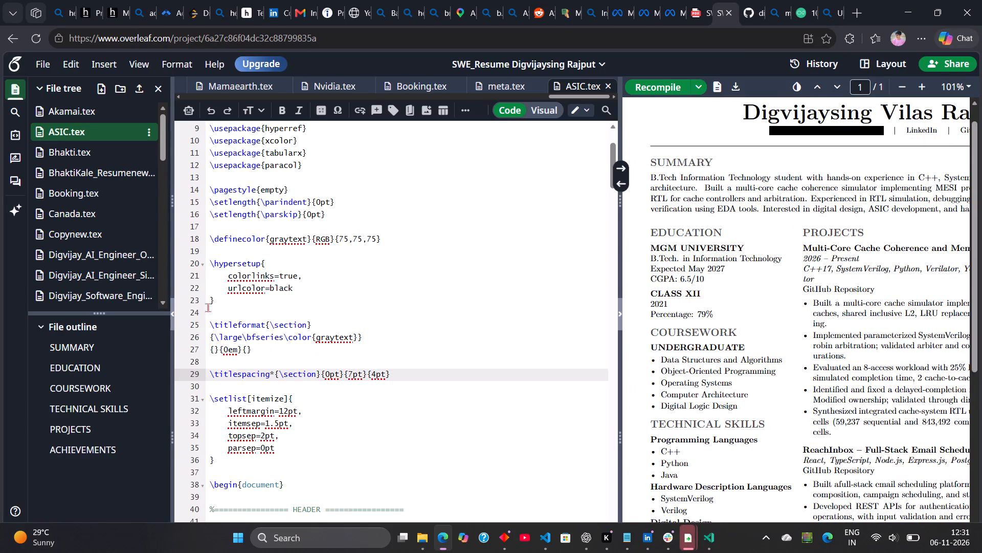
Examine the ASIC.tex source down to the EDUCATION entries and compare them with the sample resume's education section in LinkedIn.
scroll(242, 300, "up", 1)
scroll(242, 300, "down", 3)
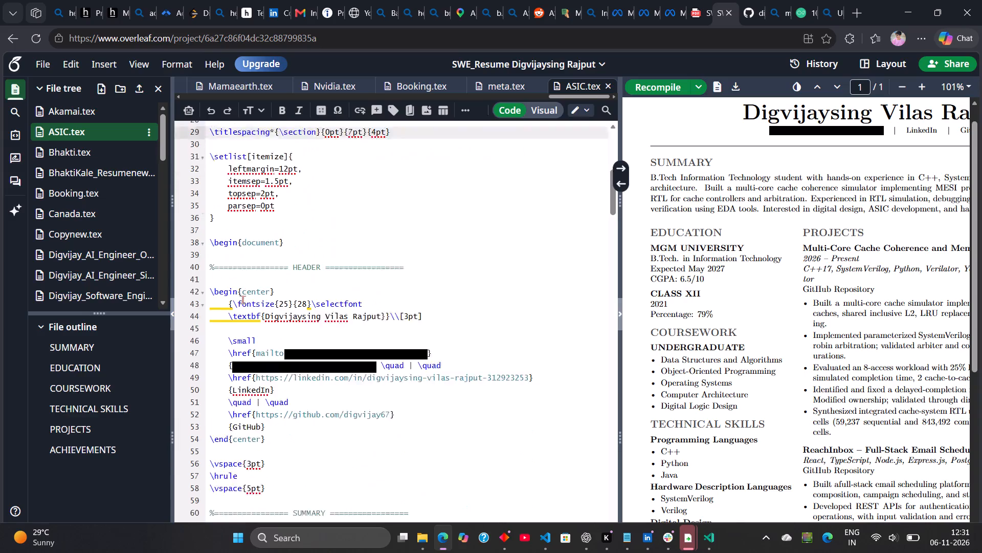
scroll(242, 300, "down", 5)
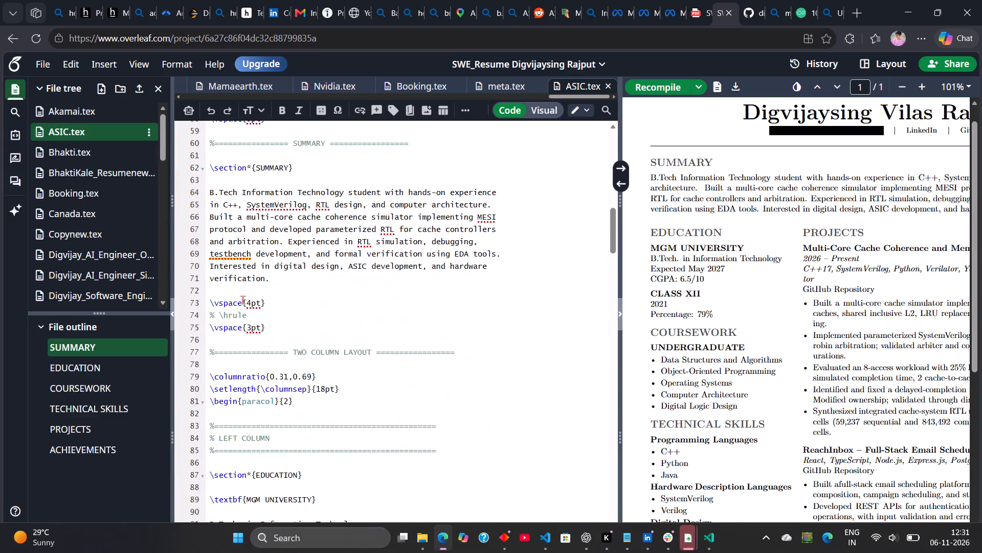
scroll(242, 300, "down", 4)
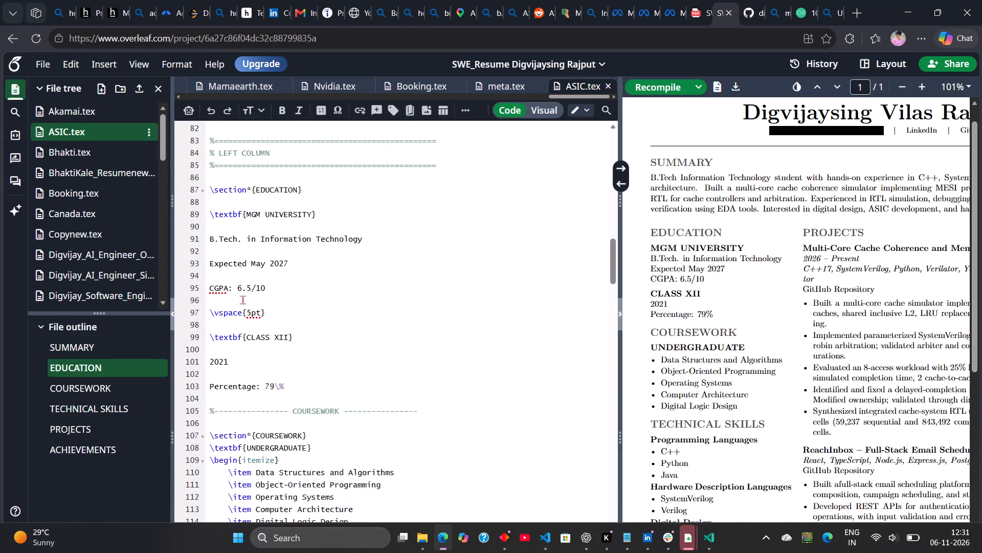
scroll(242, 300, "down", 1)
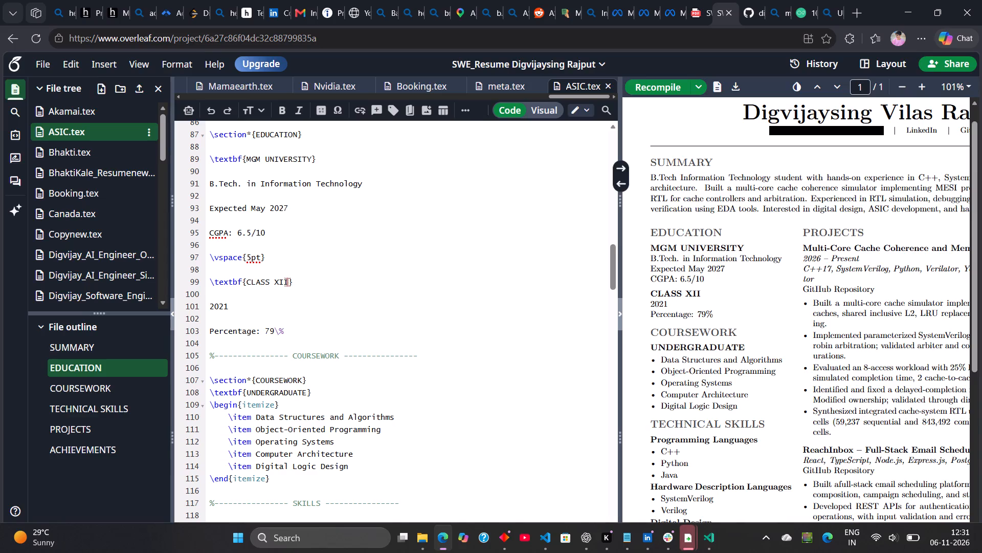
left_click(287, 282)
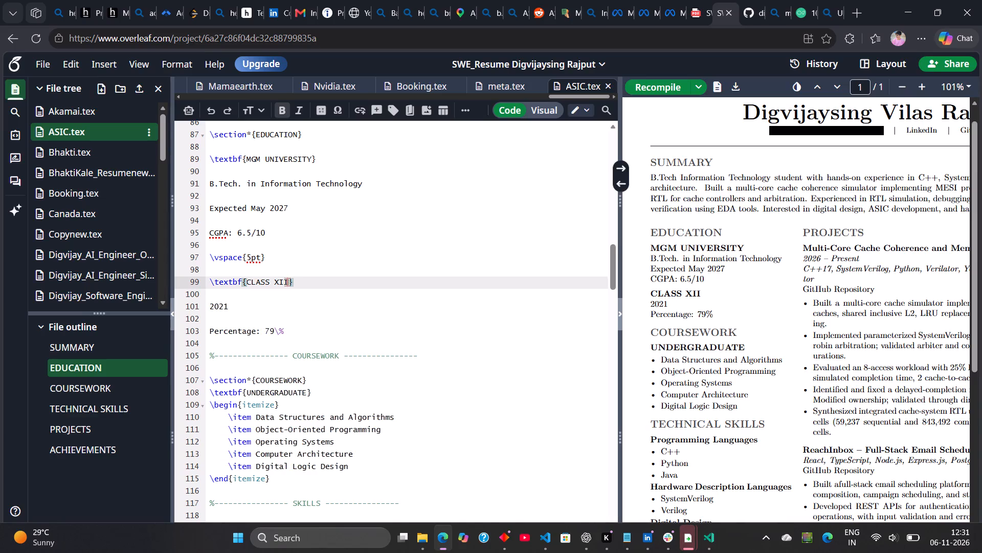
key("alt+Tab")
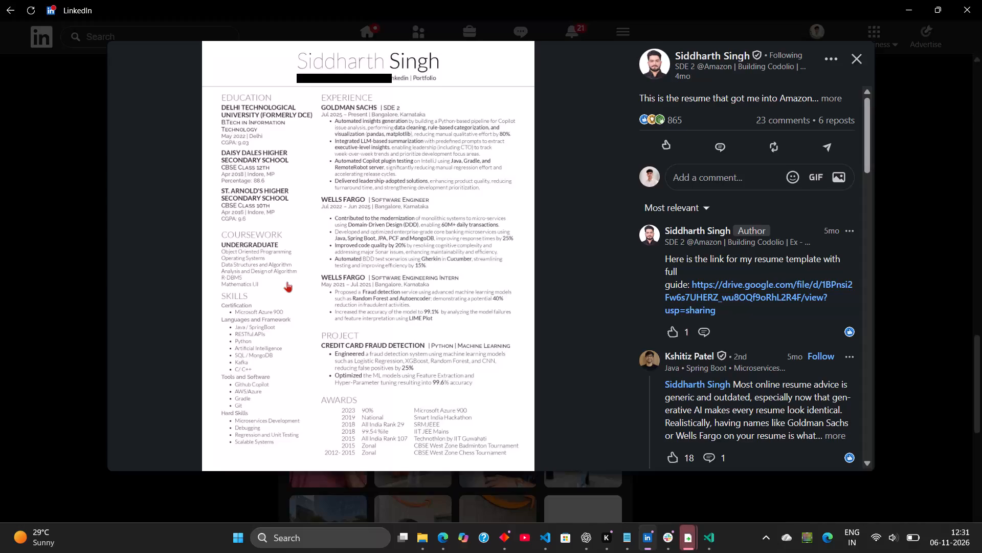
key("alt+Tab")
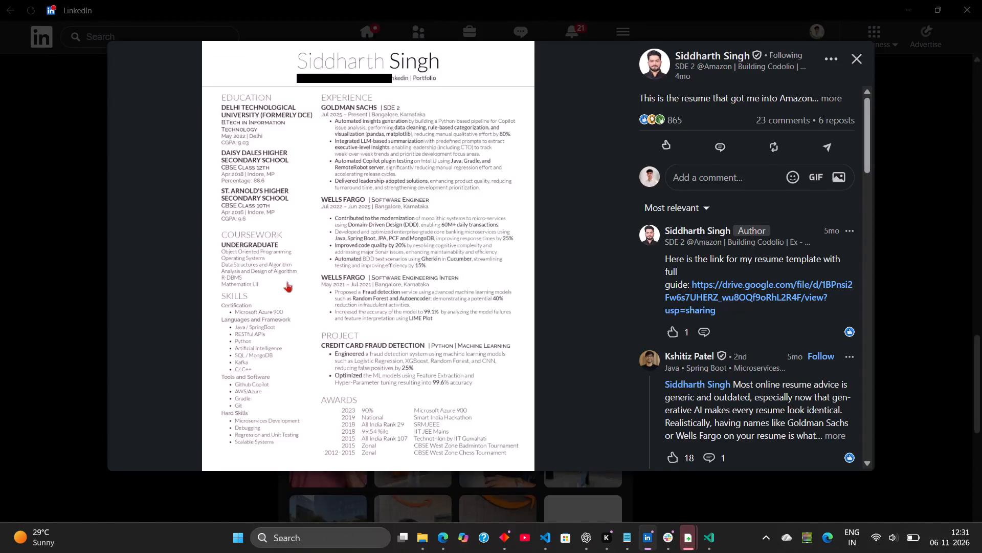
key("alt+Tab")
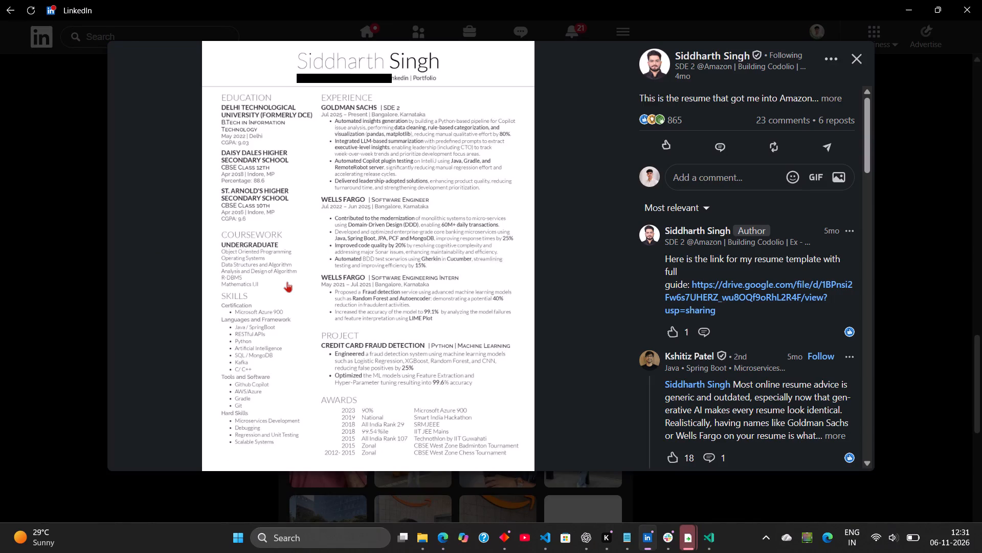
key("alt+Tab")
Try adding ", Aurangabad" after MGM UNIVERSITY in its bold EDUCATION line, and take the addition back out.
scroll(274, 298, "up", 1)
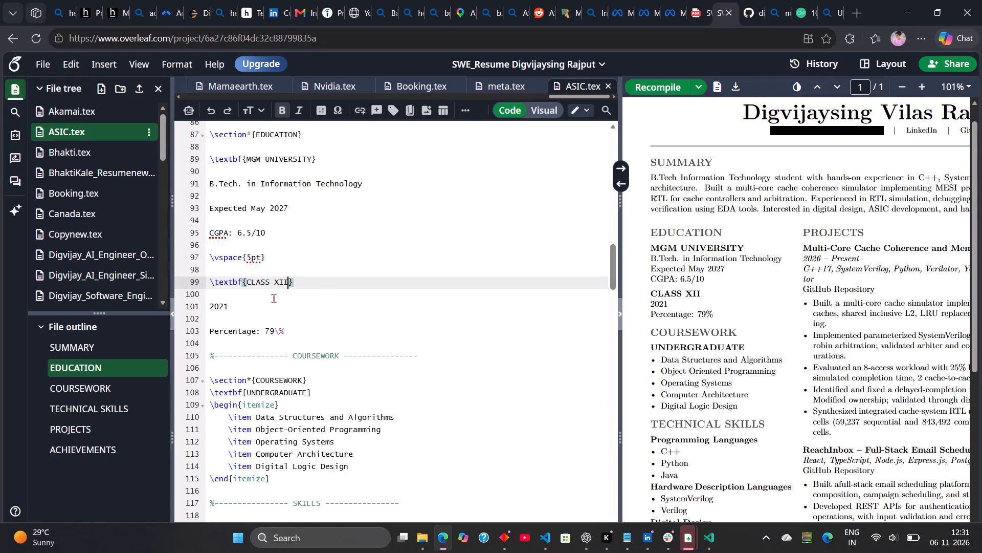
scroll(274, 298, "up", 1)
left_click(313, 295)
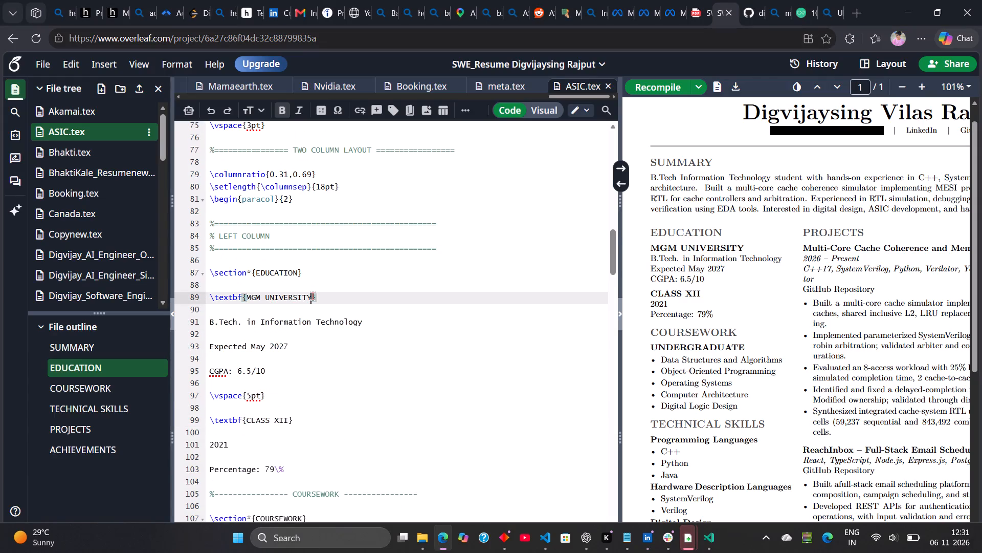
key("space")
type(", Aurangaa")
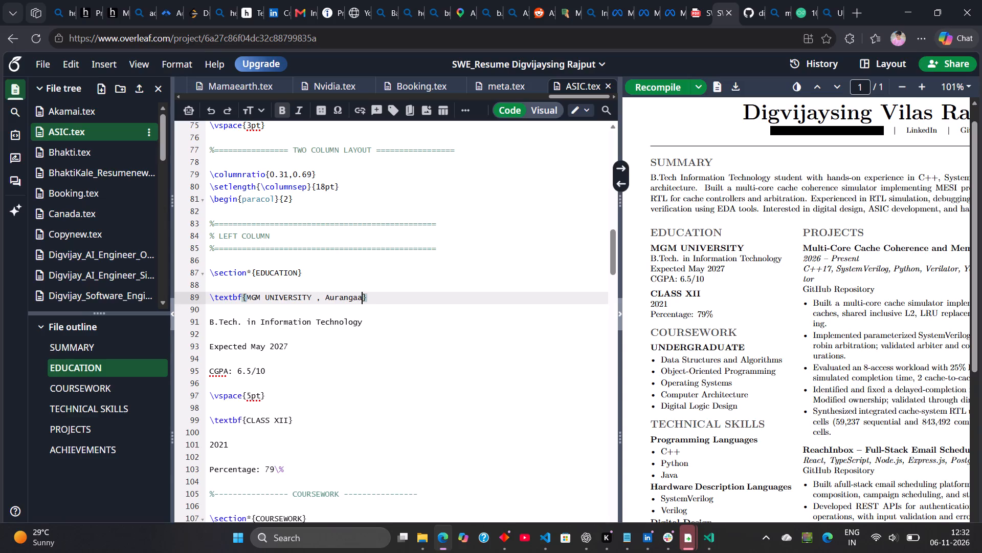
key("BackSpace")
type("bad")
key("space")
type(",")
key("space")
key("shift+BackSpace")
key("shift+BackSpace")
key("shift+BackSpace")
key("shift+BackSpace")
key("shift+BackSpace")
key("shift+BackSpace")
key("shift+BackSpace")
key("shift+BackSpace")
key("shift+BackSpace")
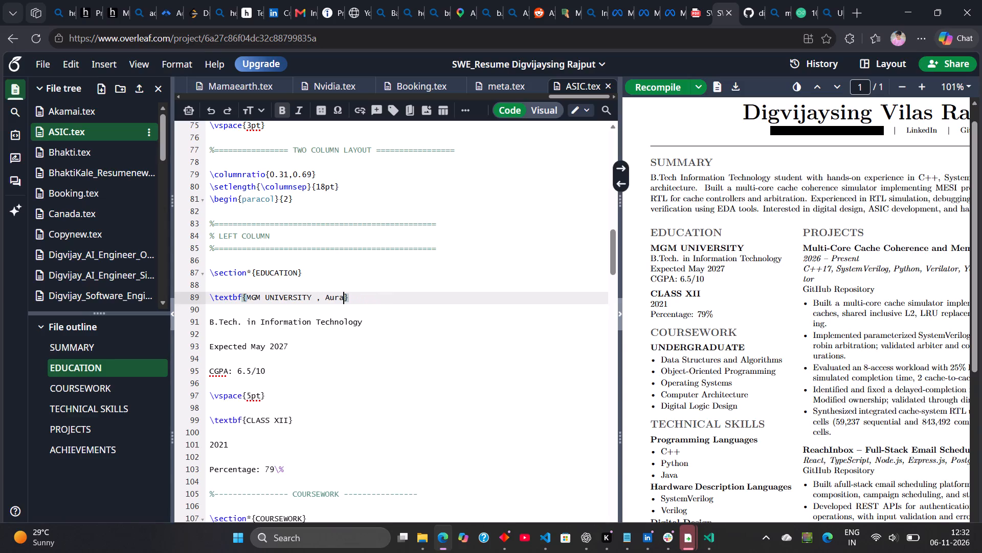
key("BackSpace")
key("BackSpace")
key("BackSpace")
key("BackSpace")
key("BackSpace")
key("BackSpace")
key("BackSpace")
Check the LinkedIn sample's education layout, break the B.Tech. degree line in ASIC.tex before "Technology" and recompile the resume.
key("alt+Tab")
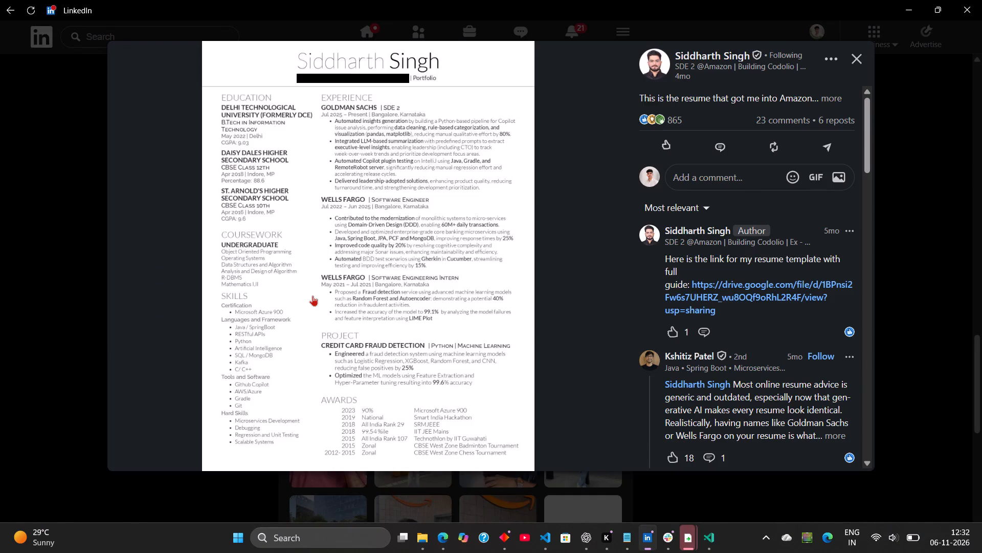
key("alt+Tab")
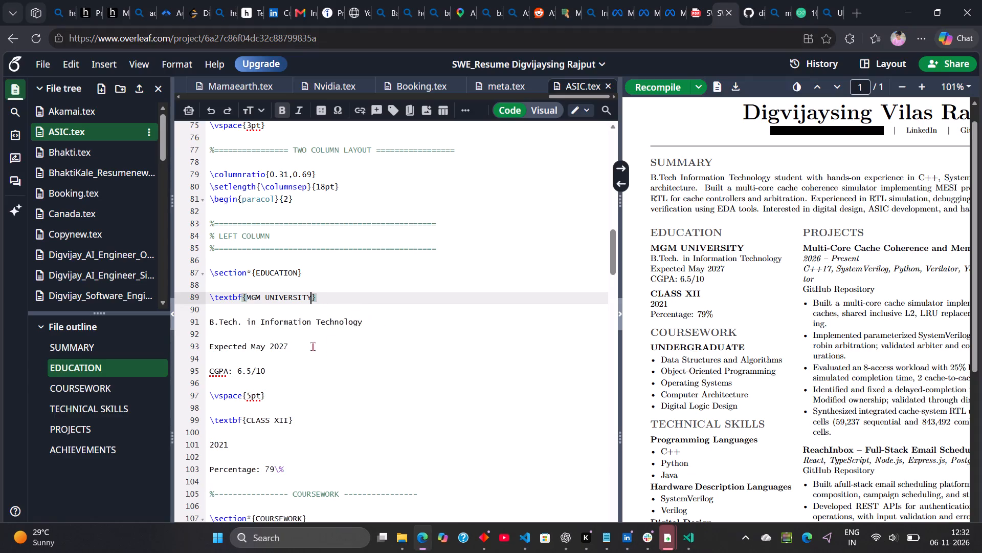
key("alt+Tab")
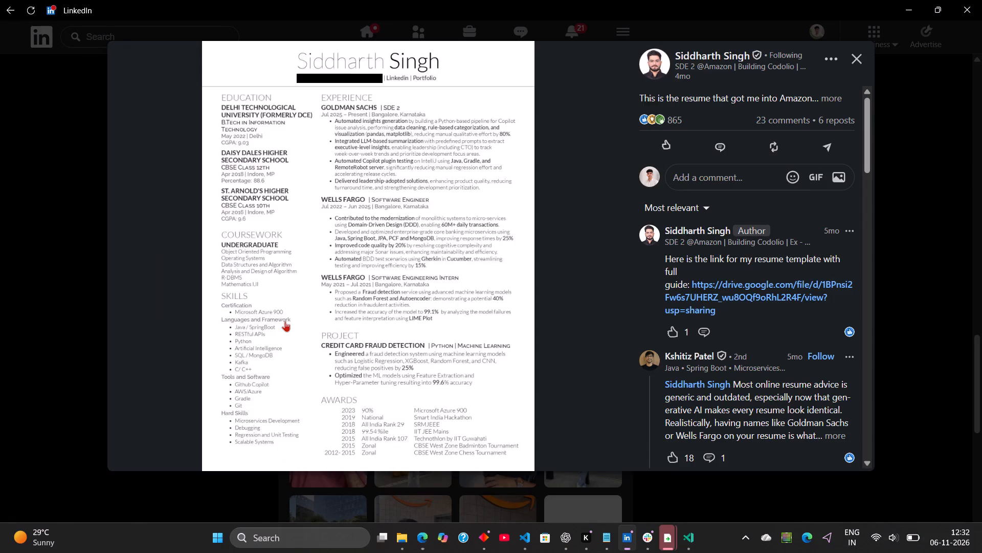
key("alt+Tab")
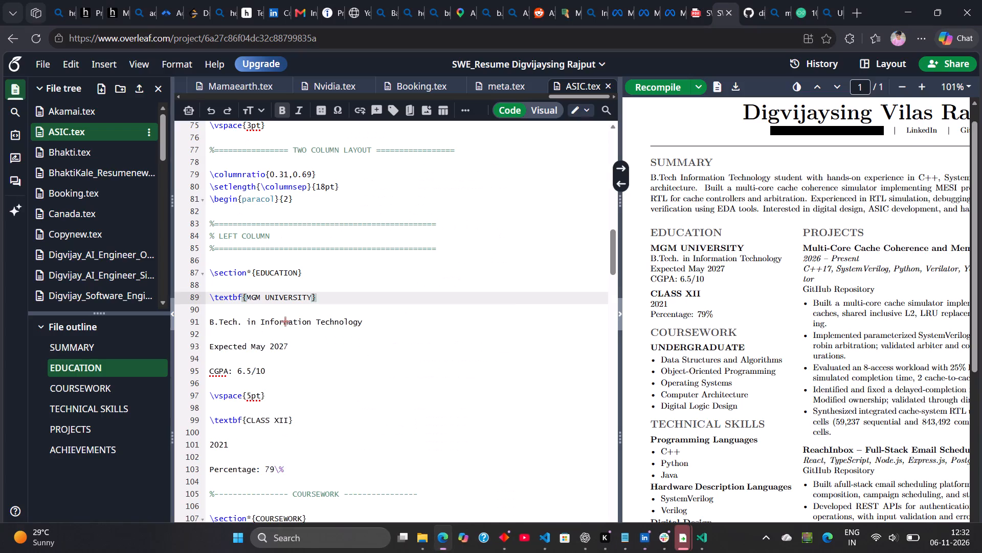
left_click(314, 323)
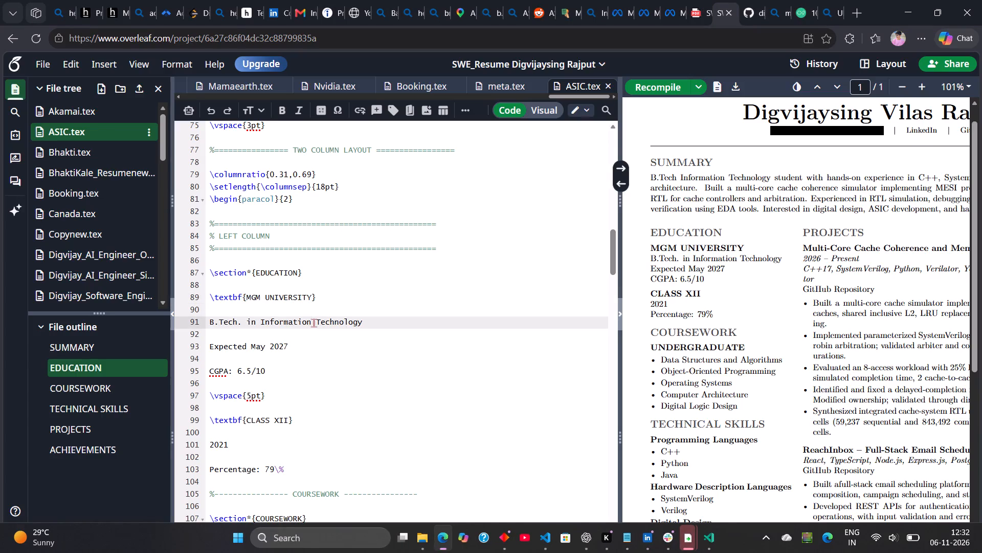
scroll(658, 261, "down", 1)
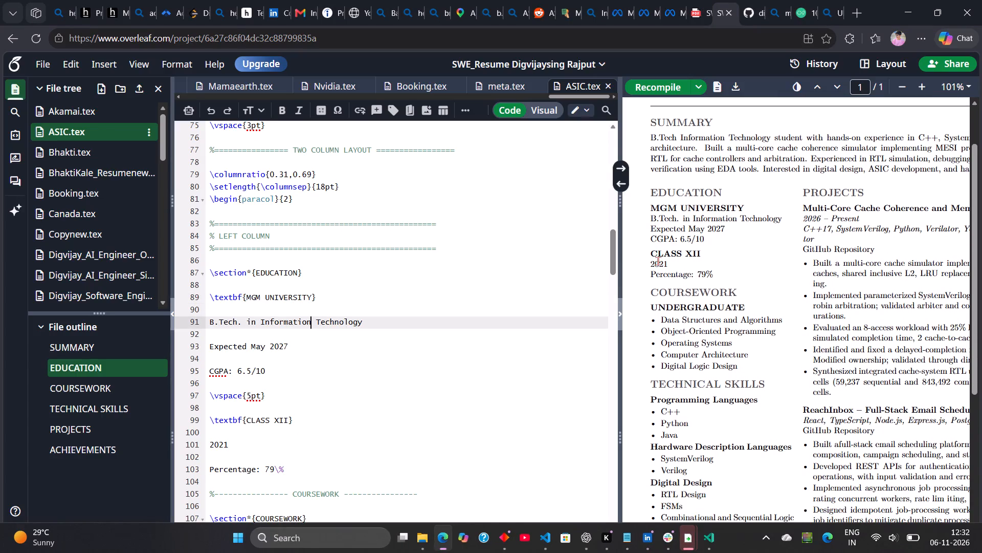
scroll(658, 261, "down", 2)
key("Return")
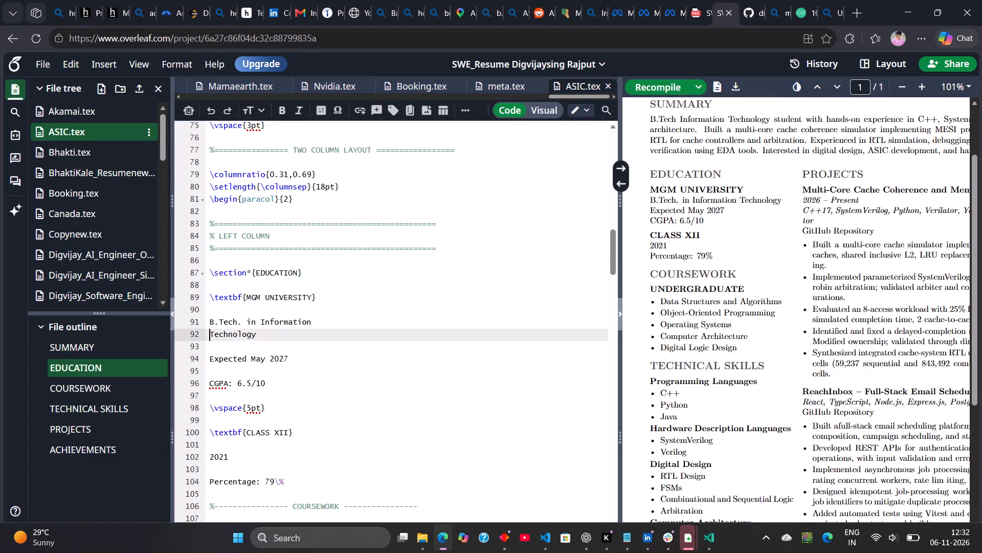
left_click(662, 84)
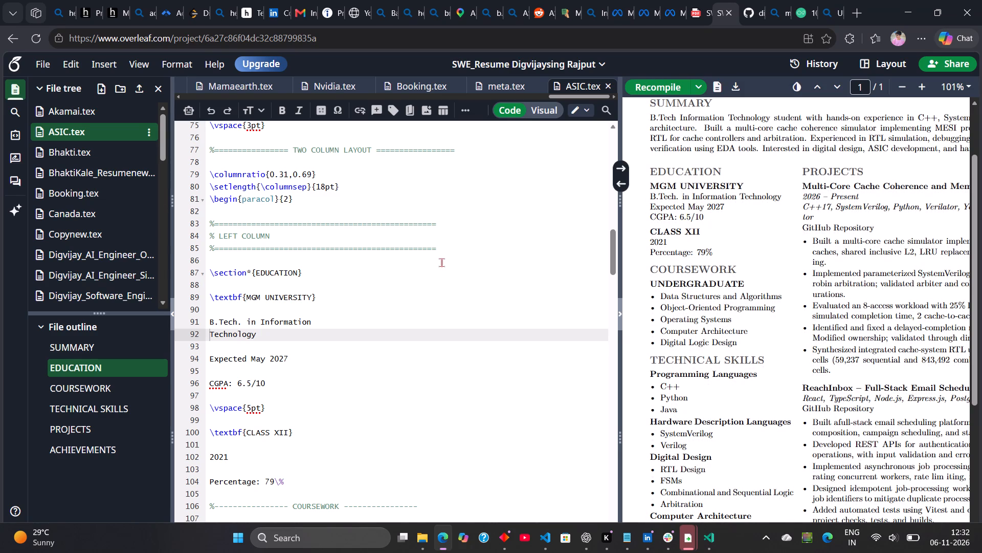
Remove the blank source line between "Technology" and "Expected May 2027" in the MGM UNIVERSITY entry.
left_click(334, 323)
left_click(209, 322)
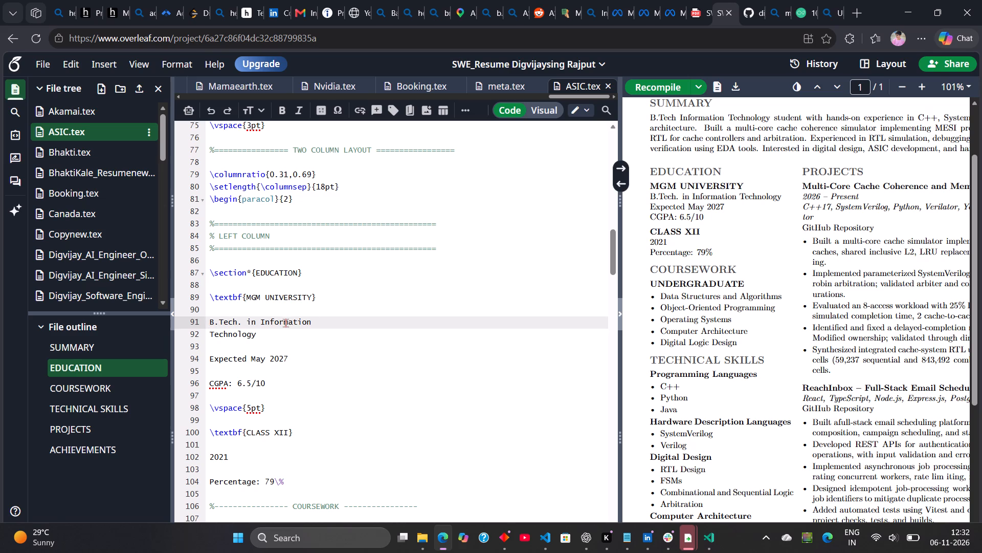
scroll(269, 337, "down", 1)
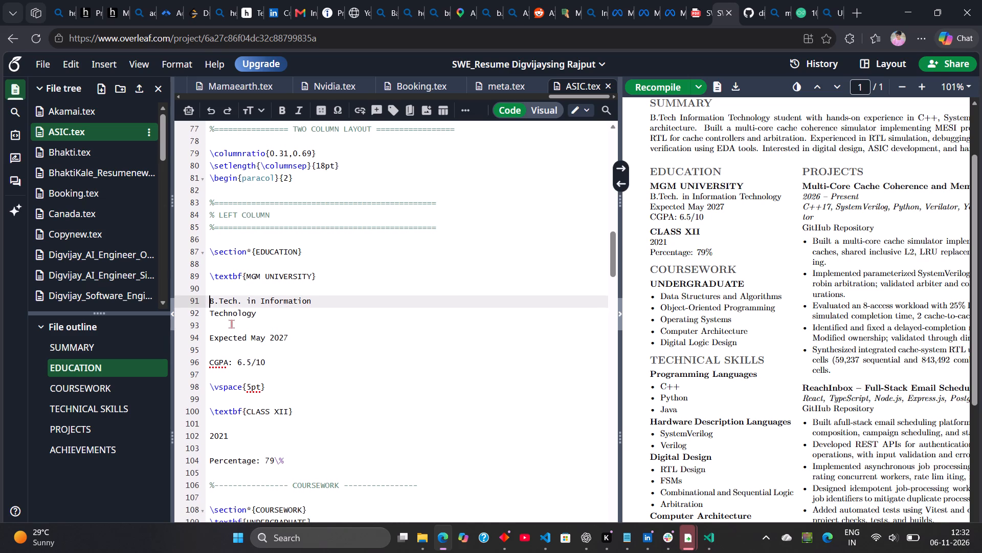
left_click(231, 324)
key("BackSpace")
Check the date format in the LinkedIn sample and delete the word "Expected" before "May 2027" in the MGM UNIVERSITY entry.
key("alt+Tab")
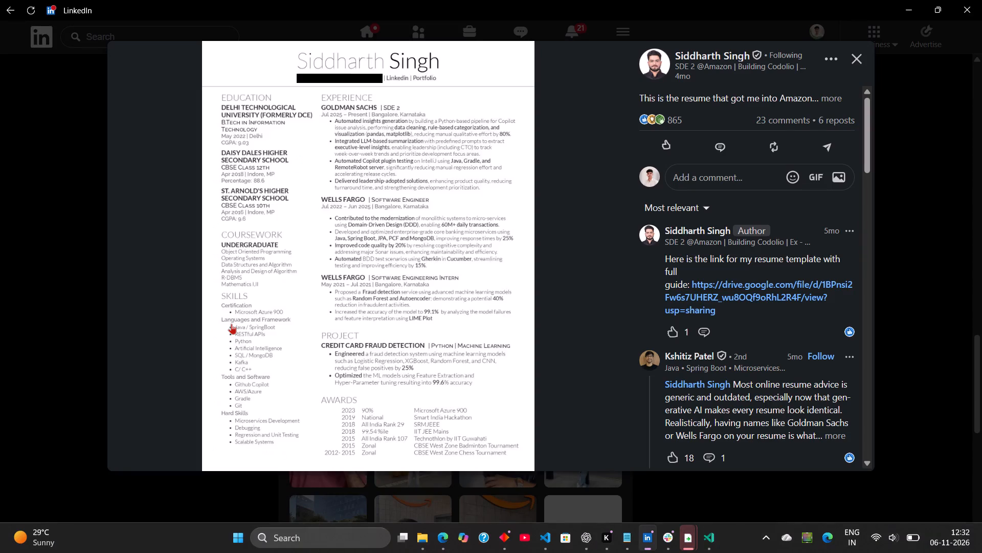
key("alt+Tab")
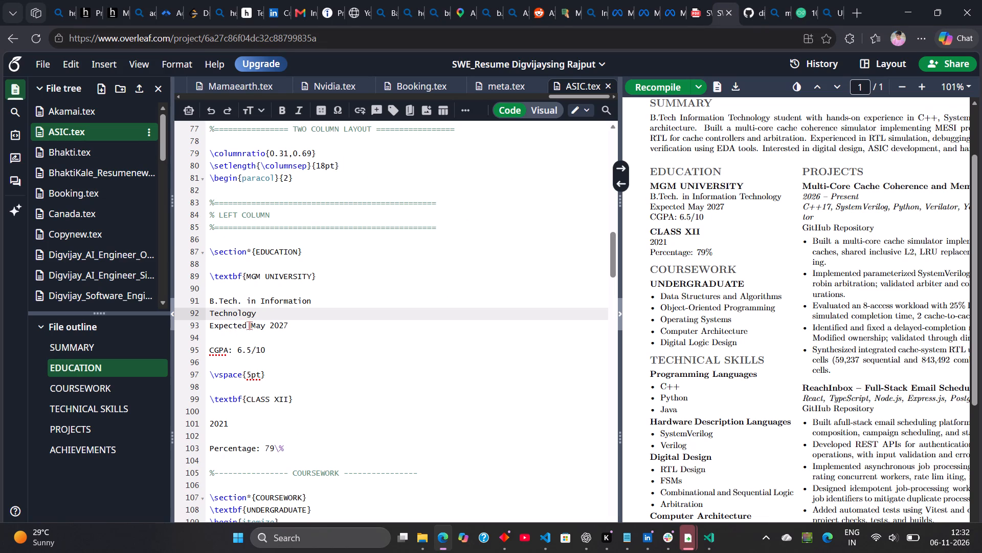
left_click(250, 325)
key("BackSpace")
key("BackSpace")
key("BackSpace")
key("BackSpace")
key("BackSpace")
key("BackSpace")
key("BackSpace")
key("BackSpace")
key("BackSpace")
Append " | Aurangabad , MH" after "May 2027" in the MGM UNIVERSITY entry and recompile the resume.
key("Right")
key("Right")
key("Right")
key("Right")
key("Right")
key("Right")
key("Right")
key("Right")
key("space")
type("|")
key("space")
type("Auran")
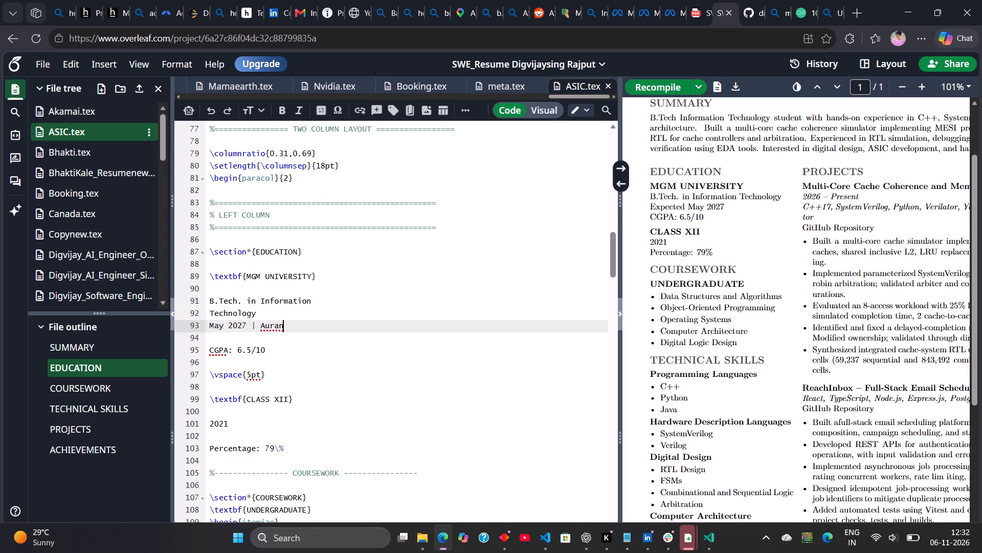
type("ga")
type("bad , MH")
left_click(651, 90)
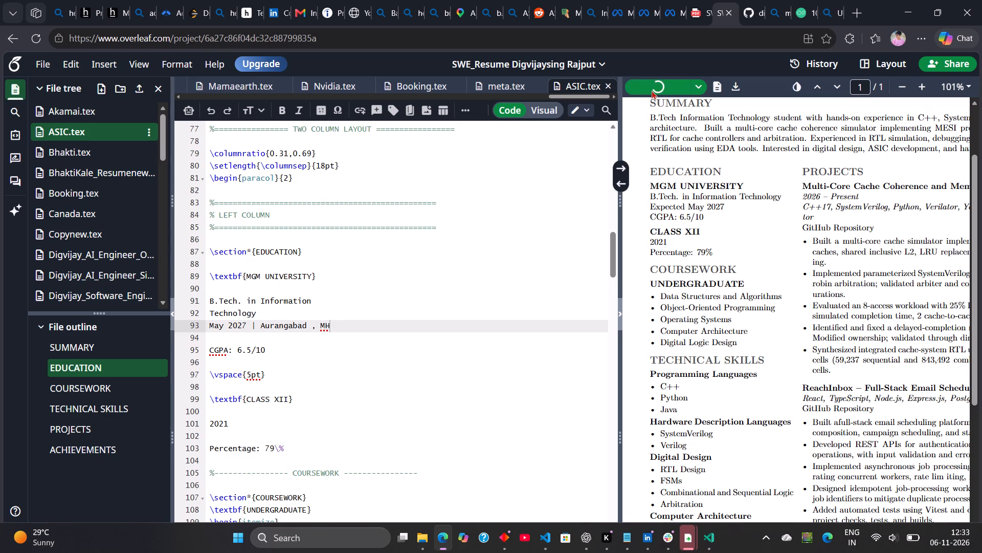
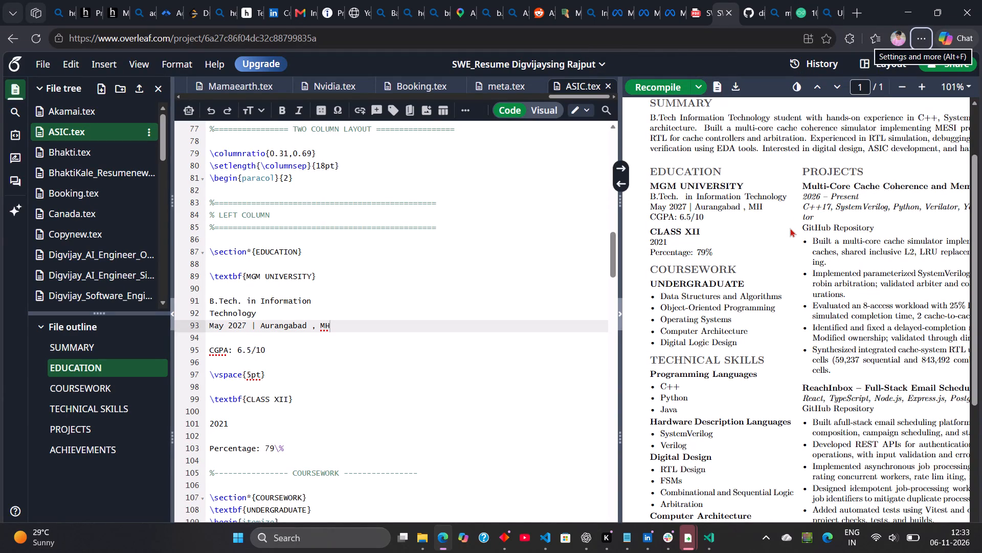
Replace the bold CLASS XII heading in the EDUCATION section with "ORCHID JUNIOR COLLEGE".
left_click(269, 351)
scroll(269, 351, "down", 1)
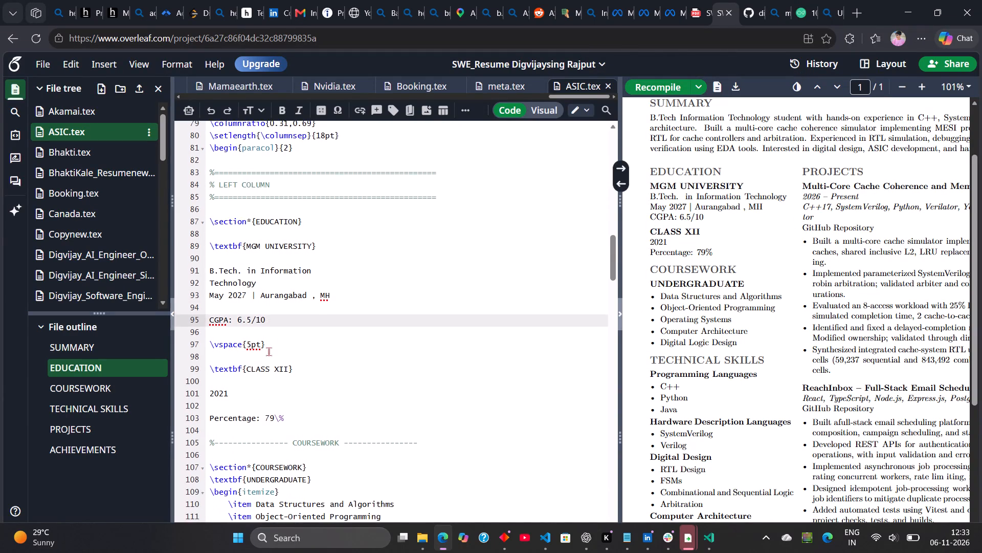
scroll(269, 351, "down", 1)
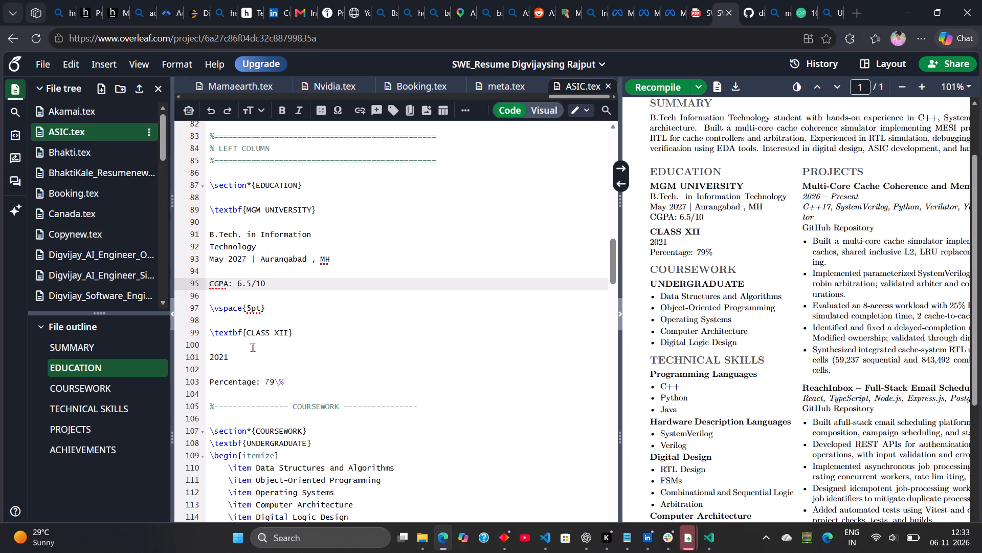
left_click(286, 334)
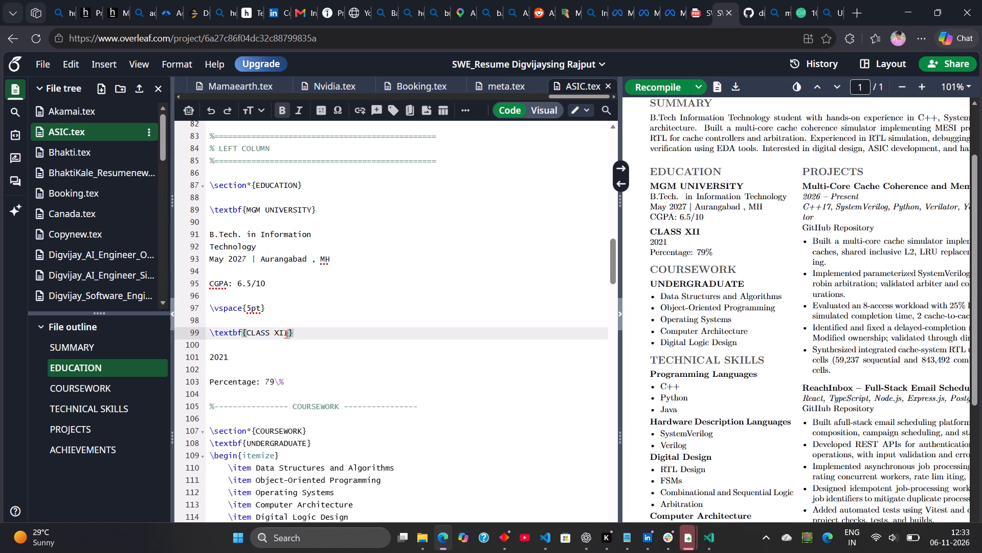
key("BackSpace")
key("BackSpace")
key("BackSpace")
key("BackSpace")
key("BackSpace")
key("BackSpace")
key("BackSpace")
key("BackSpace")
key("BackSpace")
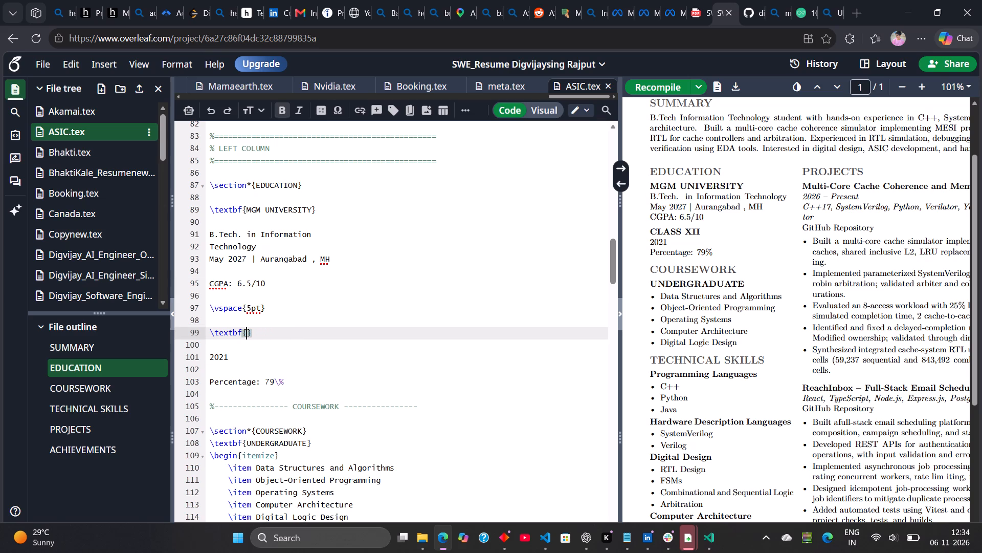
type("MG")
key("shift+BackSpace")
key("shift+BackSpace")
type("OR")
key("Tab")
key("BackSpace")
key("BackSpace")
key("alt+Tab")
key("alt+Tab")
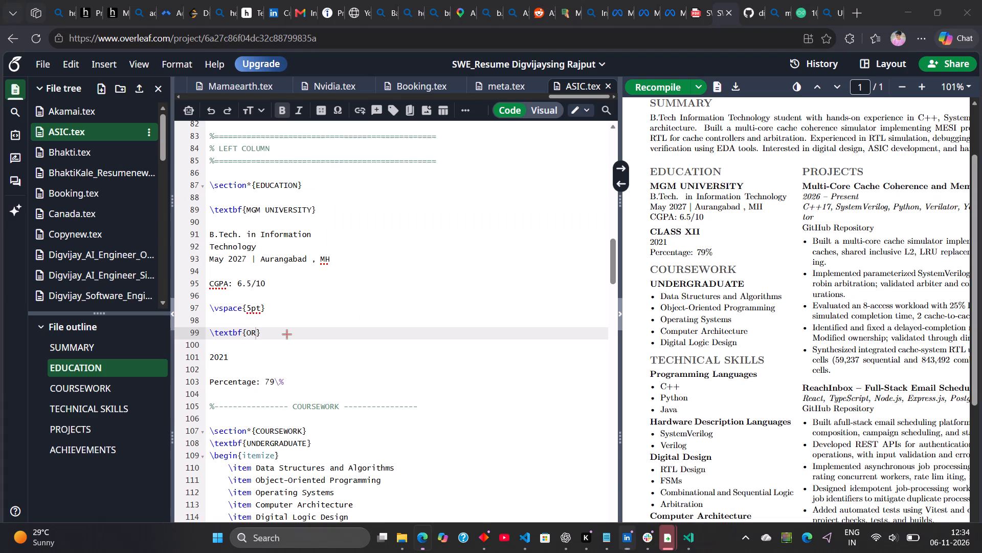
type("CHID JUNIOR")
key("space")
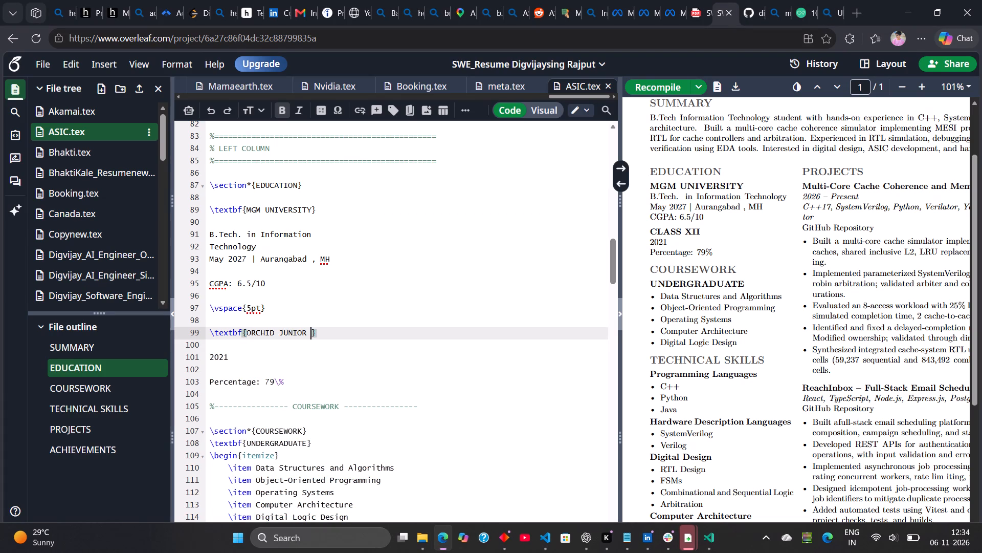
type("COLLEGE")
key("Right")
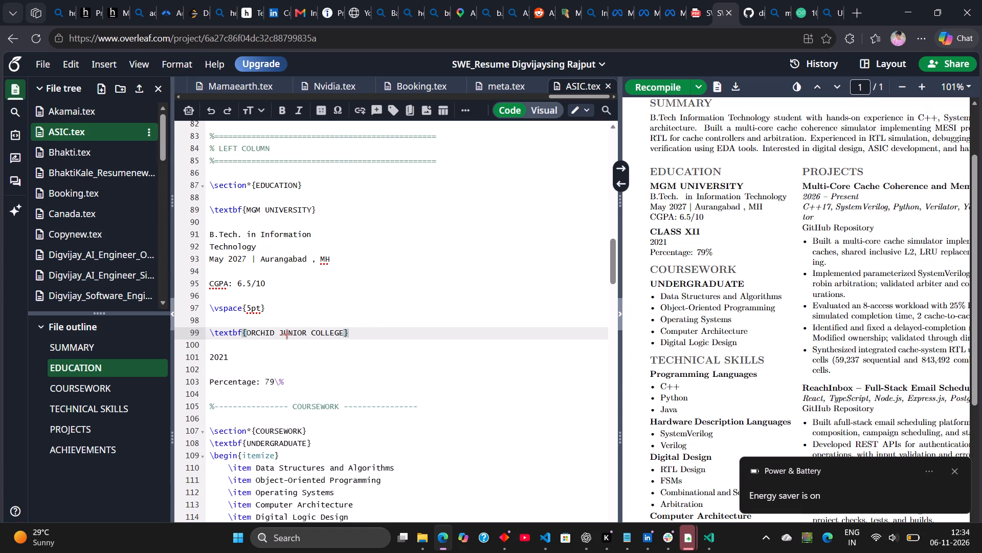
Add the line "\text HSC 12th" directly under the ORCHID JUNIOR COLLEGE heading, checking the LinkedIn sample's education wording.
key("Return")
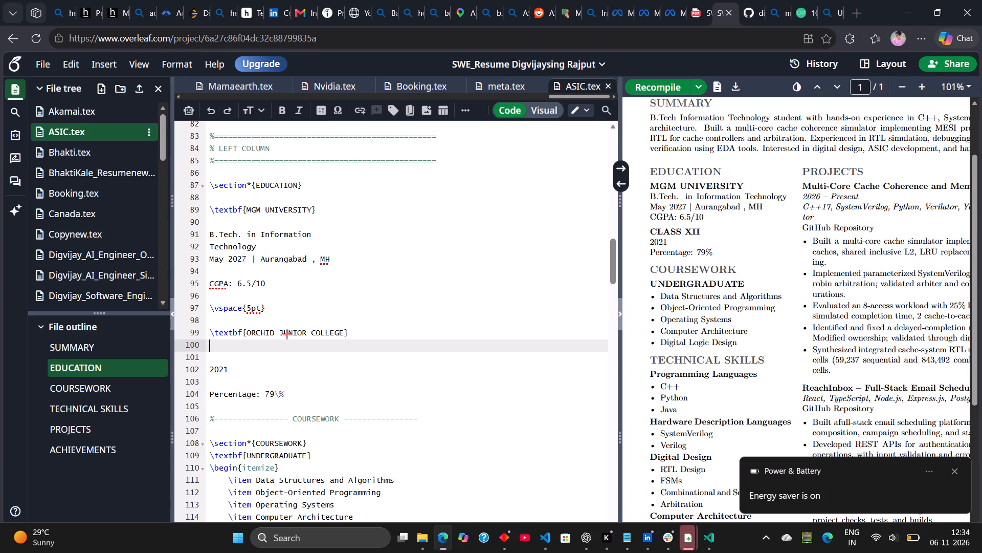
type("\\text")
key("space")
type("CLASS")
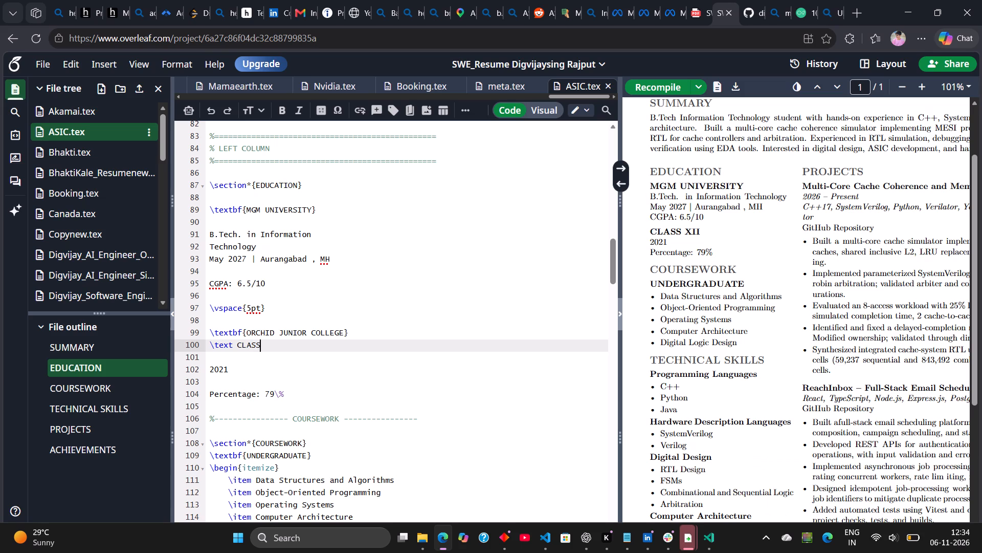
key("alt+Tab")
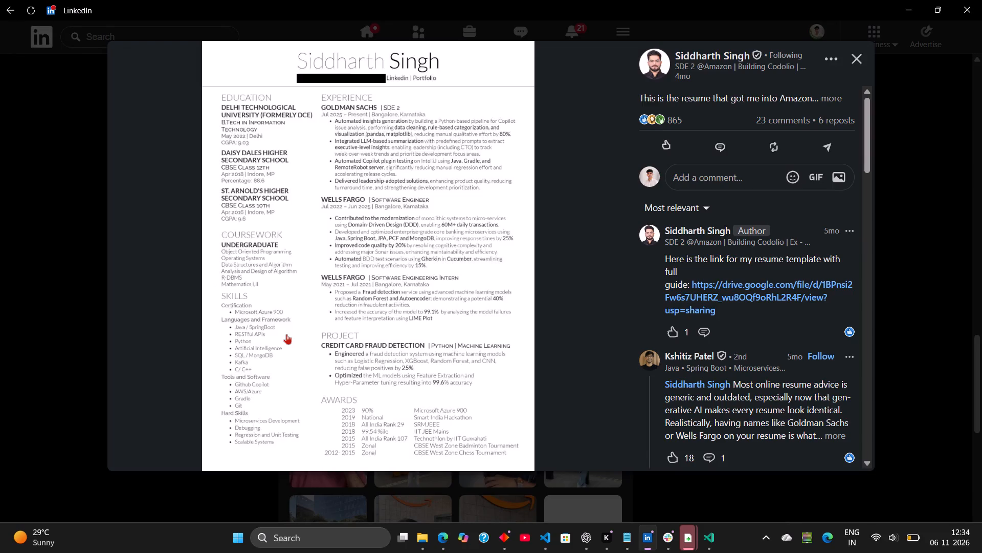
key("alt+Tab")
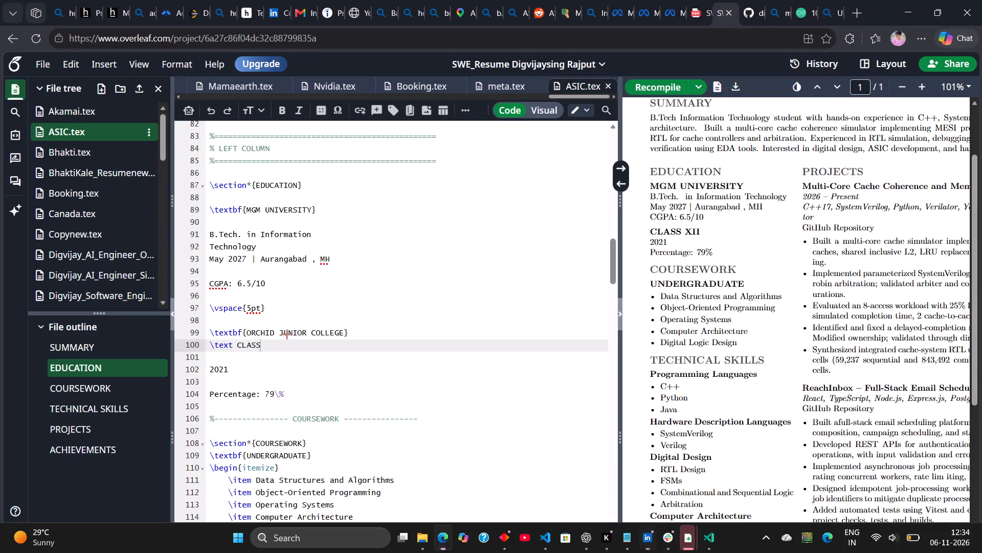
key("BackSpace")
key("BackSpace")
key("BackSpace")
key("BackSpace")
key("BackSpace")
key("shift+h")
key("shift+s")
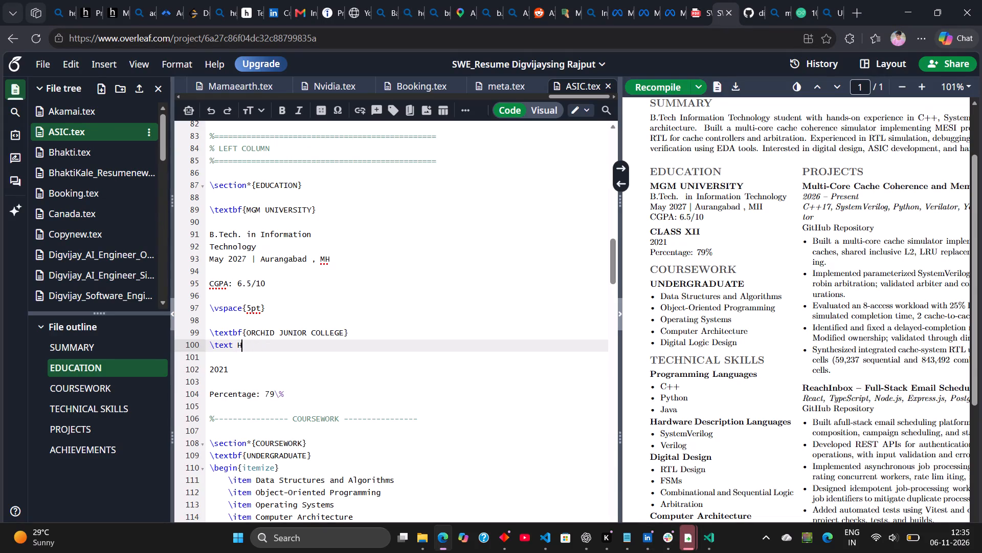
key("shift+c")
key("space")
type("12th")
key("space")
Check the class wording in the LinkedIn sample and reword the new line as "HSC Class 12th".
key("alt+Tab")
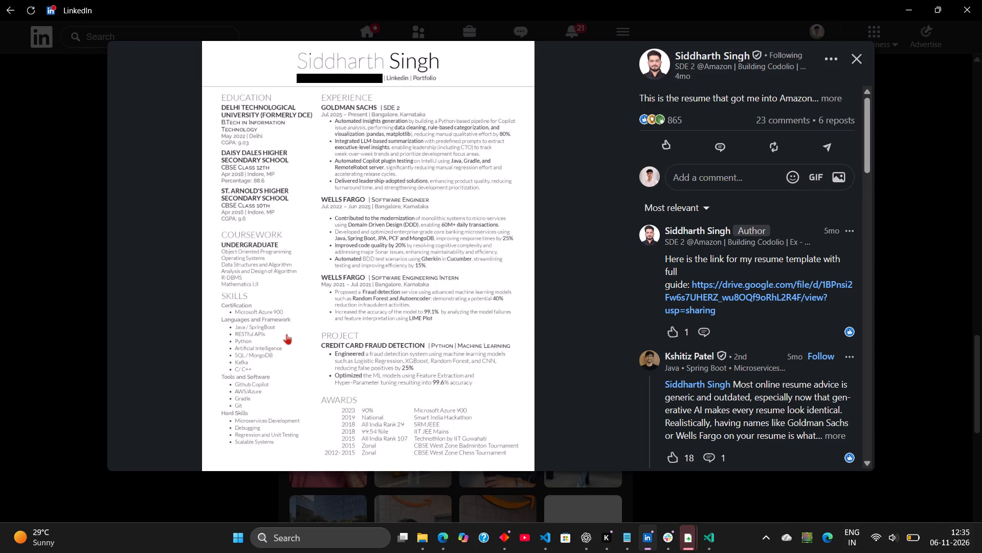
key("alt+Tab")
key("BackSpace")
key("BackSpace")
key("BackSpace")
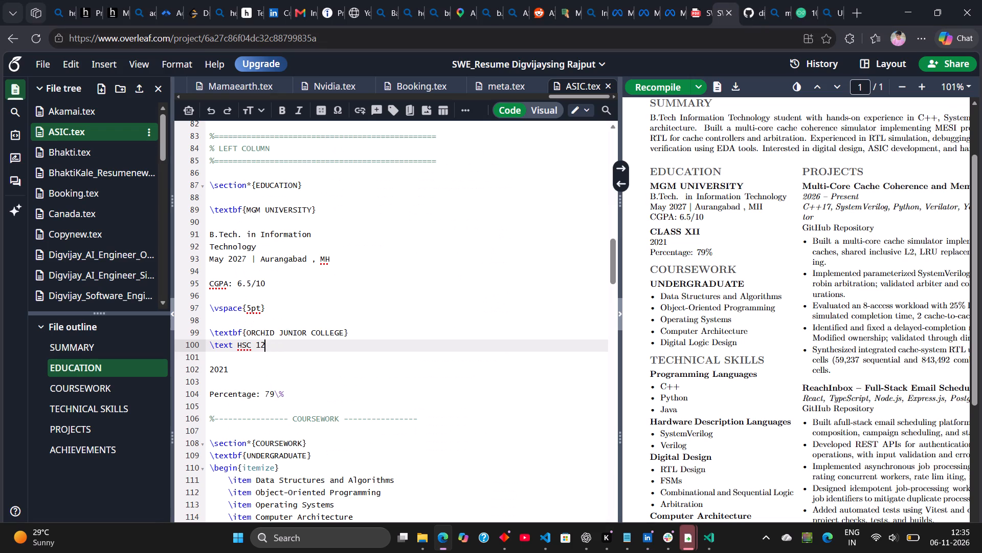
key("BackSpace")
key("BackSpace")
type("Class 12th")
Check the sample's capitalization and rewrite the class wording in capitals as "HSC CLASS 12TH".
key("alt+Tab")
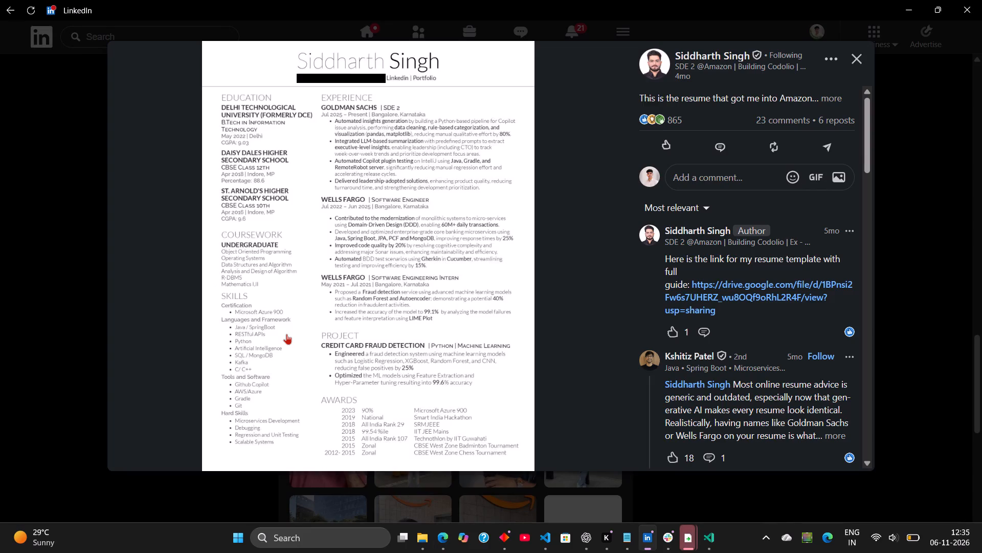
key("alt+Tab")
key("BackSpace")
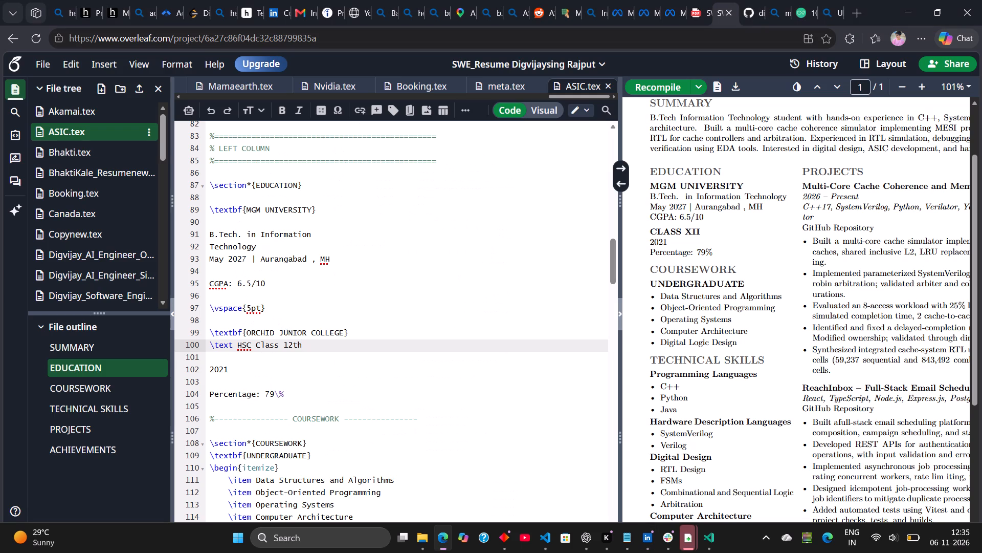
key("BackSpace")
key("BackSpace")
key("BackSpace")
key("BackSpace")
key("BackSpace")
key("BackSpace")
key("BackSpace")
key("BackSpace")
type("LASS 12")
type("TH")
Check the LinkedIn sample's education entry and insert an empty \text{} line directly under HSC CLASS 12TH.
key("alt+Tab")
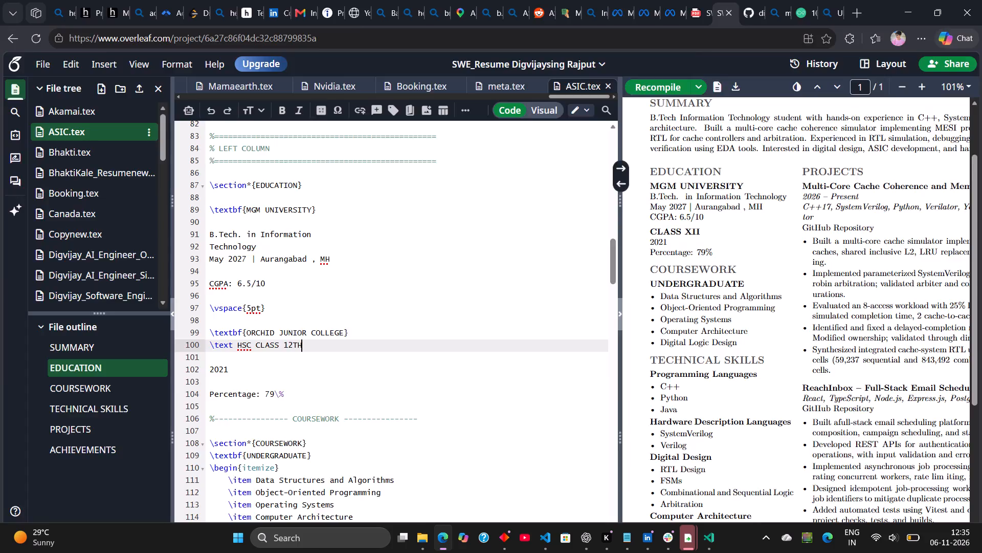
key("alt+Tab")
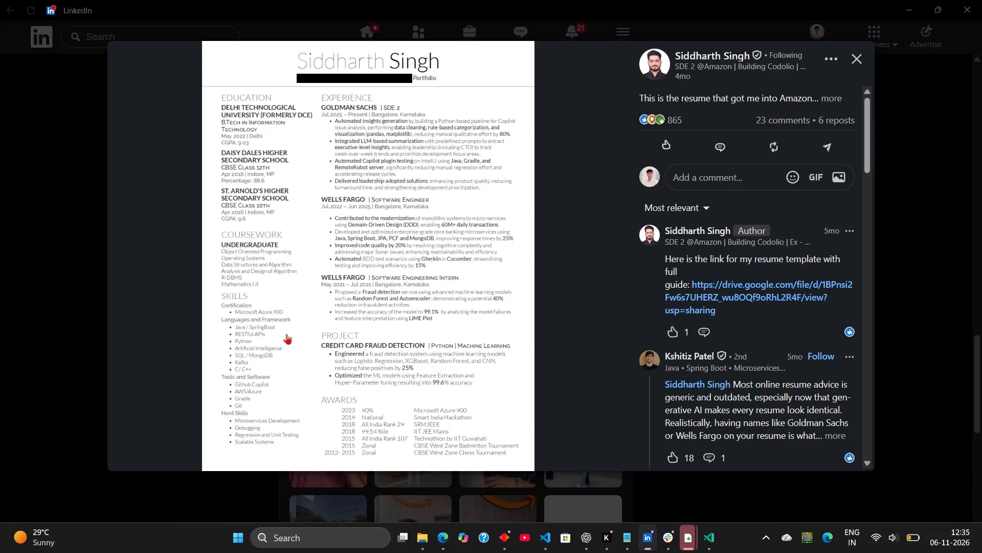
key("Return")
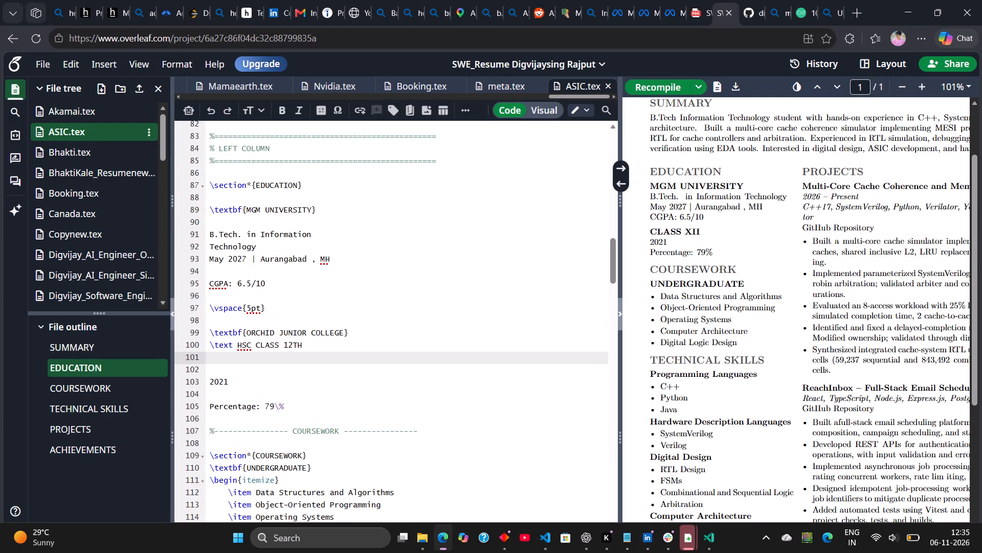
key("backslash")
key("t")
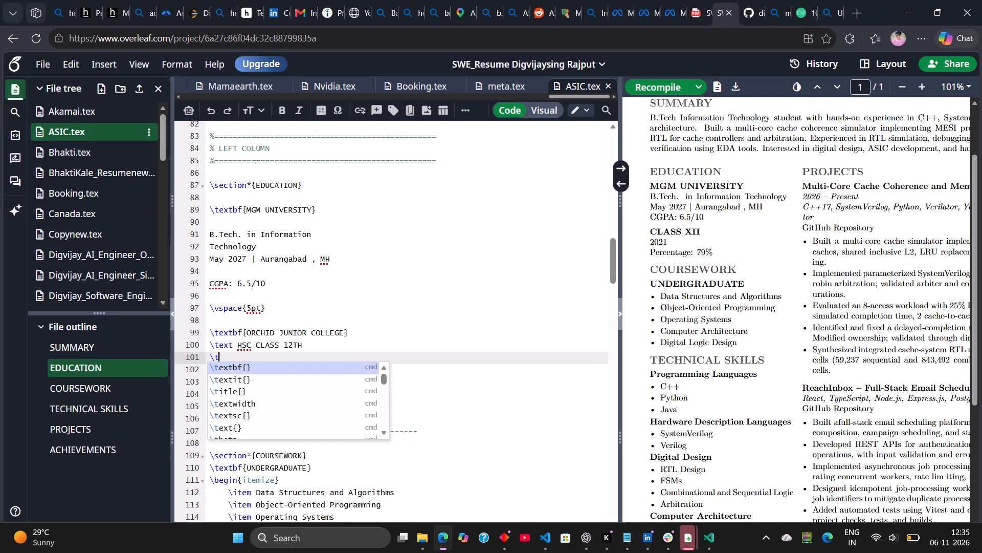
key("x")
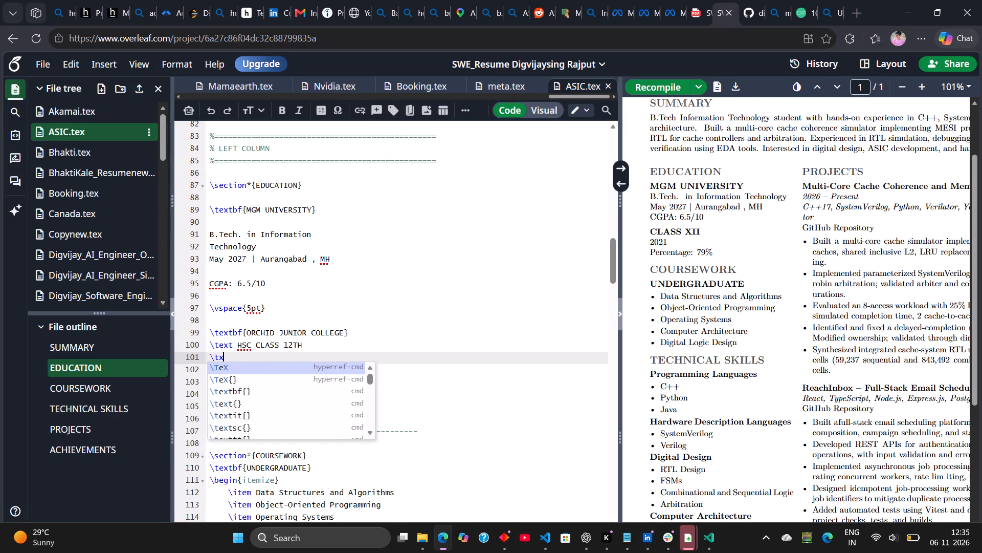
key("BackSpace")
key("e")
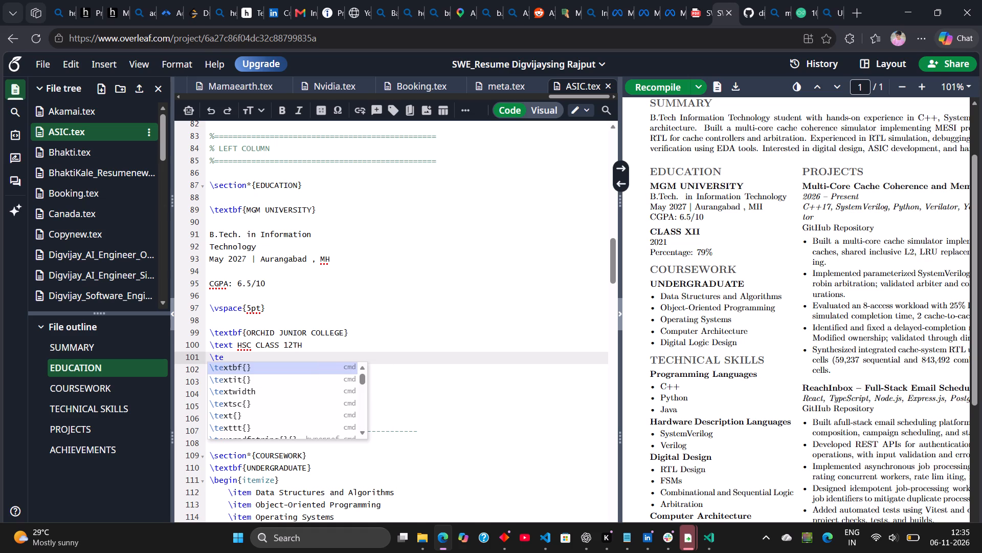
key("x")
key("Down")
key("Down")
key("Down")
key("Down")
key("Return")
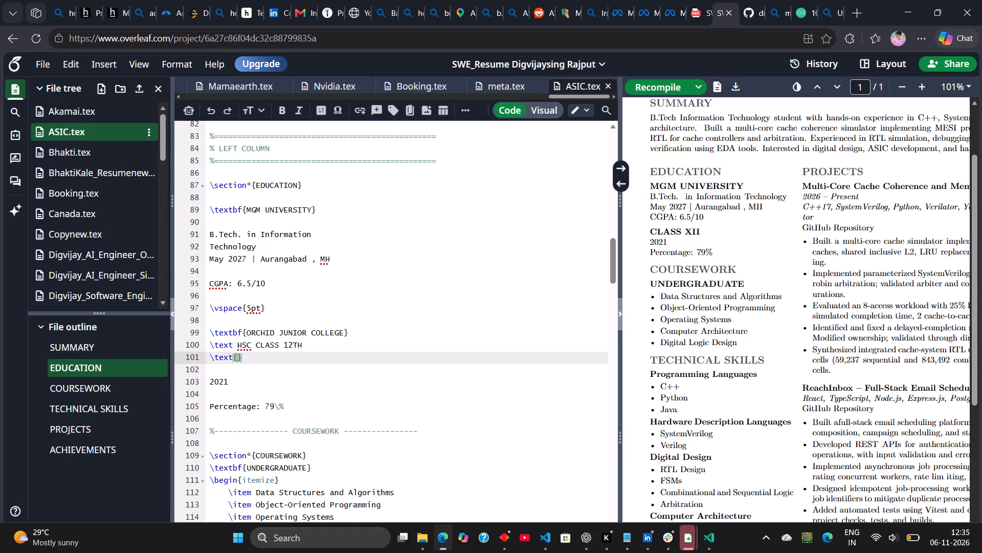
Fill the empty \text{} line with the date "Apr 2021", following the date format and capitalization in the LinkedIn sample.
key("alt+Tab")
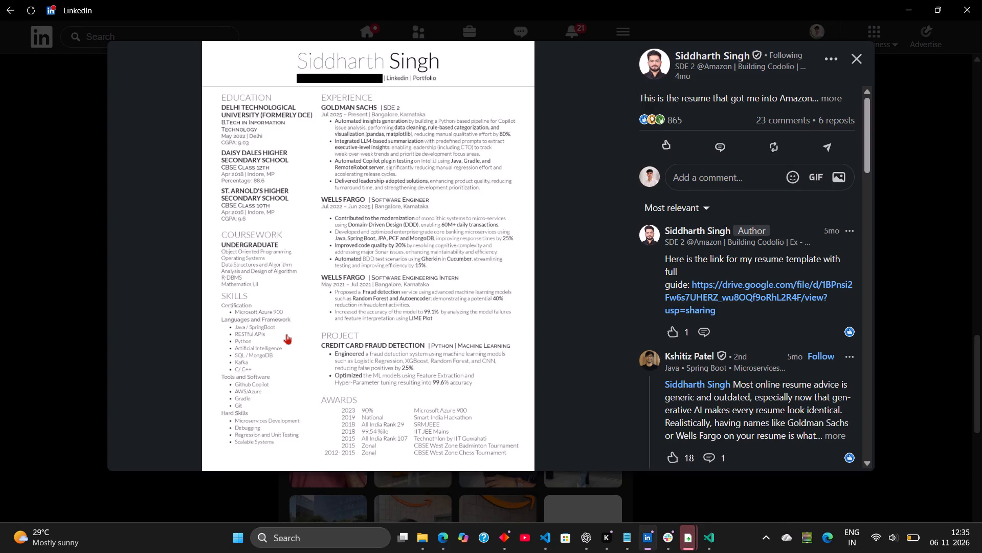
key("alt+Tab")
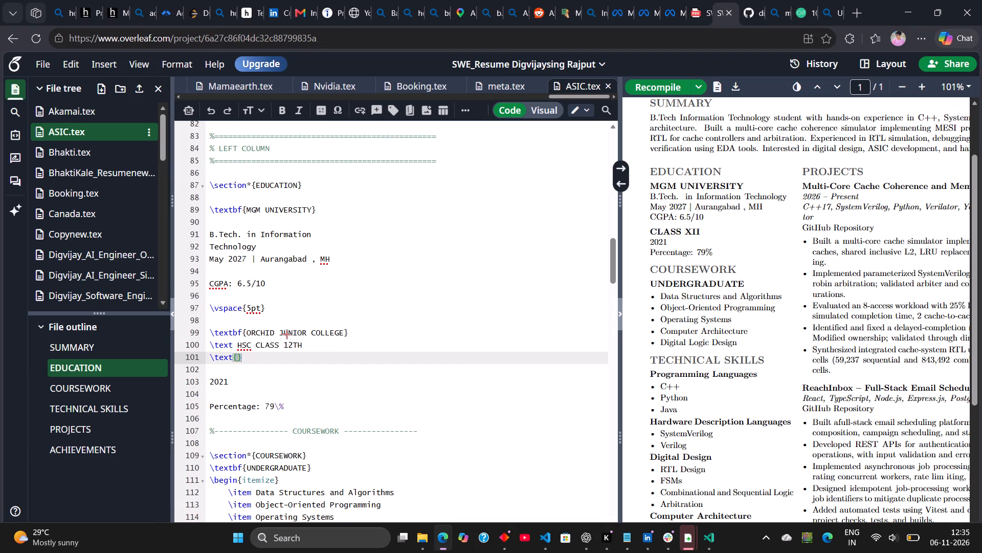
type("apri")
key("BackSpace")
key("space")
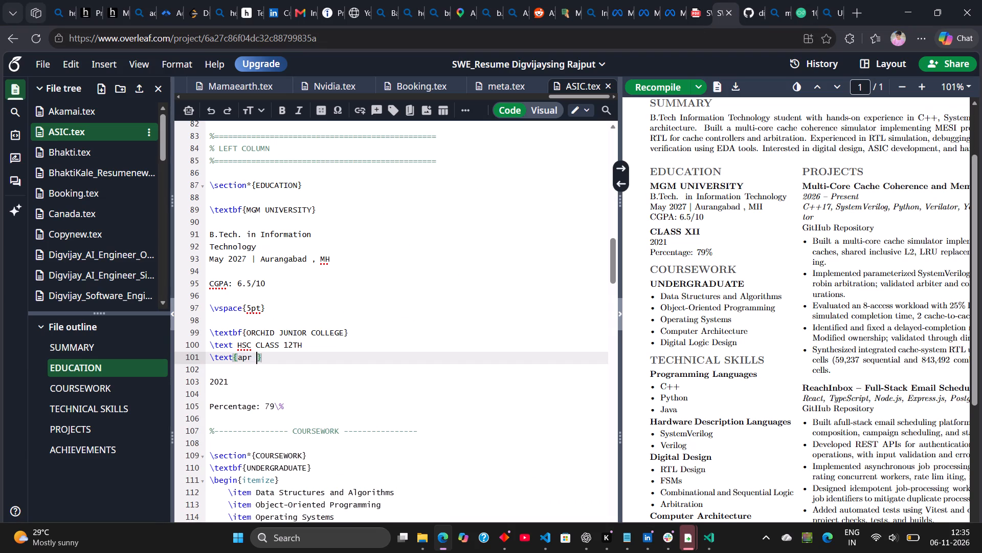
key("alt+Tab")
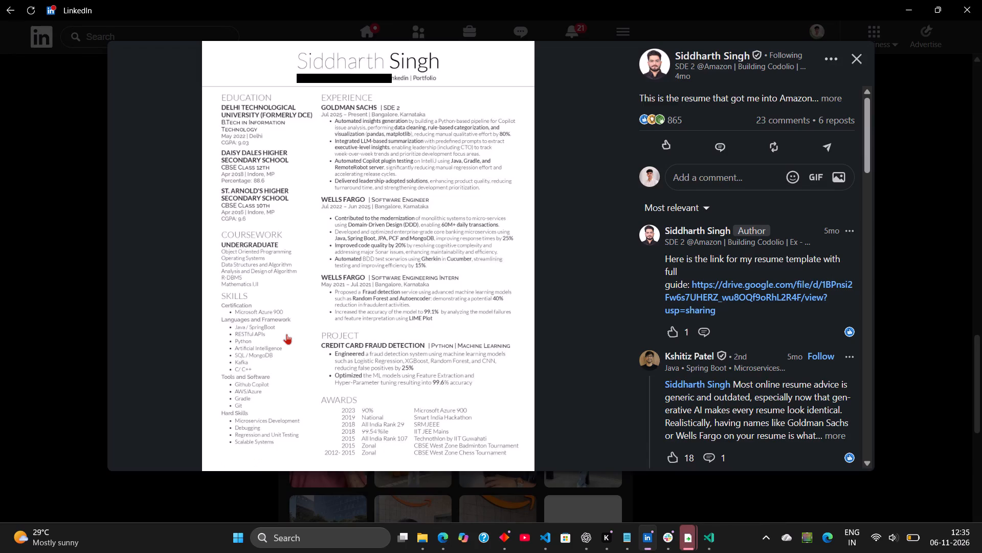
key("alt+Tab")
key("BackSpace")
key("BackSpace")
key("BackSpace")
key("BackSpace")
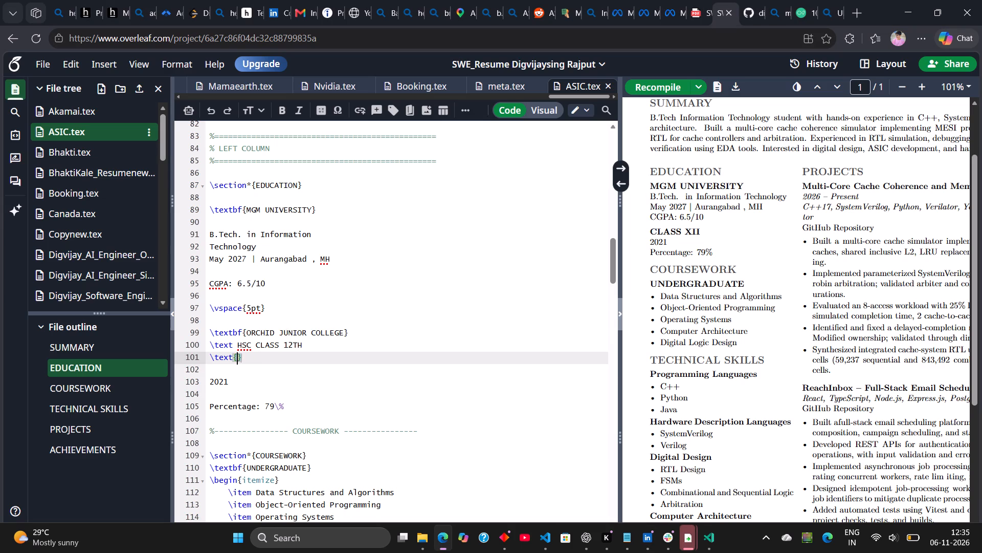
key("shift+a")
type("pr 22")
key("BackSpace")
type("02")
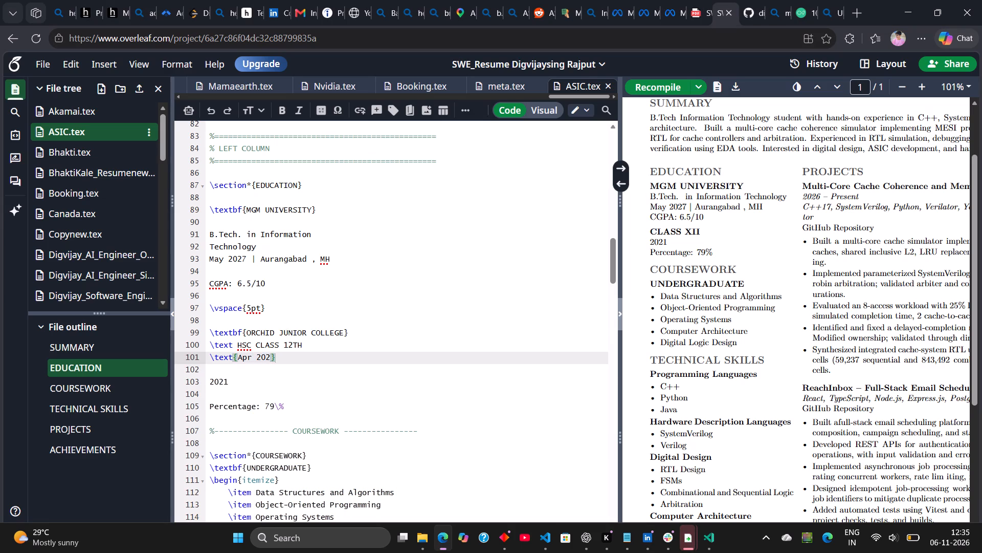
key("1")
key("Right")
Append " | Aurangabad , MH" after Apr 2021 inside the braces, following the sample's date and location format.
key("Left")
key("alt+Tab")
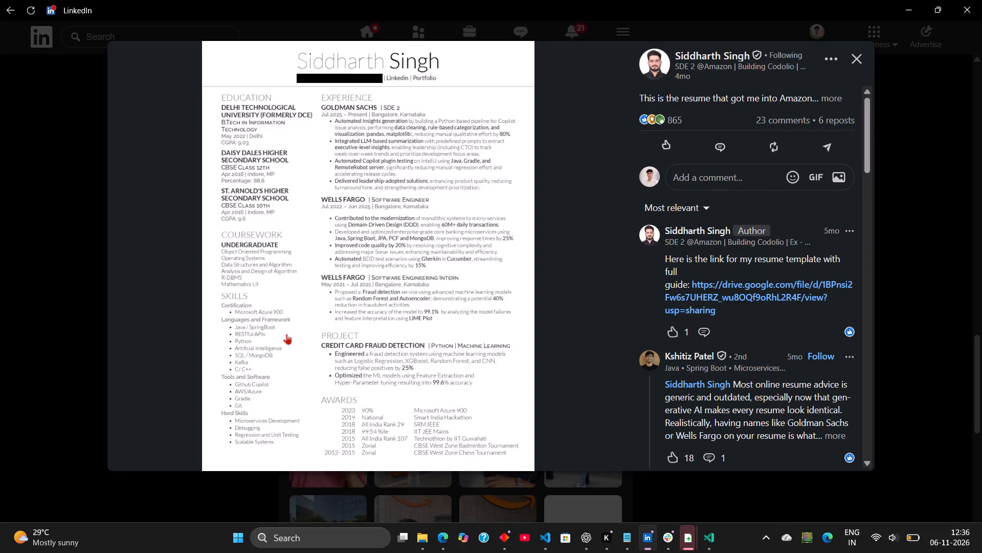
key("alt+Tab")
key("space")
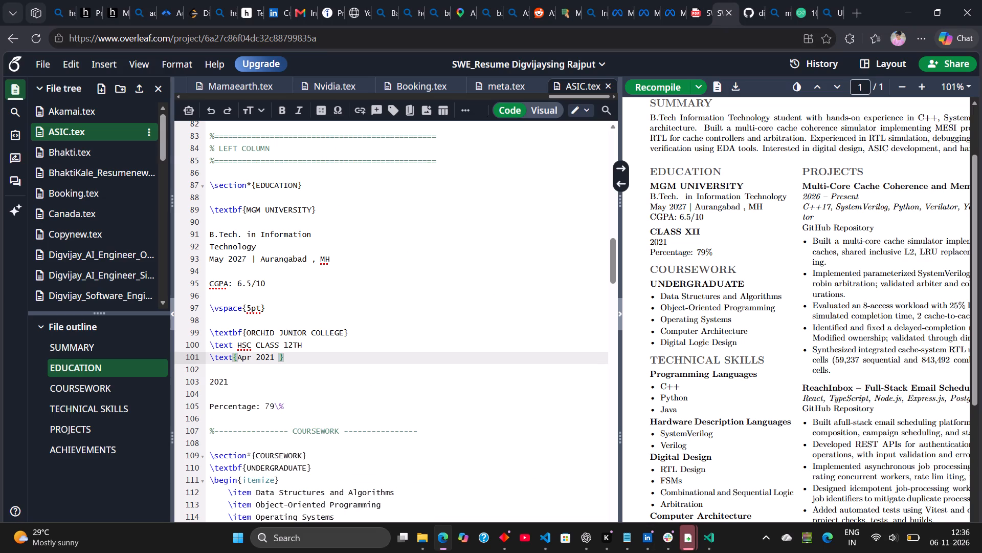
type("|")
key("space")
key("alt+Tab")
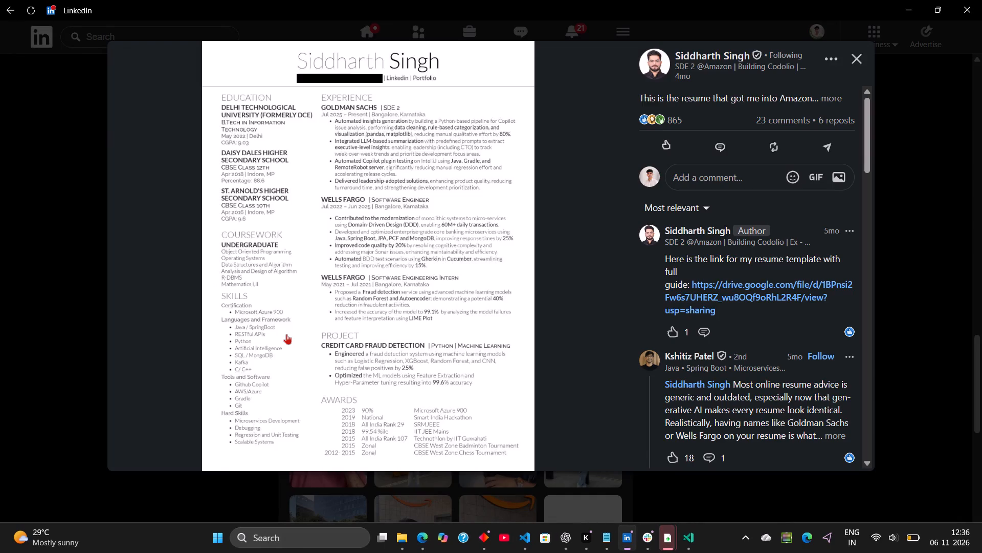
key("alt+Tab")
type("Aurangaga")
key("BackSpace")
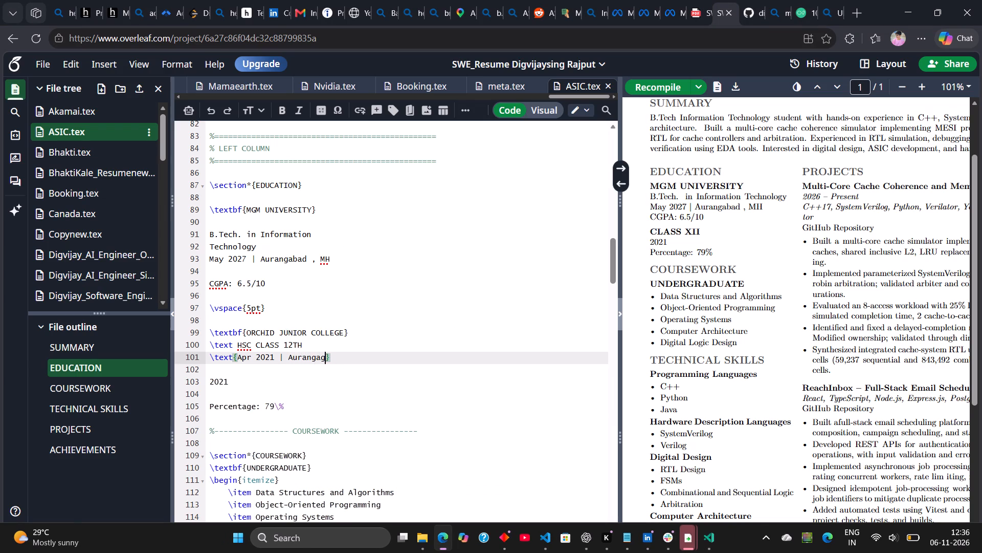
key("BackSpace")
type("bad , MH")
key("Right")
Check the sample's next education line and add another empty \text{} line under the Apr 2021 line.
key("Return")
key("alt+Tab")
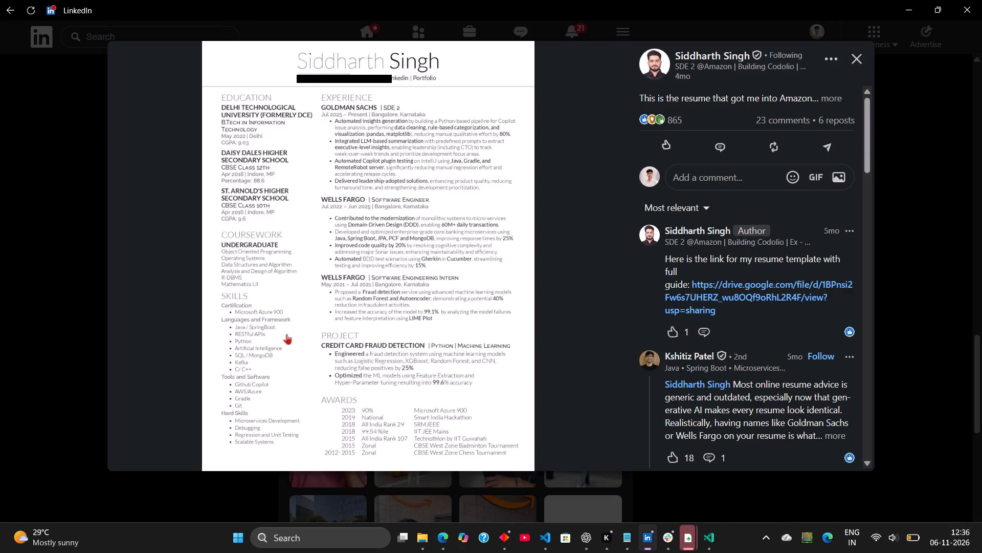
key("alt+Tab")
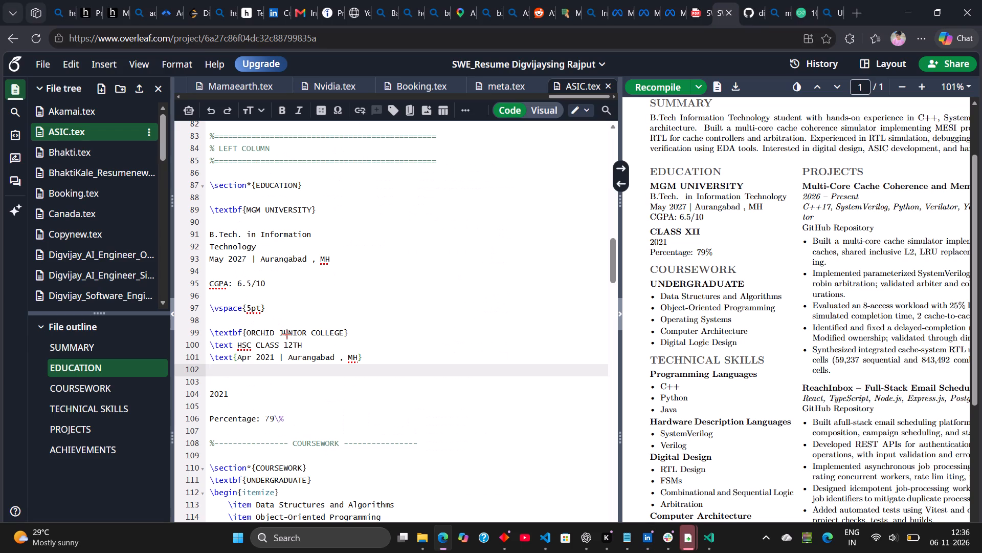
type("mars")
key("BackSpace")
key("BackSpace")
key("BackSpace")
key("BackSpace")
type("\\text")
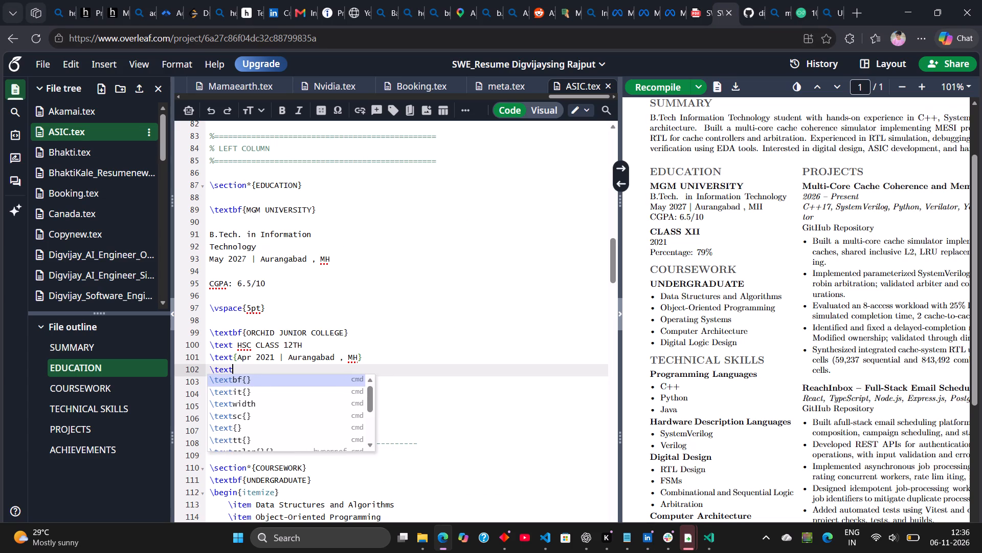
key("Return")
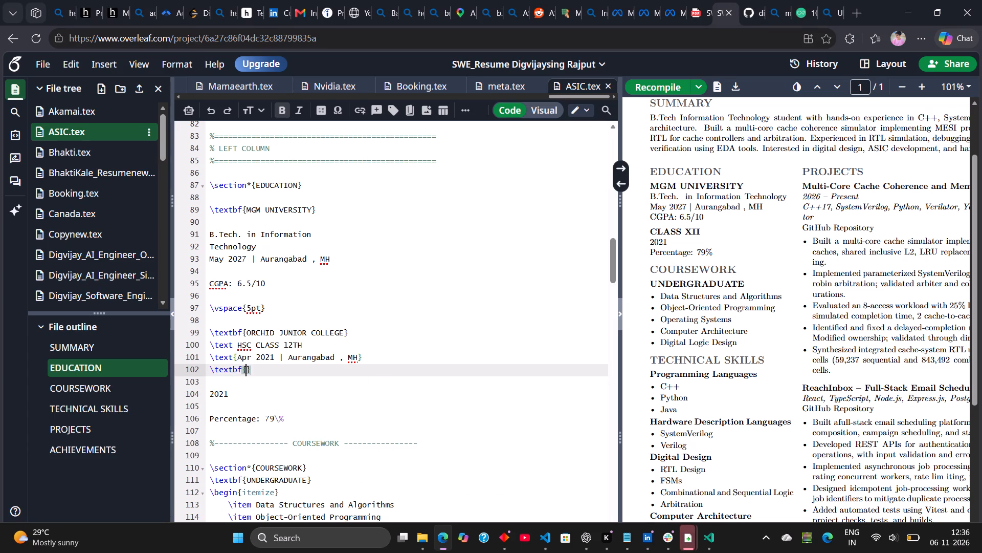
key("Left")
key("BackSpace")
key("BackSpace")
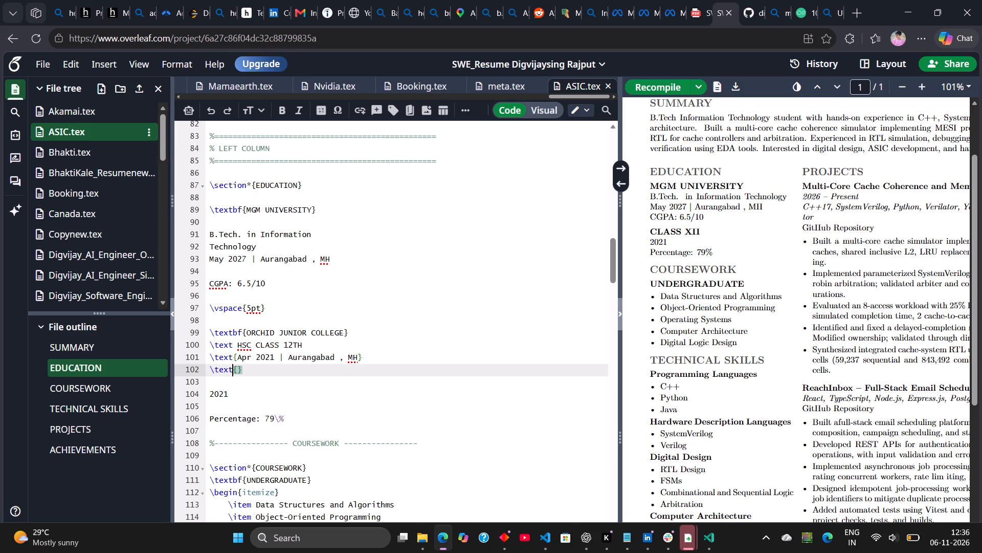
key("Right")
Check the sample's percentage wording and fill the new \text{} line with "percentage 79\%", escaping the percent sign.
key("alt+Tab")
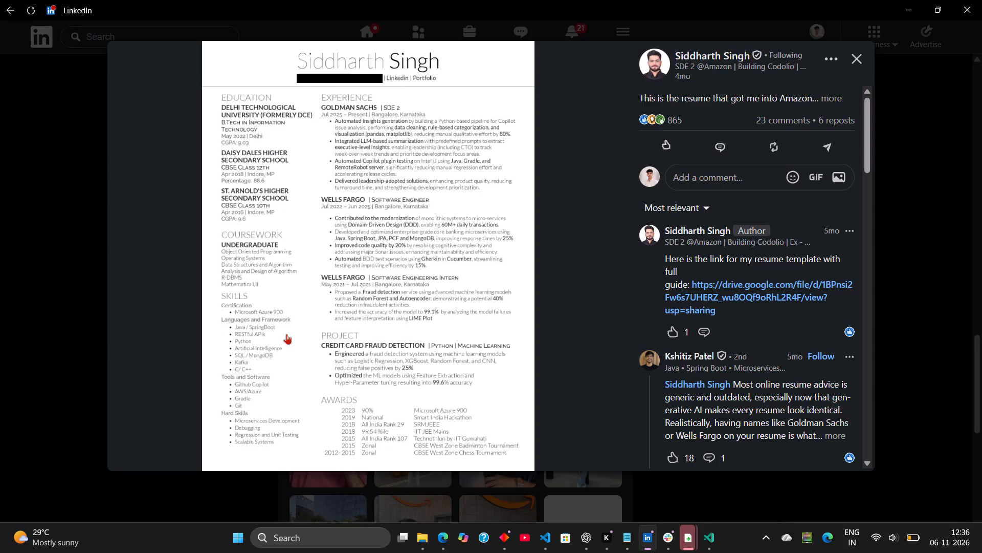
key("alt+Tab")
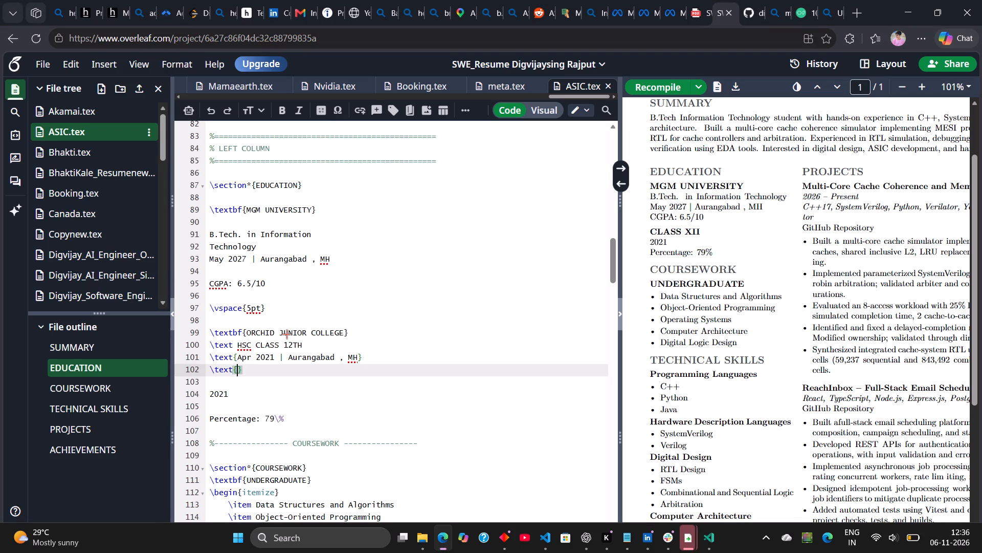
type("percentage")
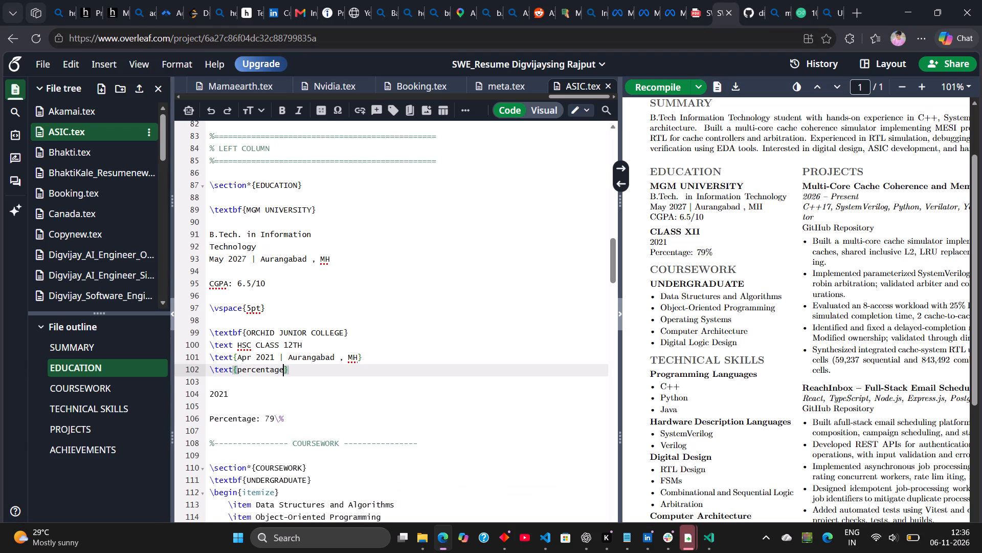
key("space")
type("79")
key("shift+percent")
key("Right")
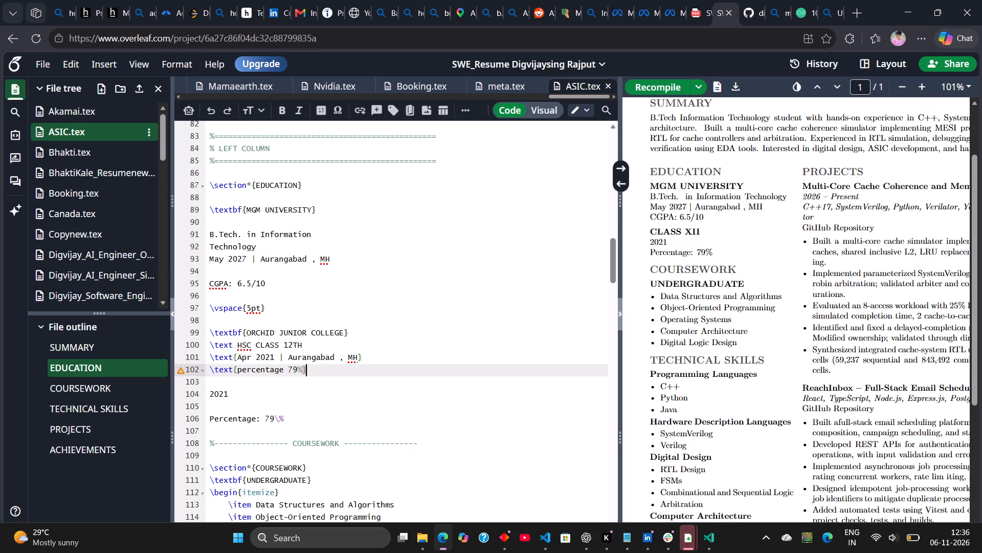
key("semicolon")
key("BackSpace")
key("Left")
key("Left")
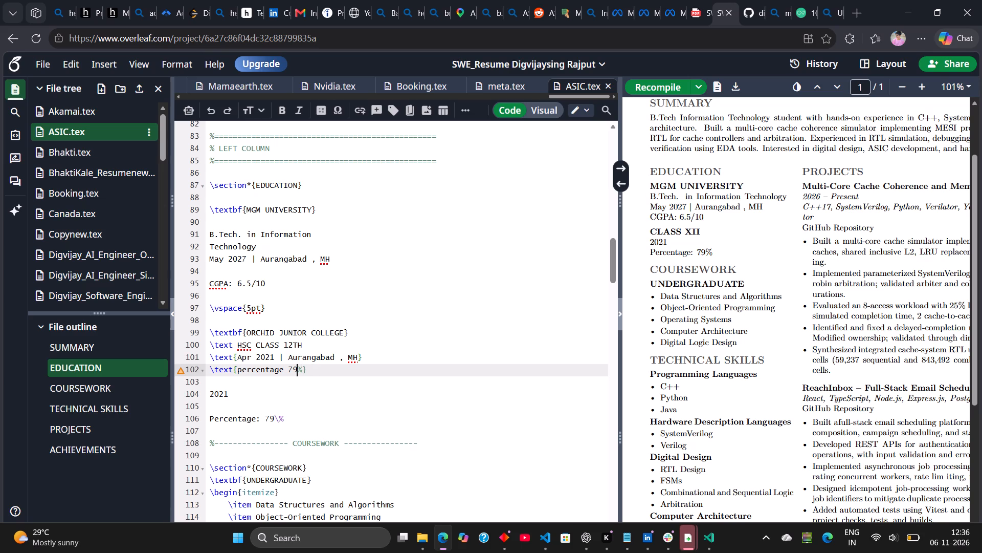
key("backslash")
key("Right")
key("Right")
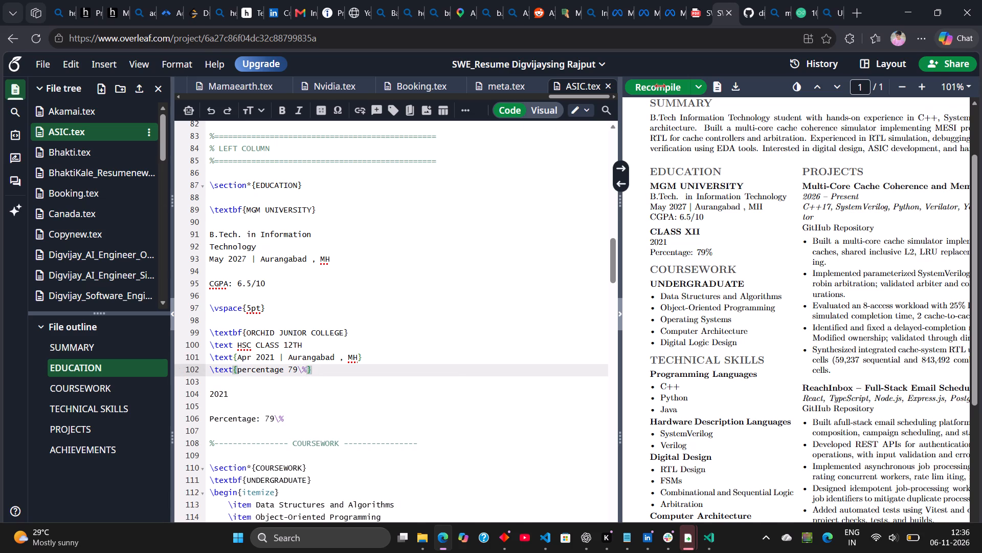
Recompile the resume to preview the reworked junior college entry.
left_click(660, 85)
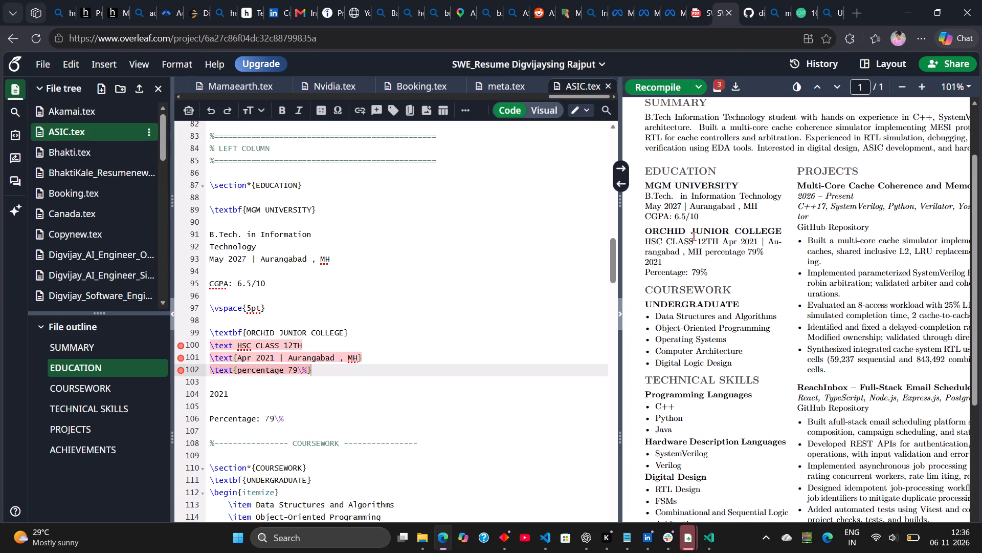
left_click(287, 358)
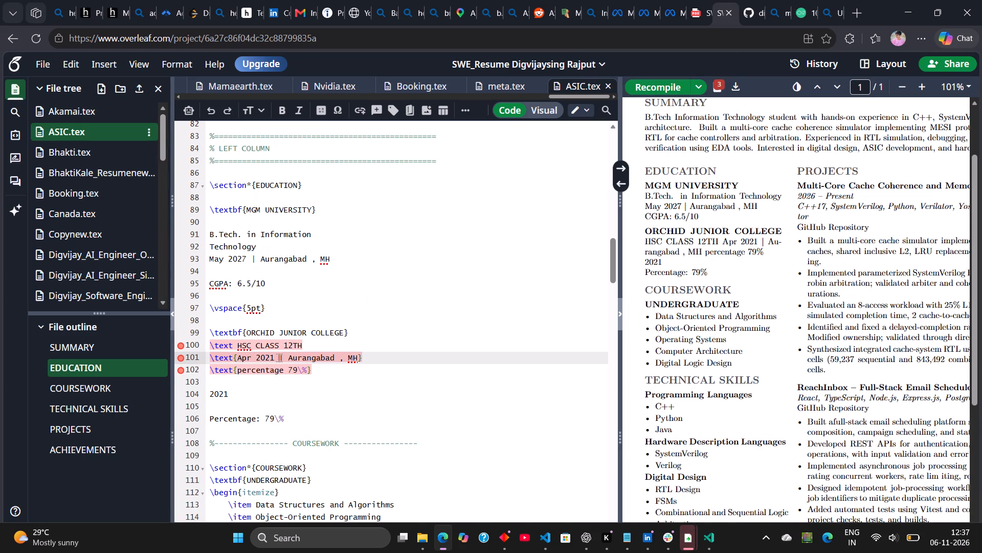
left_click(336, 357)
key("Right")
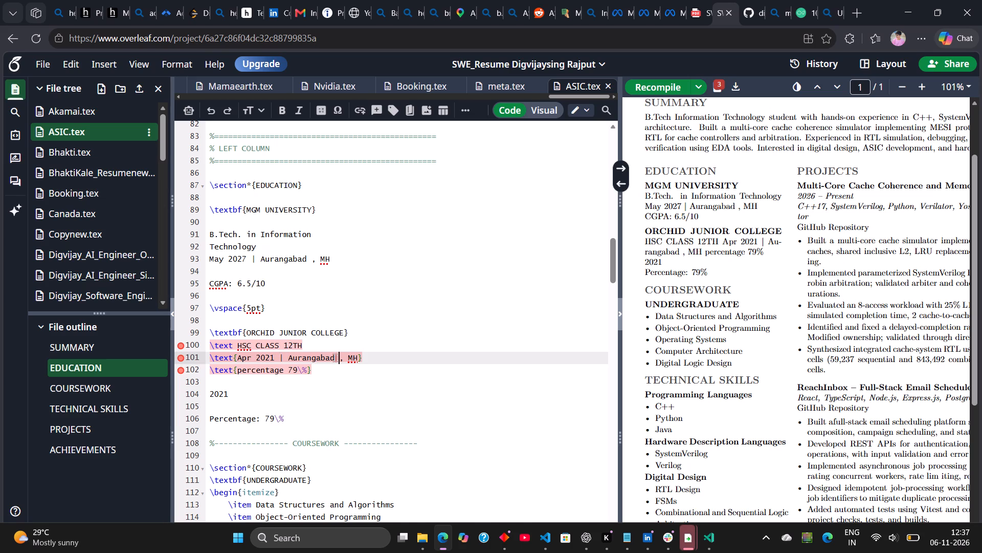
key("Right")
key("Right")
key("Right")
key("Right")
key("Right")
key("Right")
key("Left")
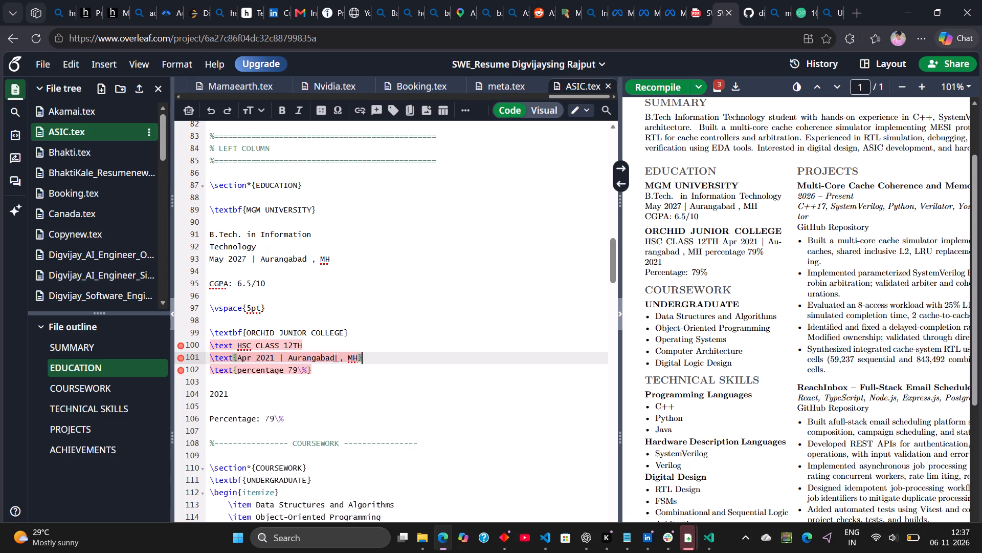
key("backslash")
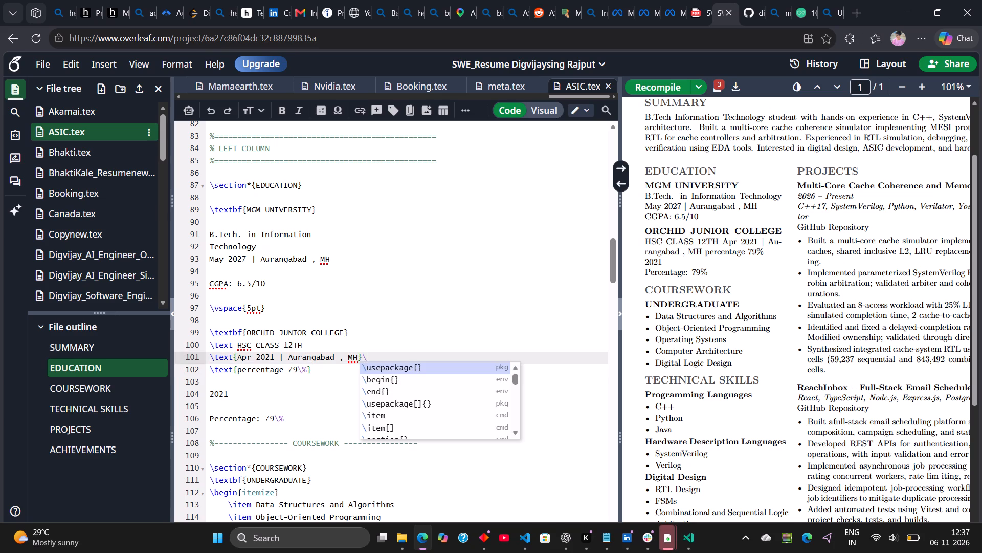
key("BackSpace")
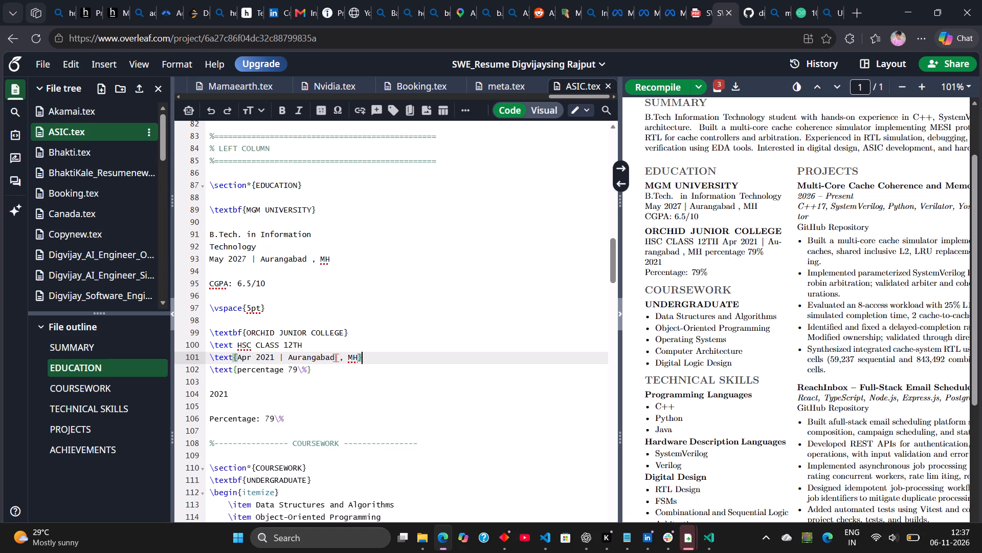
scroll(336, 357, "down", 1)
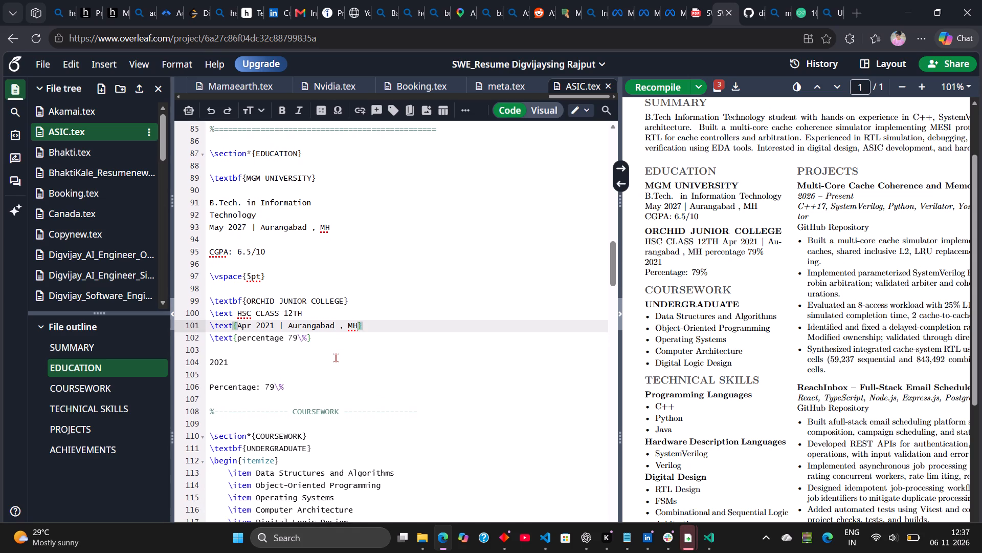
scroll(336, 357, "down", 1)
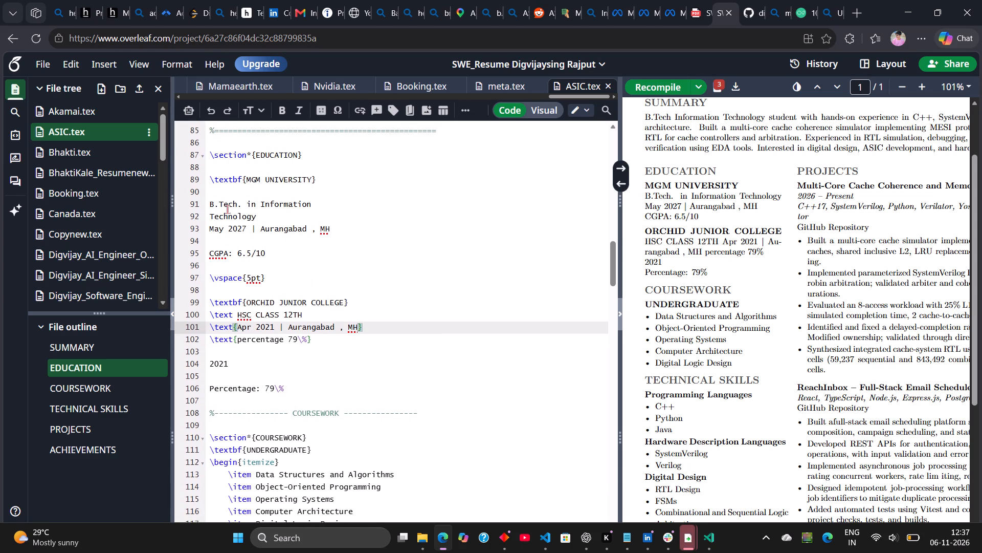
Remove the \text command in front of HSC CLASS 12TH under ORCHID JUNIOR COLLEGE.
left_click(233, 315)
key("BackSpace")
key("BackSpace")
key("BackSpace")
key("BackSpace")
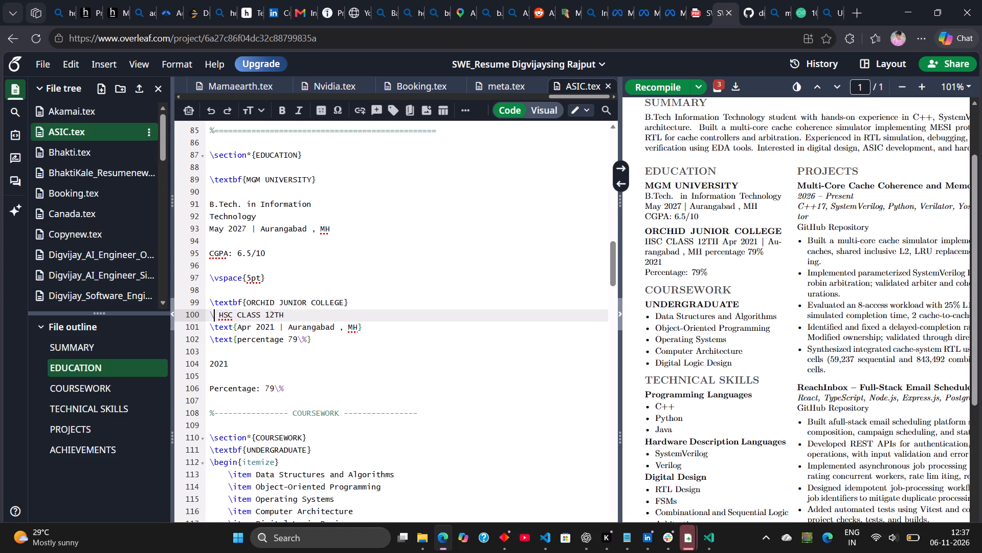
key("BackSpace")
Strip the \text{} wrapper from the Apr 2021 line, leaving only the plain date and location text.
key("Down")
key("Right")
key("Right")
key("Right")
key("Right")
key("Right")
key("Right")
key("BackSpace")
key("BackSpace")
key("BackSpace")
key("BackSpace")
key("BackSpace")
key("BackSpace")
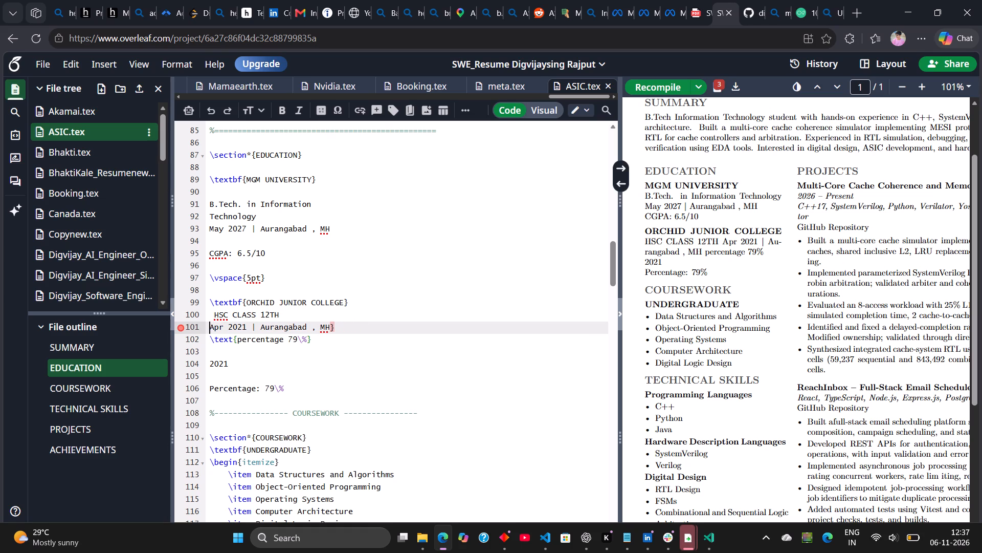
key("Right")
key("Right")
key("Right")
key("Right")
key("Right")
key("Right")
key("Right")
key("Right")
key("Right")
key("Right")
key("Right")
key("Right")
key("Right")
key("Right")
key("Right")
key("Right")
key("Right")
key("Right")
key("Right")
key("Right")
key("Right")
key("Right")
key("BackSpace")
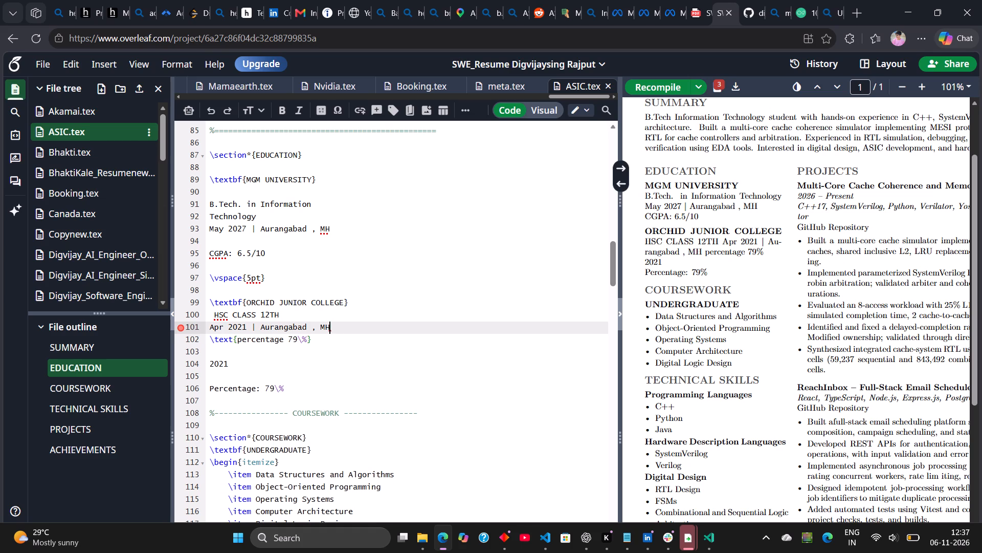
Strip the \text{} wrapper from the junior college percentage line, leaving "percentage 79\%", and recompile the resume.
key("Down")
key("BackSpace")
key("Left")
key("Left")
key("Left")
key("Left")
key("Left")
key("Left")
key("Left")
key("Left")
key("Left")
key("Left")
key("Left")
key("Left")
key("Left")
key("Left")
key("Left")
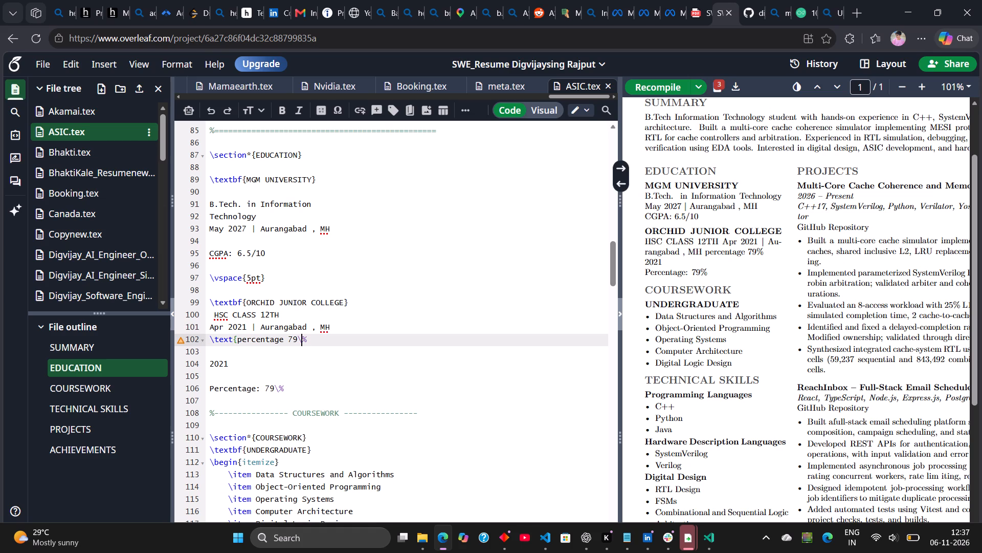
key("Left")
key("Right")
key("BackSpace")
key("BackSpace")
key("BackSpace")
key("BackSpace")
key("BackSpace")
key("BackSpace")
left_click_drag(654, 95, 660, 89)
left_click(660, 89)
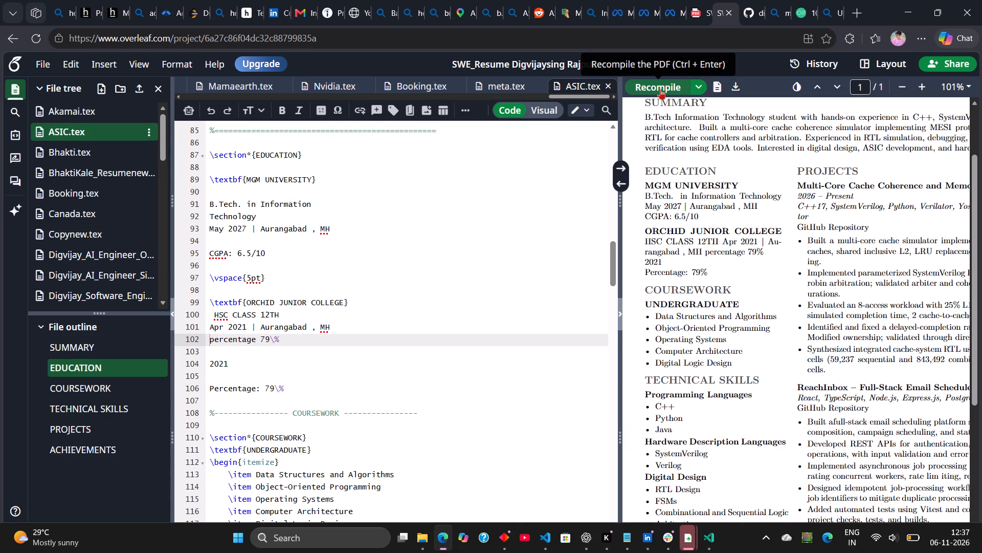
Shorten the city in the Apr 2021 line to "Aura", removing the space before the comma.
left_click(254, 328)
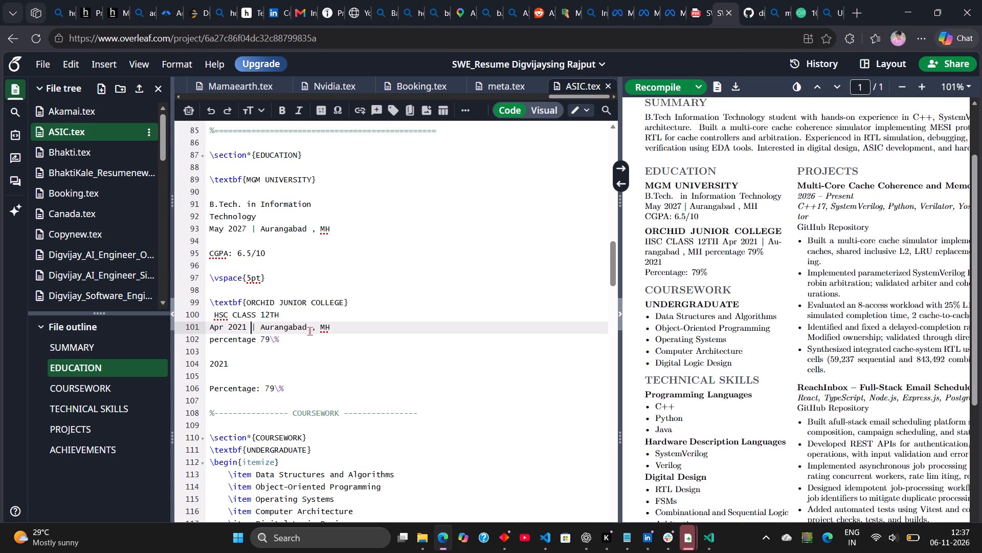
left_click(309, 331)
key("BackSpace")
key("BackSpace")
key("BackSpace")
key("BackSpace")
key("BackSpace")
key("BackSpace")
key("BackSpace")
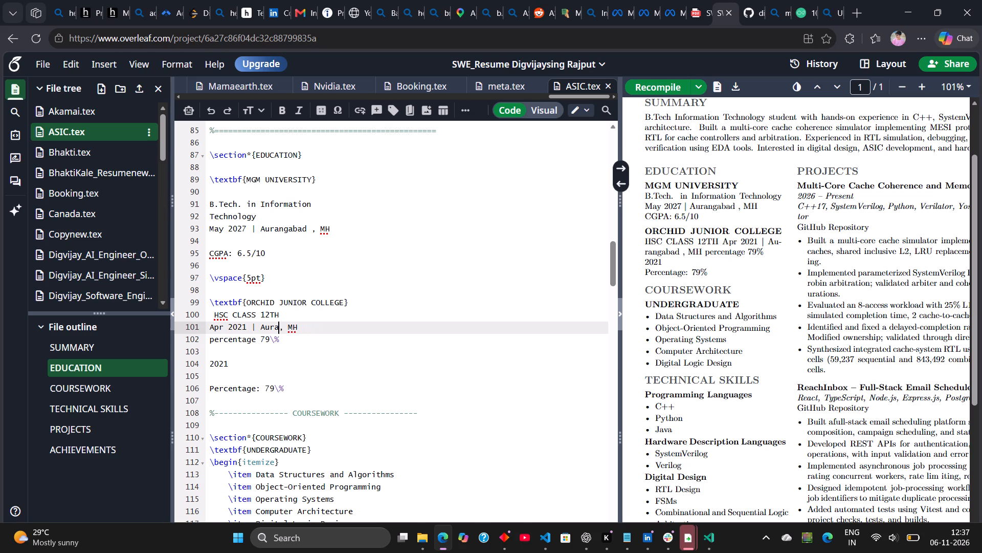
Add a \\ line break after HSC CLASS 12TH and recompile the resume.
left_click(296, 318)
key("space")
type("\\\\")
key("BackSpace")
key("BackSpace")
type("//")
key("BackSpace")
key("BackSpace")
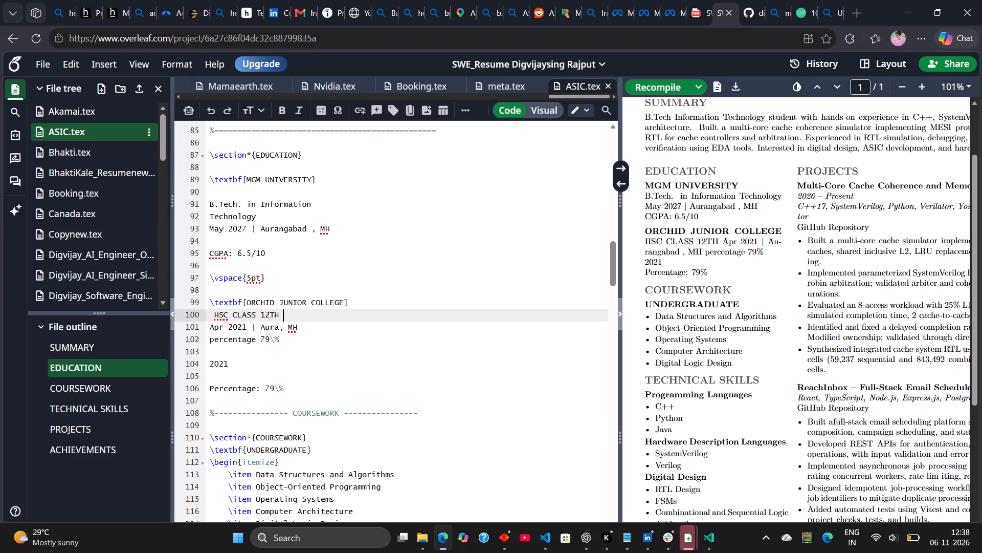
type("\\\\")
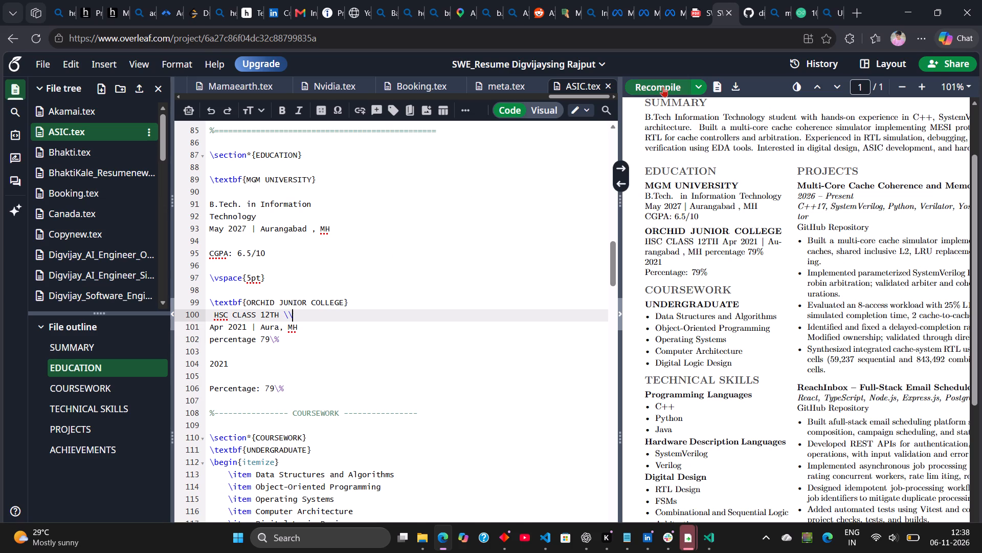
left_click(663, 87)
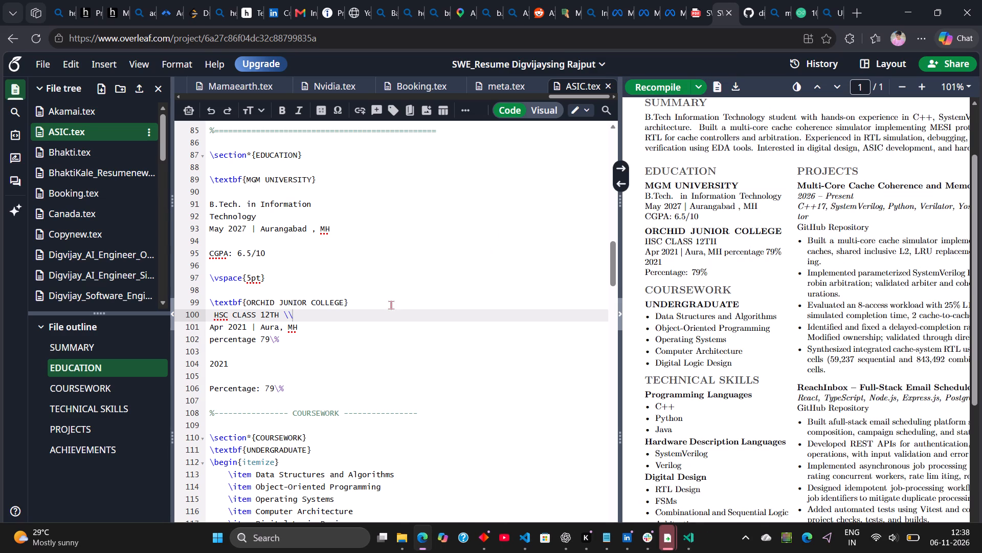
Complete the city name in the Apr 2021 line back to "Aurangabad".
left_click(280, 326)
type("ngabad")
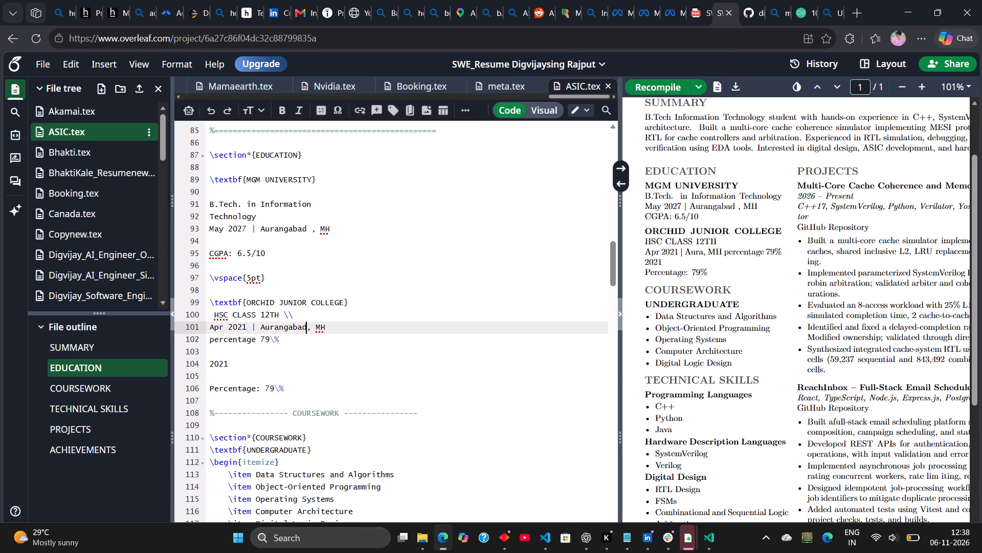
Add a \\ line break after MH at the end of the Apr 2021 line and recompile the resume.
key("Right")
key("Right")
key("Right")
key("Right")
key("Right")
key("Left")
key("space")
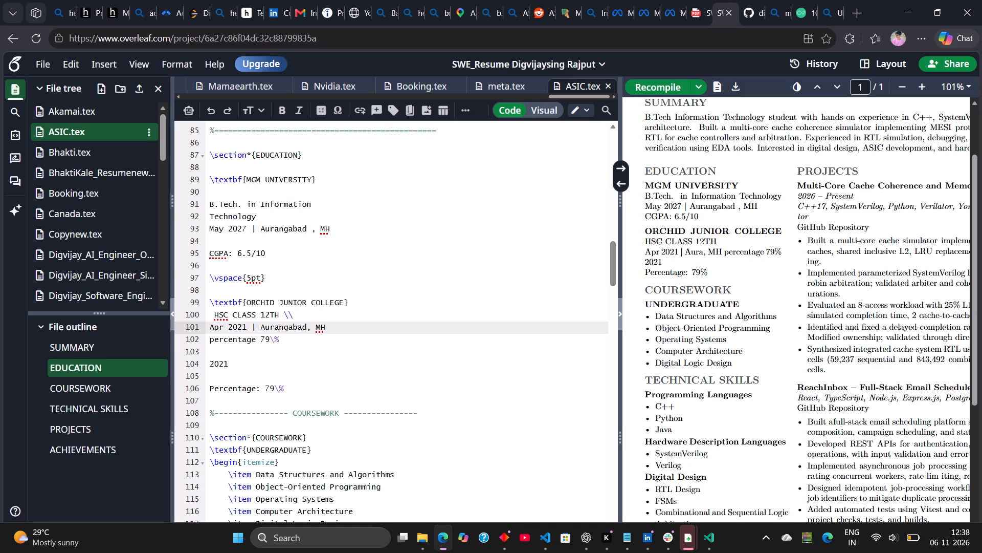
type("\\\\")
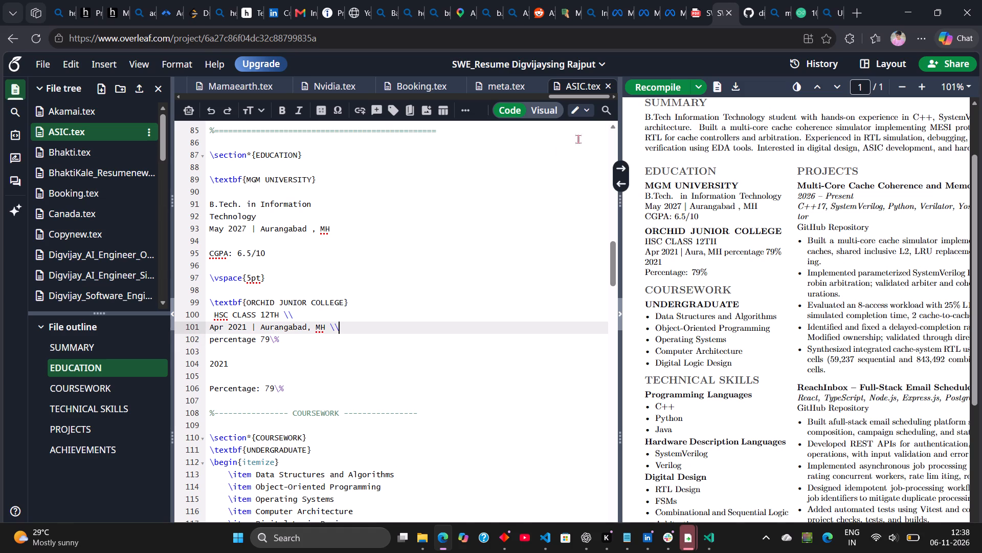
left_click(663, 88)
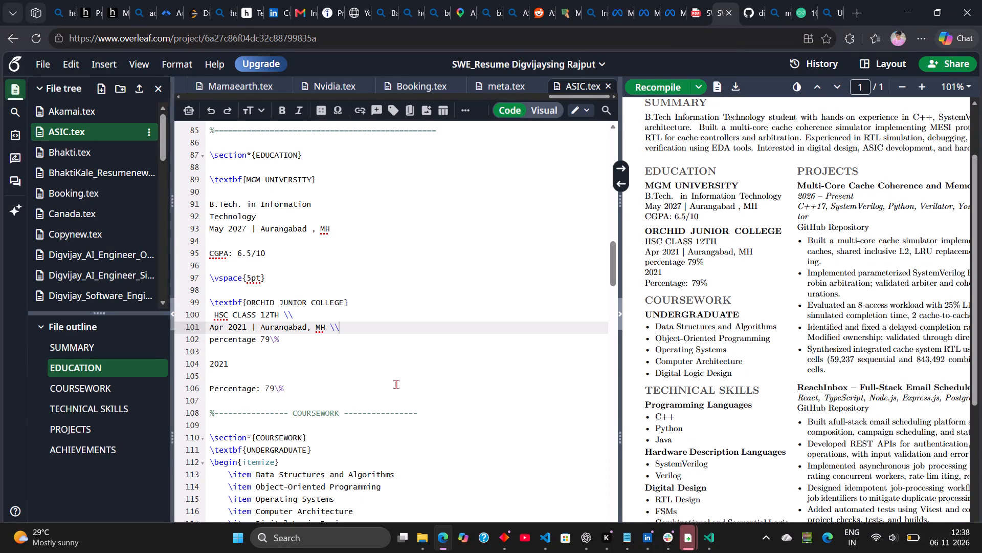
Delete the redundant 2021 and "Percentage: 79\%" lines above the coursework comment, and recompile to check the education section.
left_click_drag(296, 391, 204, 373)
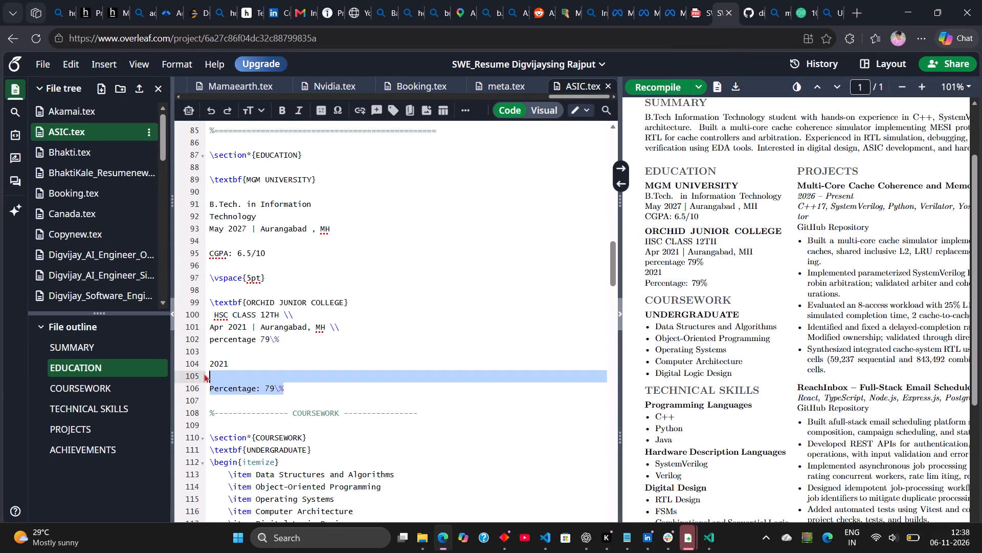
left_click_drag(204, 373, 194, 358)
key("BackSpace")
key("BackSpace")
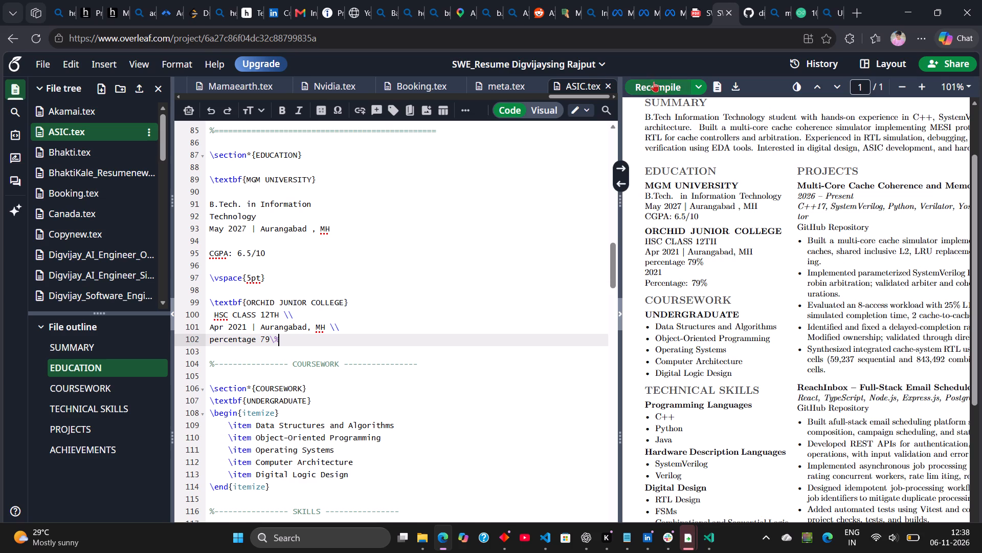
left_click(666, 87)
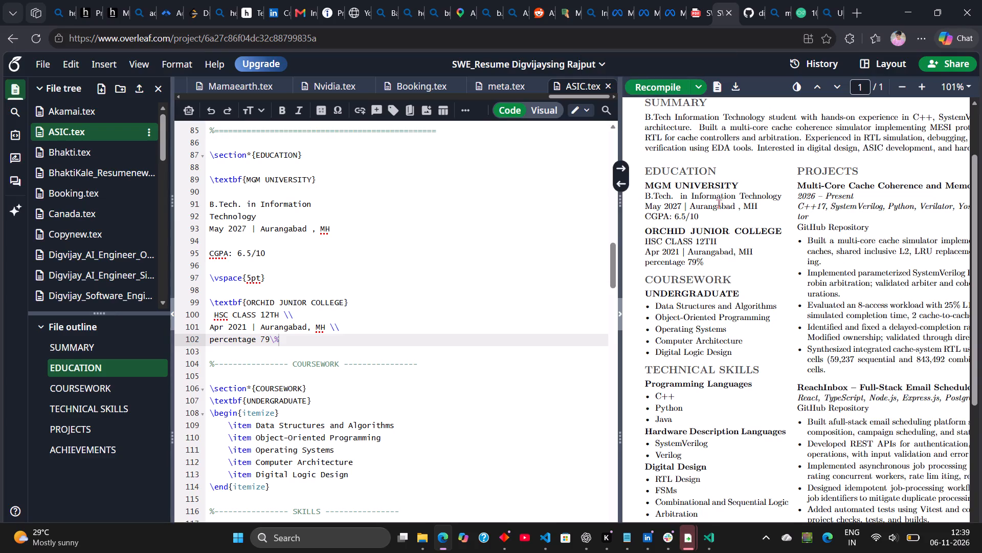
scroll(726, 206, "up", 2)
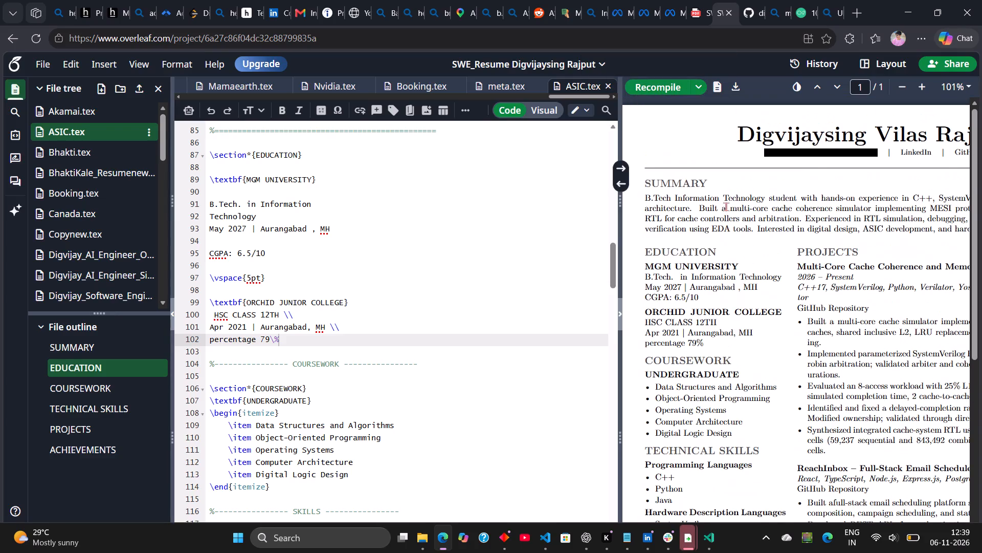
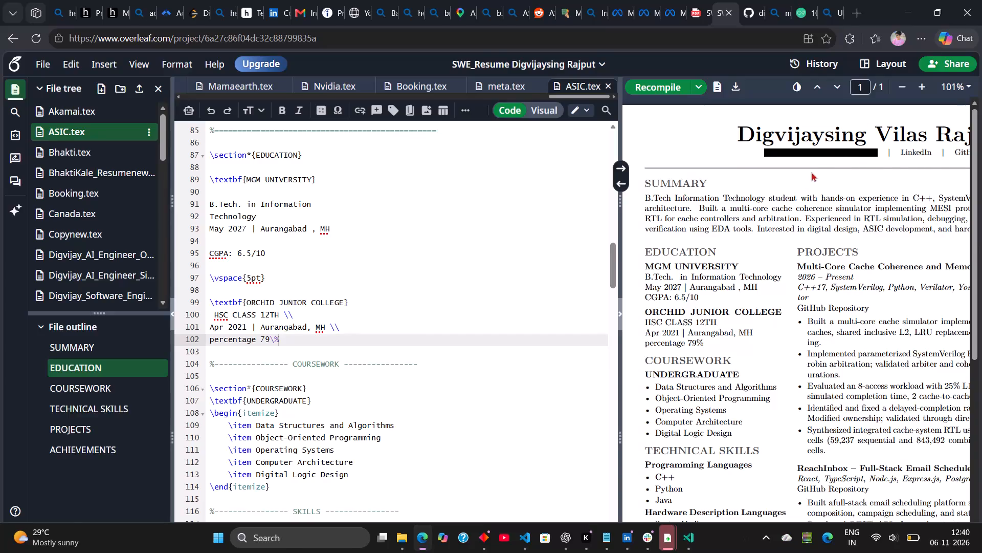
scroll(811, 172, "down", 3)
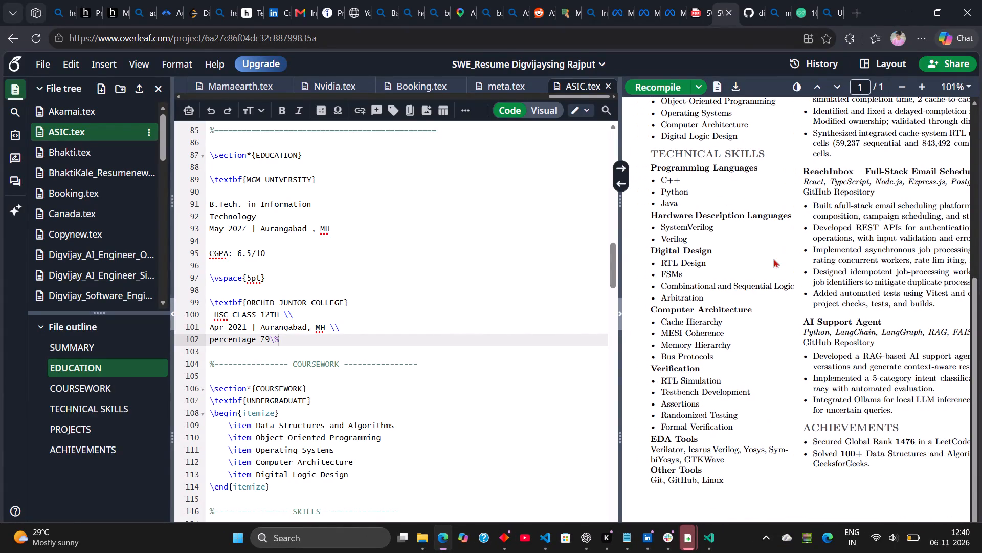
scroll(705, 373, "down", 1)
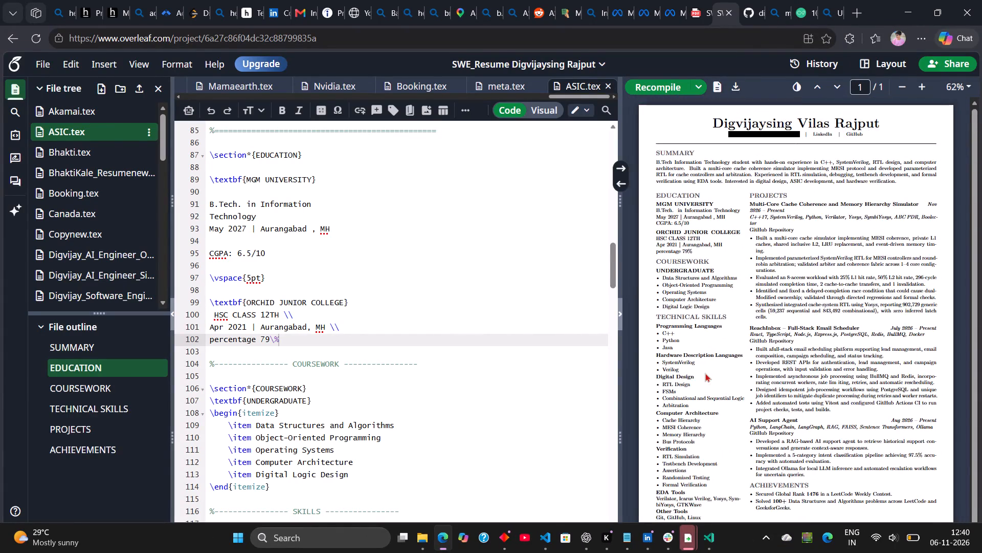
scroll(806, 348, "down", 4)
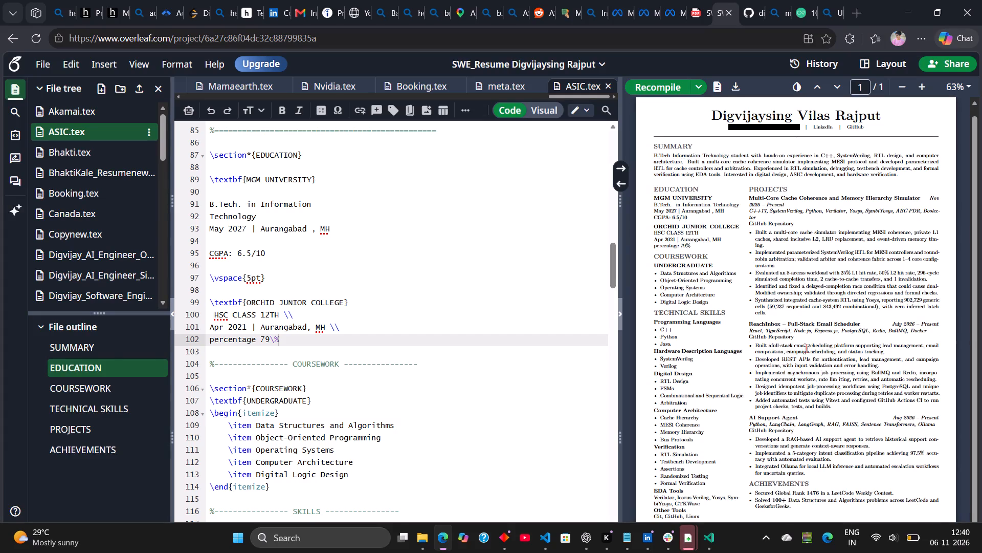
scroll(806, 348, "down", 2)
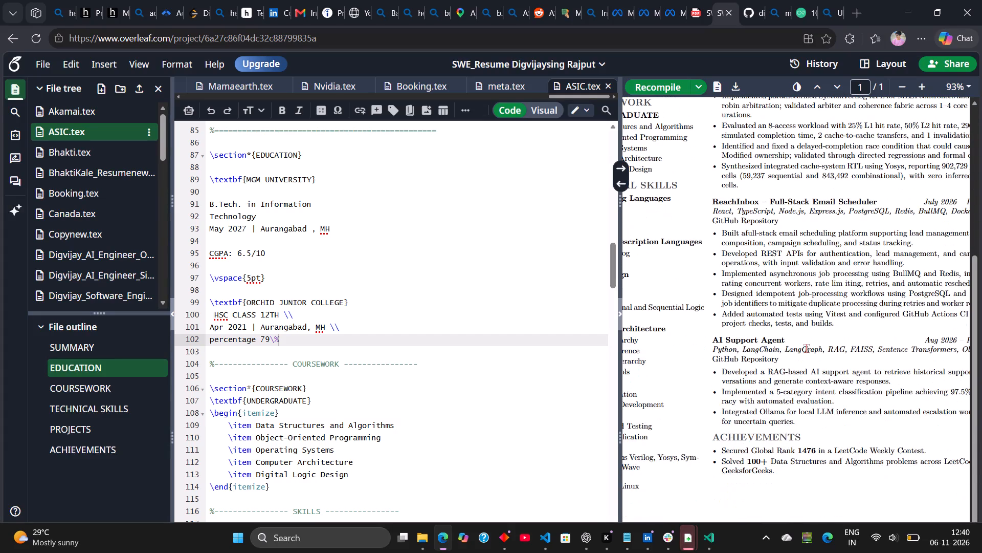
scroll(806, 348, "down", 1)
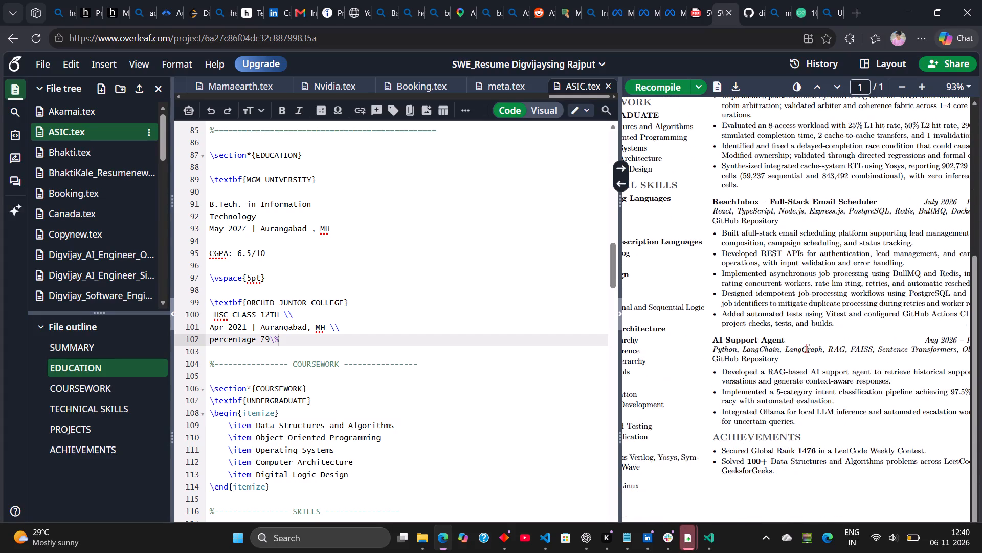
scroll(521, 308, "down", 8)
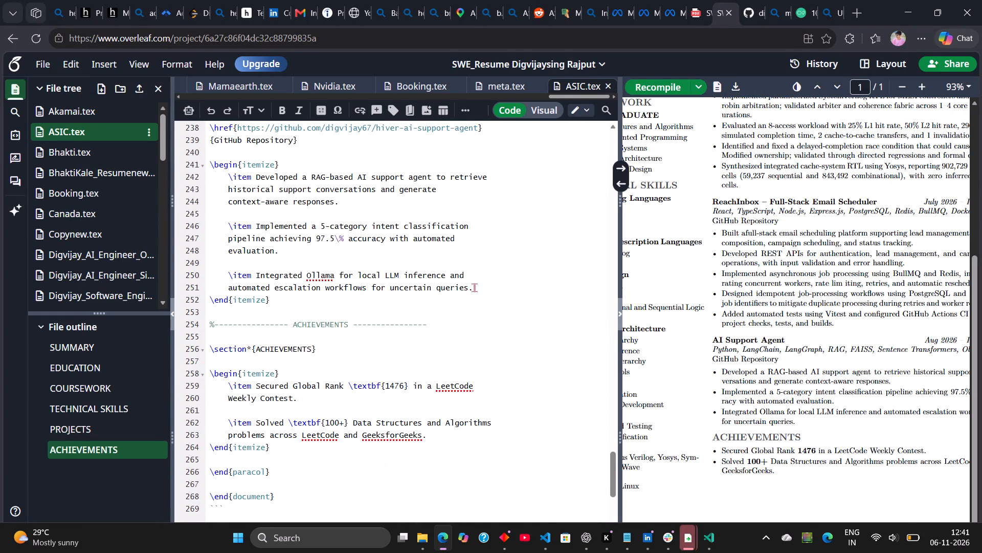
left_click_drag(475, 287, 230, 177)
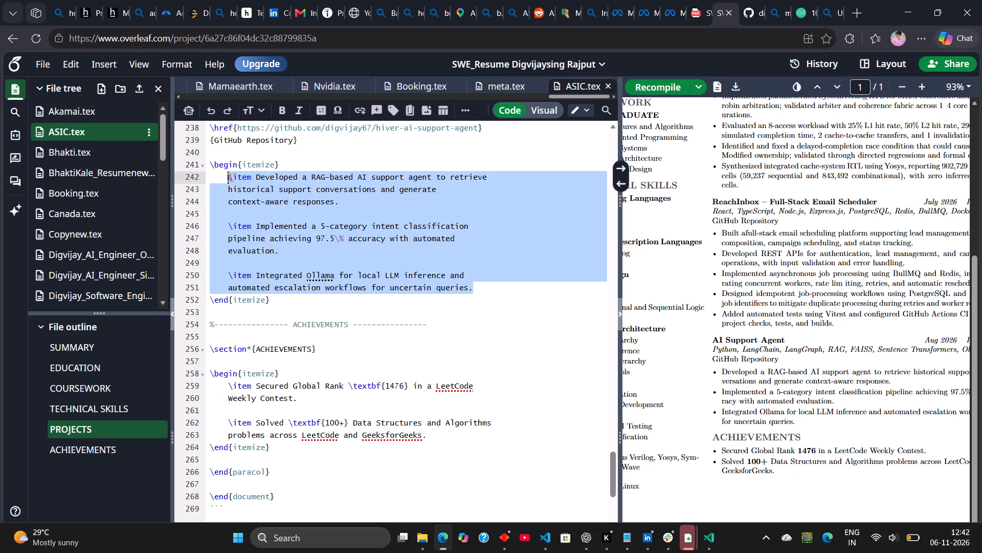
key("ctrl+v")
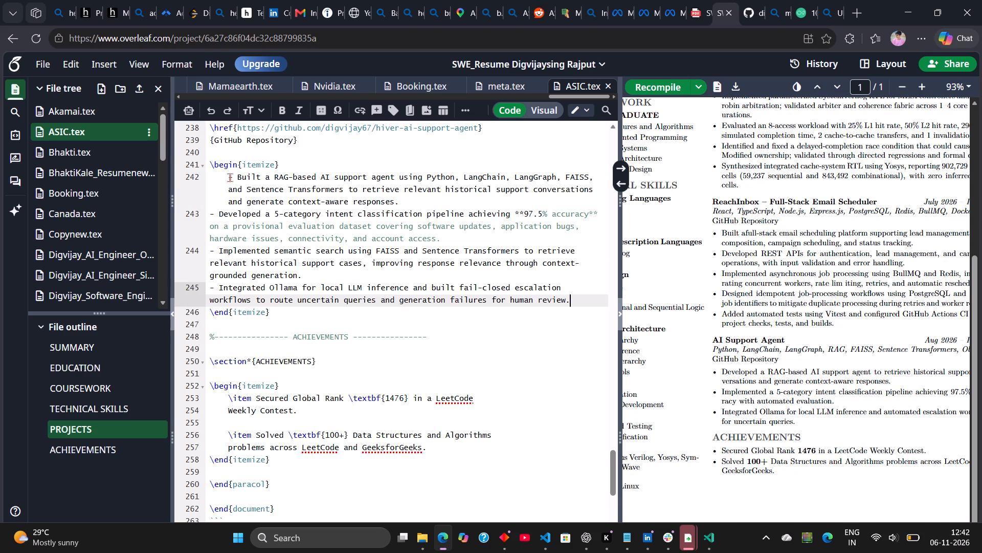
Escape the percent sign after 97.5 in the intent classification bullet with a backslash.
left_click(543, 215)
key("backslash")
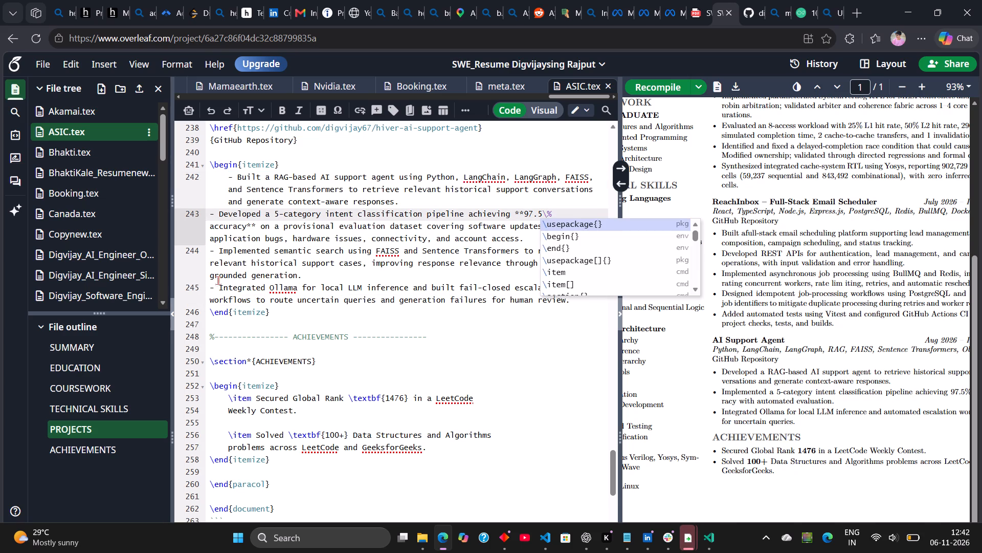
Replace the leading dash of the "Integrated Ollama" bullet with \item.
left_click(216, 285)
key("BackSpace")
key("space")
type("\\item")
key("Up")
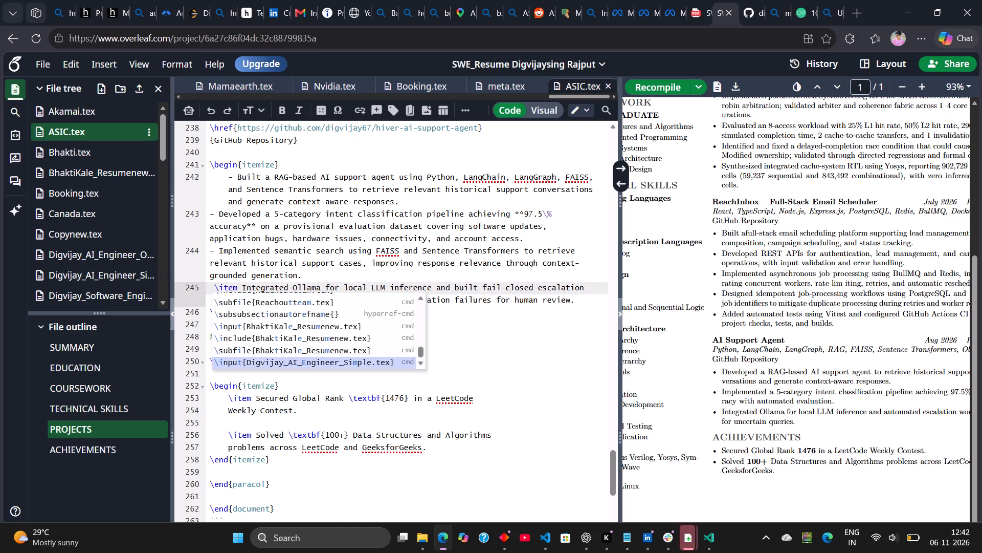
key("Up")
key("Up")
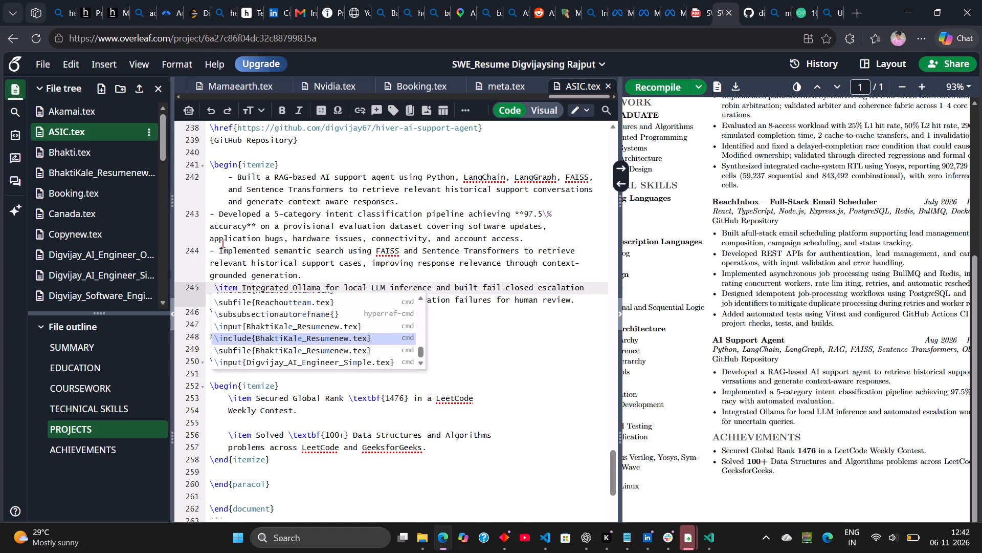
Replace the leading dash of the "Implemented semantic search" bullet with \item.
left_click(219, 253)
key("BackSpace")
key("BackSpace")
key("space")
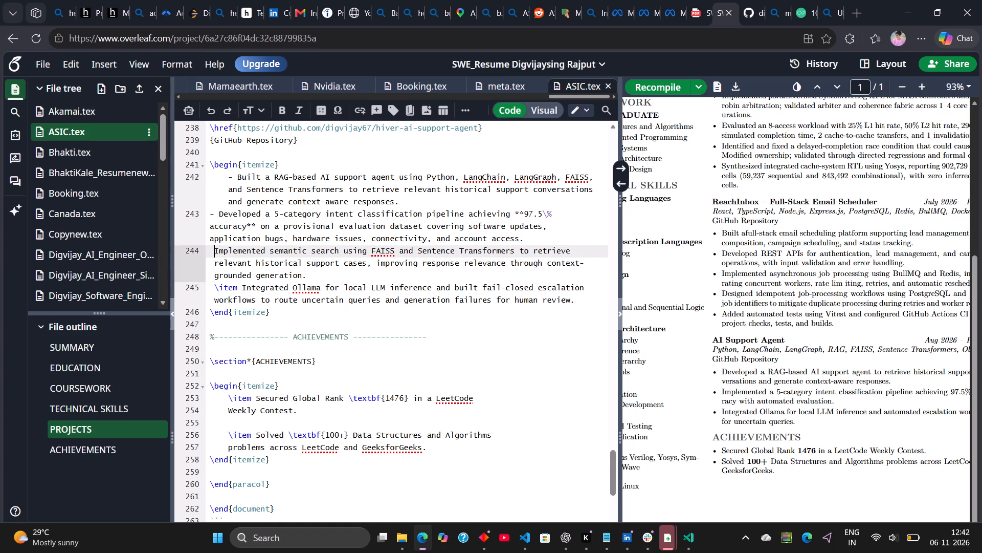
type("\\item")
key("space")
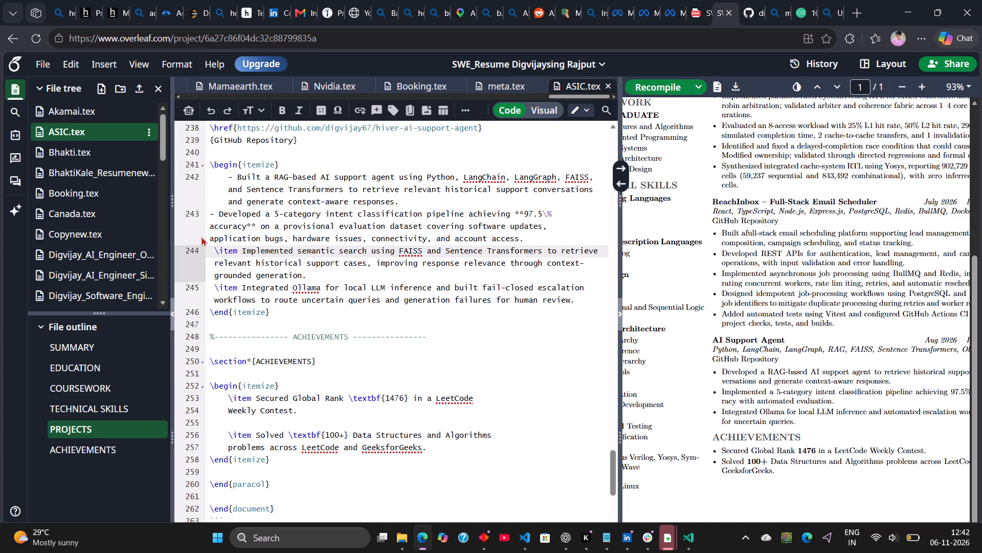
Replace the leading dash of the "Developed a 5-category intent classification pipeline" bullet with \item.
left_click(216, 212)
key("BackSpace")
key("space")
key("space")
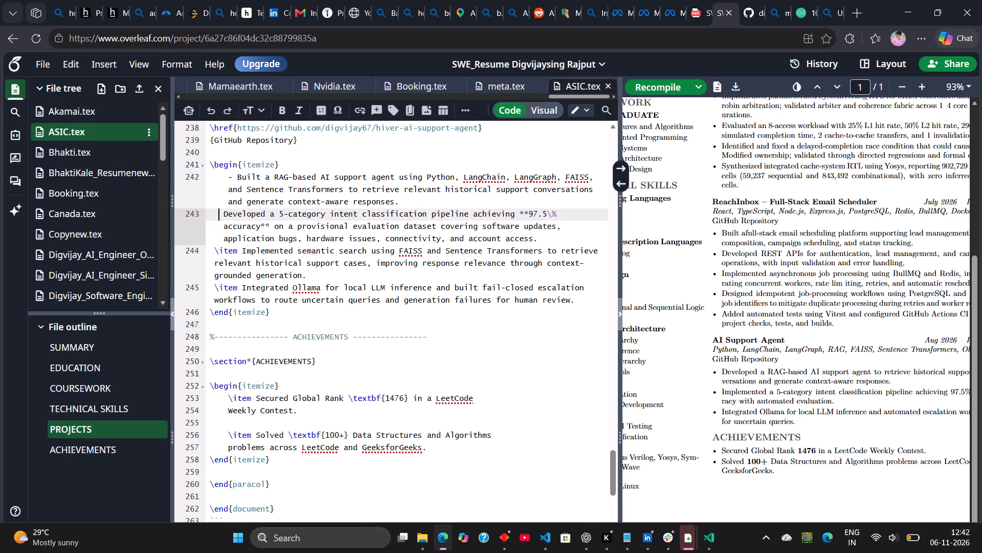
type("\\item")
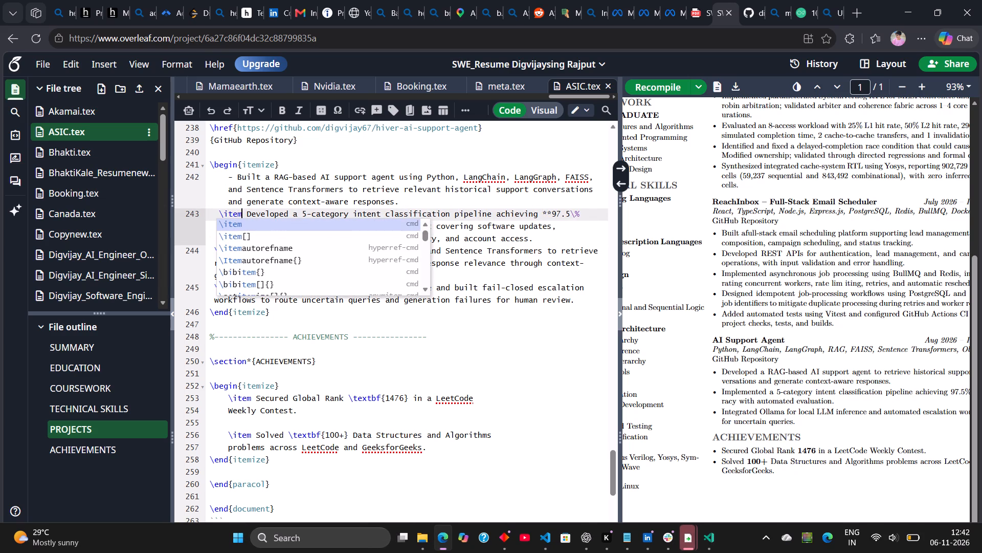
Replace the leading dash of the "Built a RAG-based AI support agent" bullet with \item.
left_click(236, 174)
key("BackSpace")
key("BackSpace")
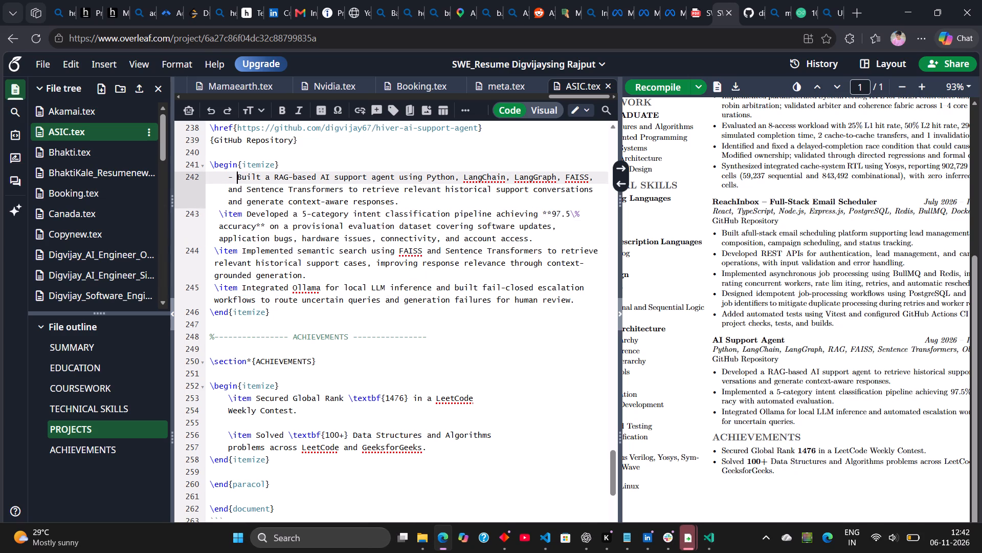
type("\\item")
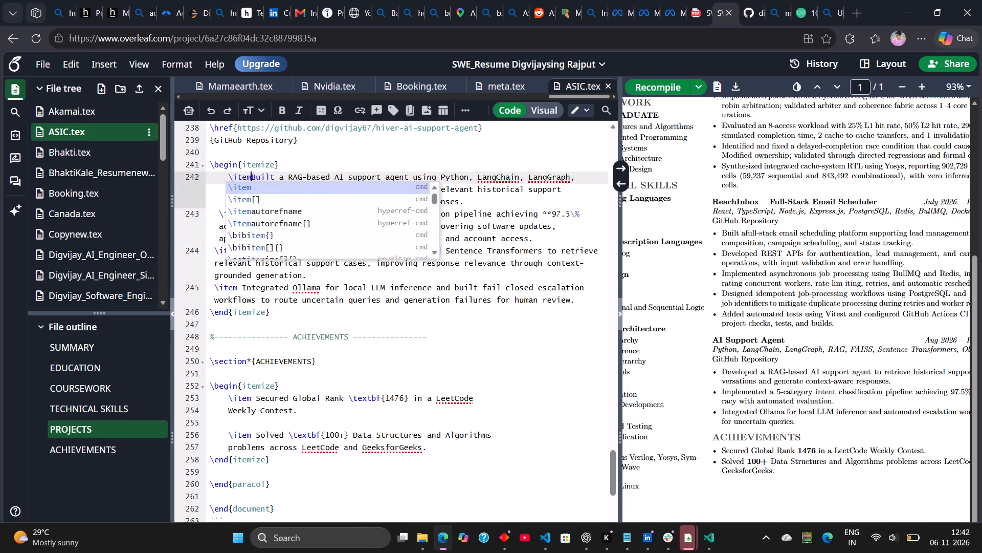
key("space")
Align the source indentation of the "Built a RAG-based" and "Developed a 5-category" items in the AI Support Agent list.
left_click(218, 217)
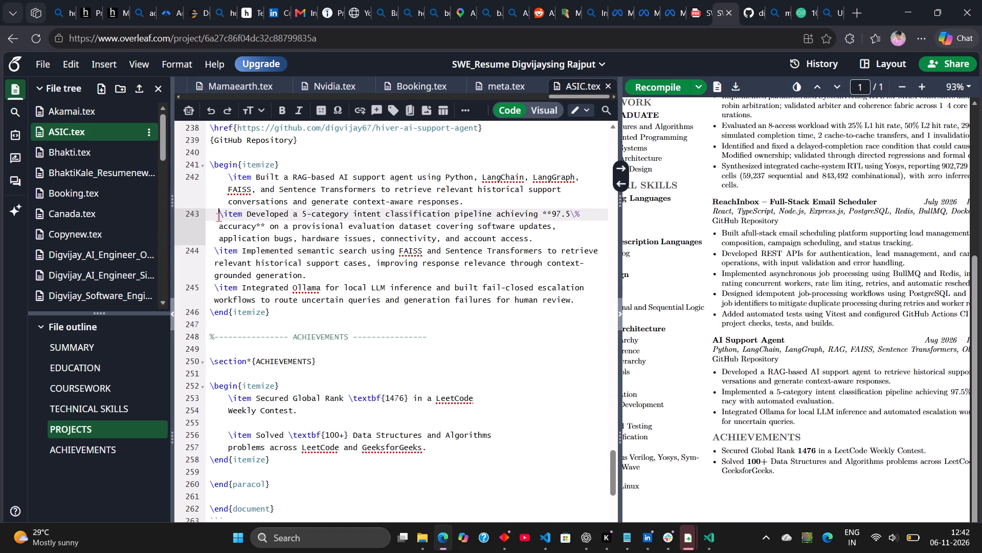
key("space")
key("Up")
key("Up")
key("Up")
key("BackSpace")
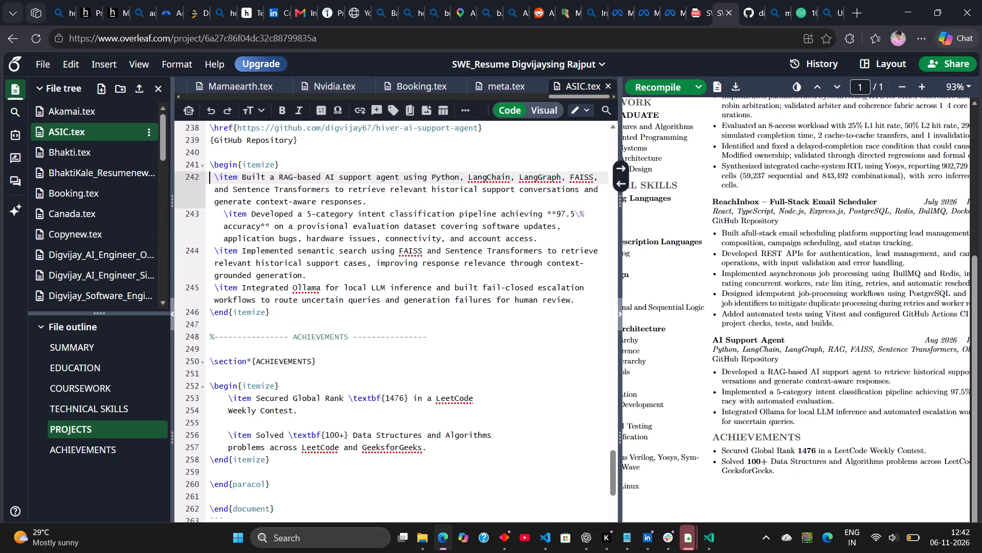
key("space")
key("space")
Indent the "Implemented semantic search" item by two more spaces to align it with the items above.
key("Down")
key("Down")
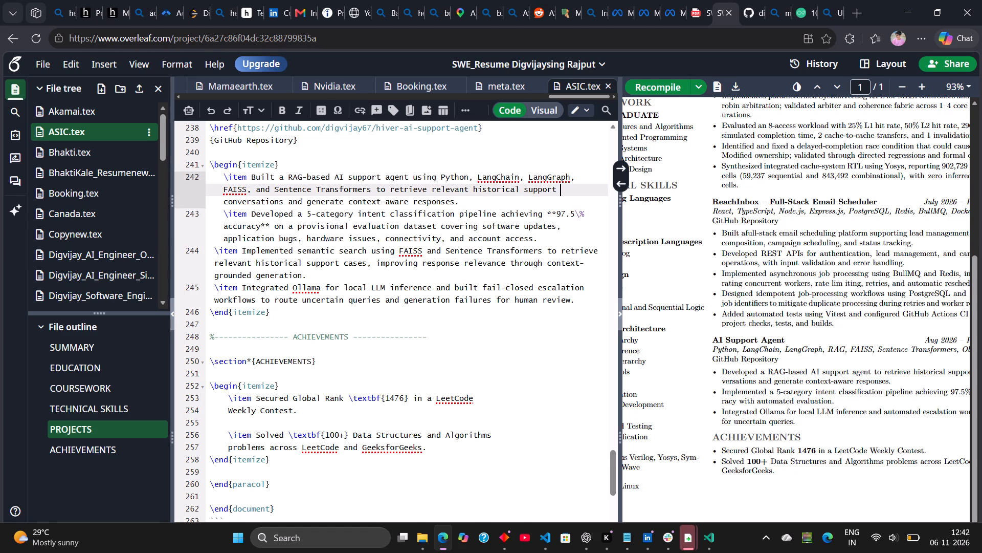
left_click(219, 207)
key("Down")
key("Down")
key("Down")
key("Down")
key("Left")
key("Left")
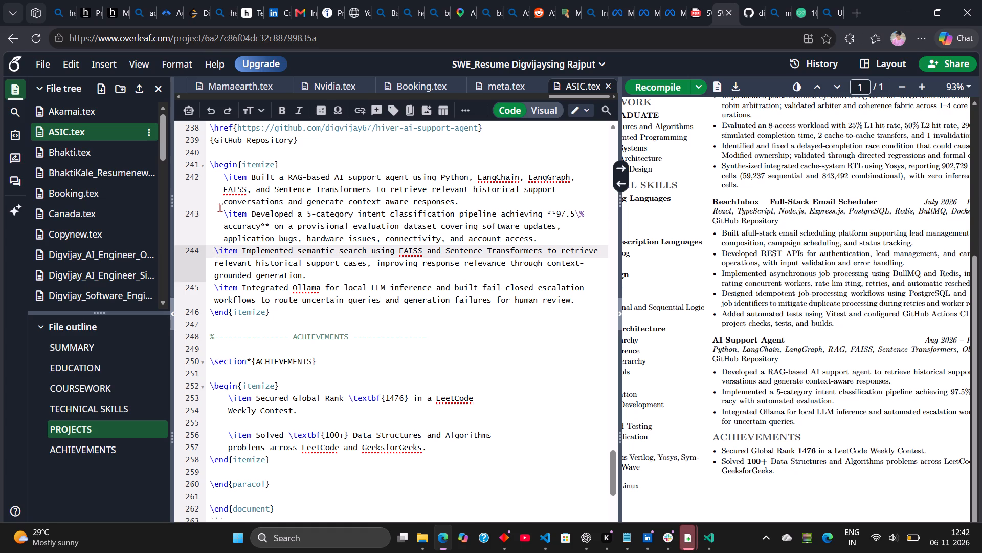
key("space")
key("space")
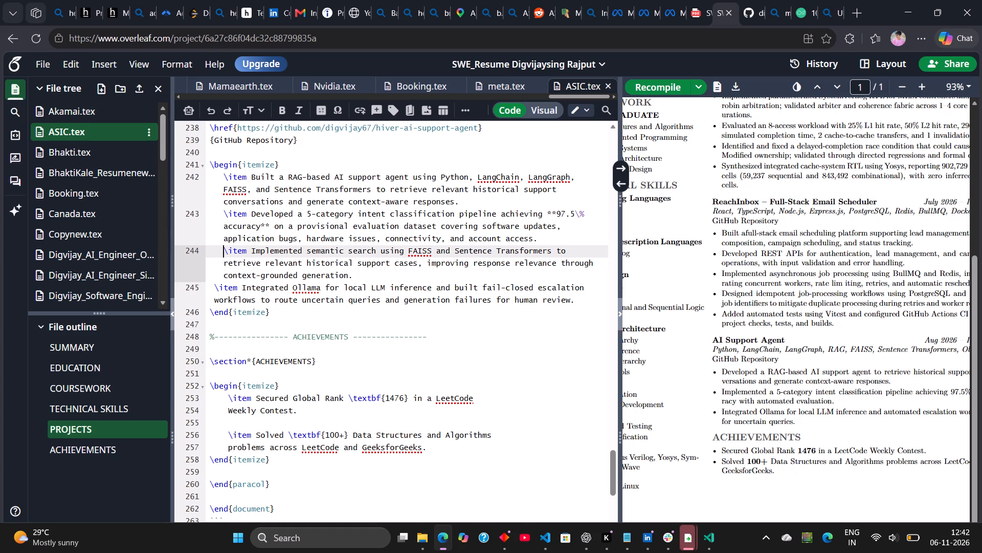
Indent the "Integrated Ollama" item by one more space in the AI Support Agent list.
key("Down")
key("Down")
key("Down")
key("Down")
key("Up")
key("Left")
key("Left")
key("space")
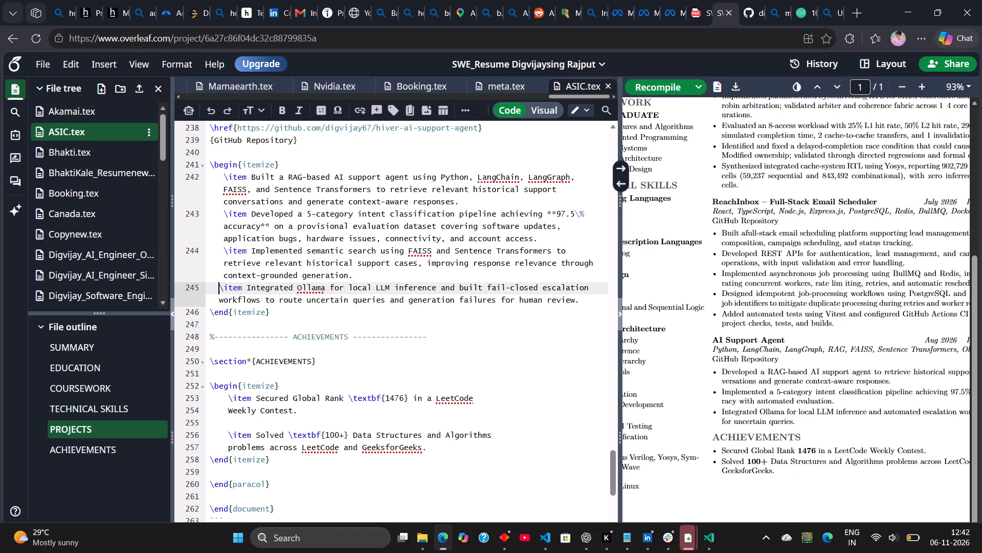
key("Down")
key("Down")
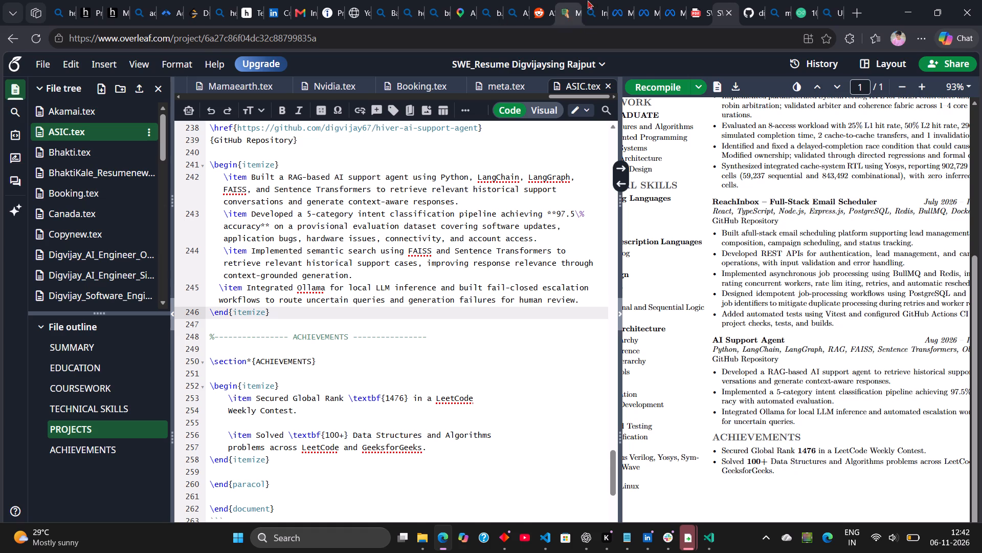
Recompile the resume PDF with the new AI Support Agent bullets.
left_click(646, 80)
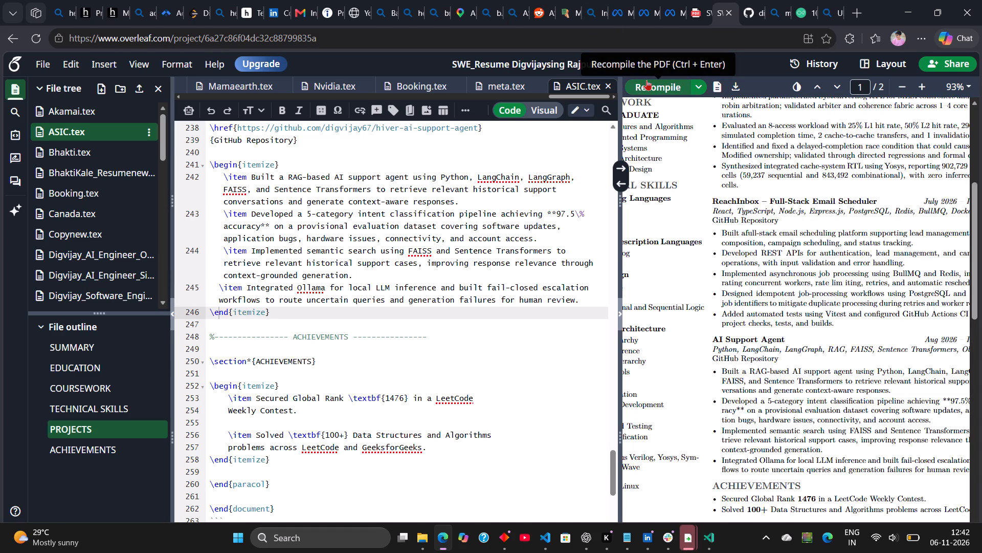
Examine the compiled PDF's page length, AI Support Agent bullets, Achievements section and overall two-column layout.
scroll(980, 317, "down", 2)
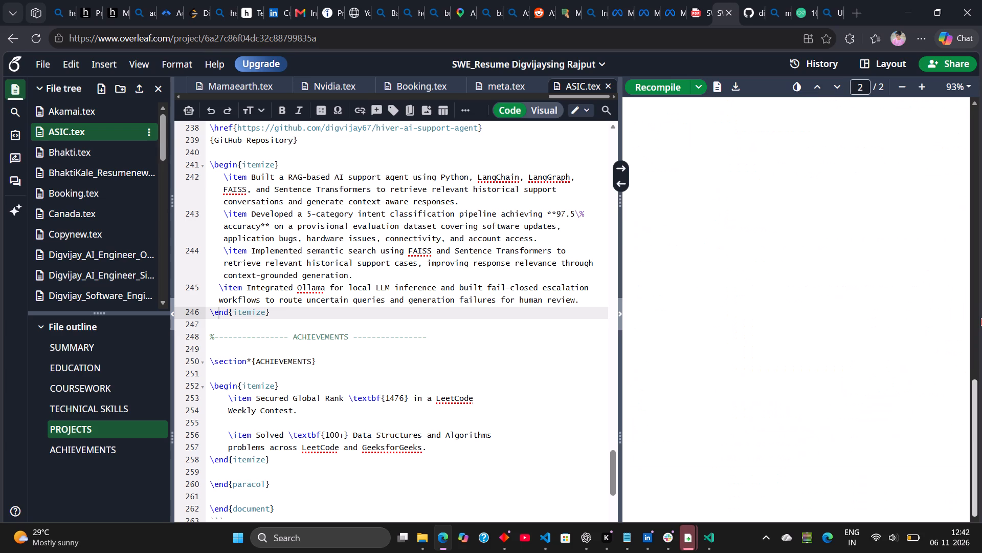
scroll(980, 317, "up", 1)
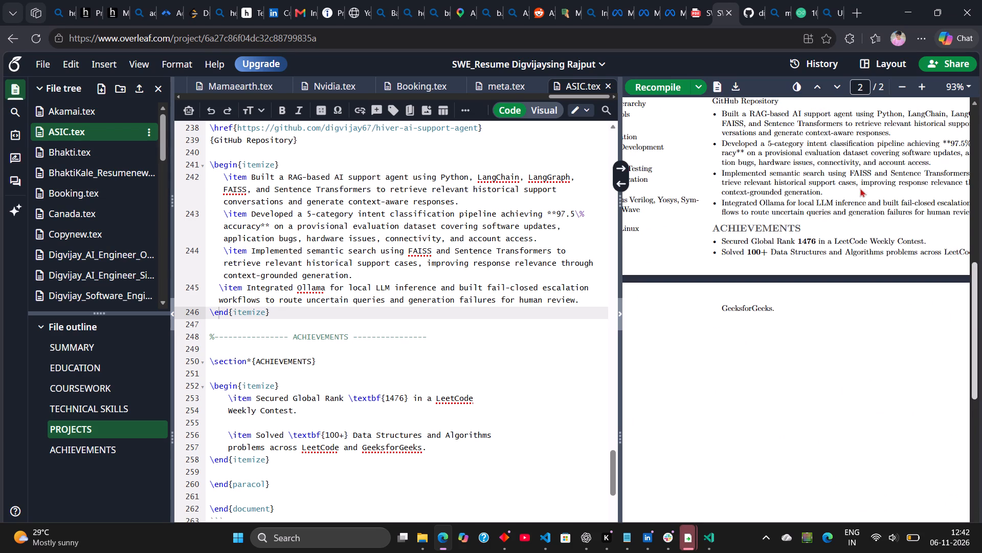
scroll(752, 183, "left", 1)
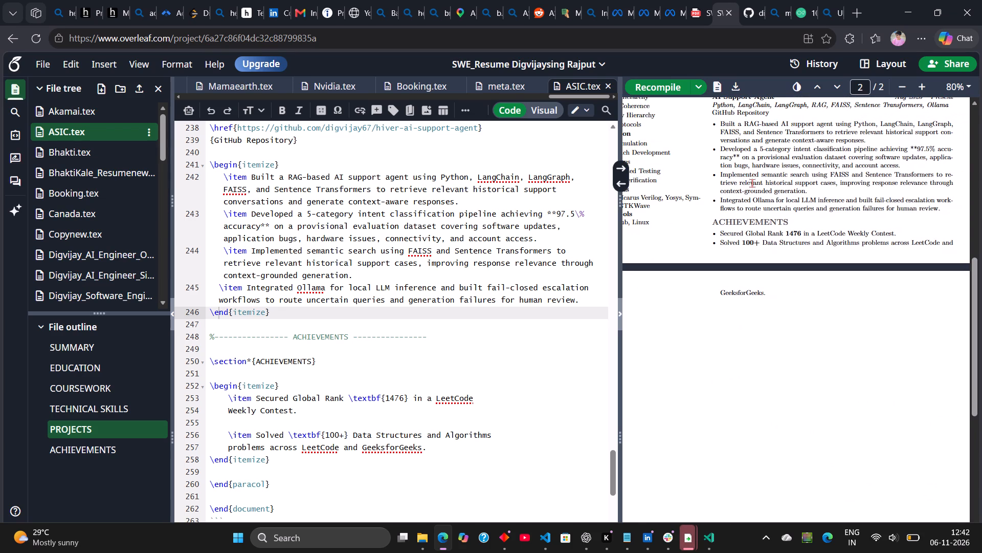
scroll(752, 183, "left", 1)
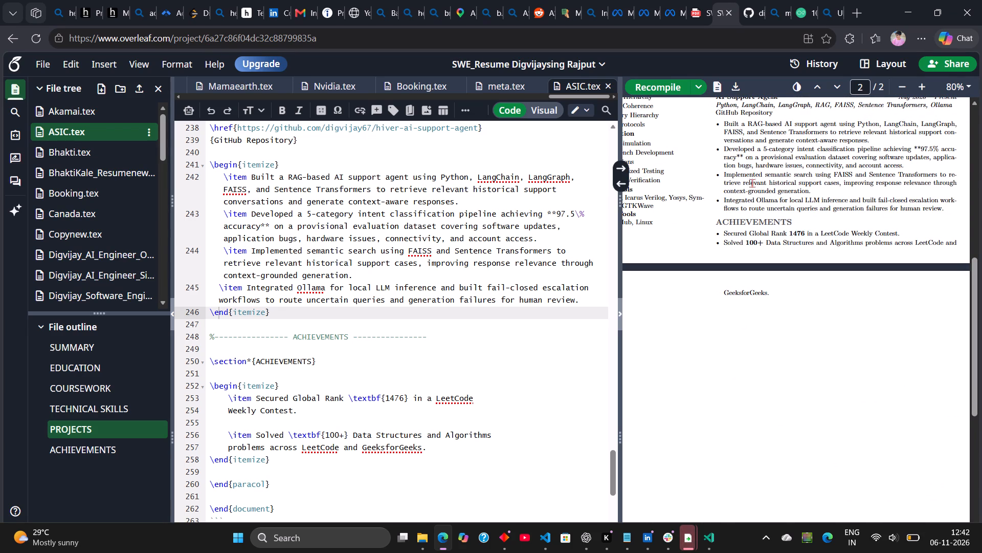
scroll(788, 176, "left", 2)
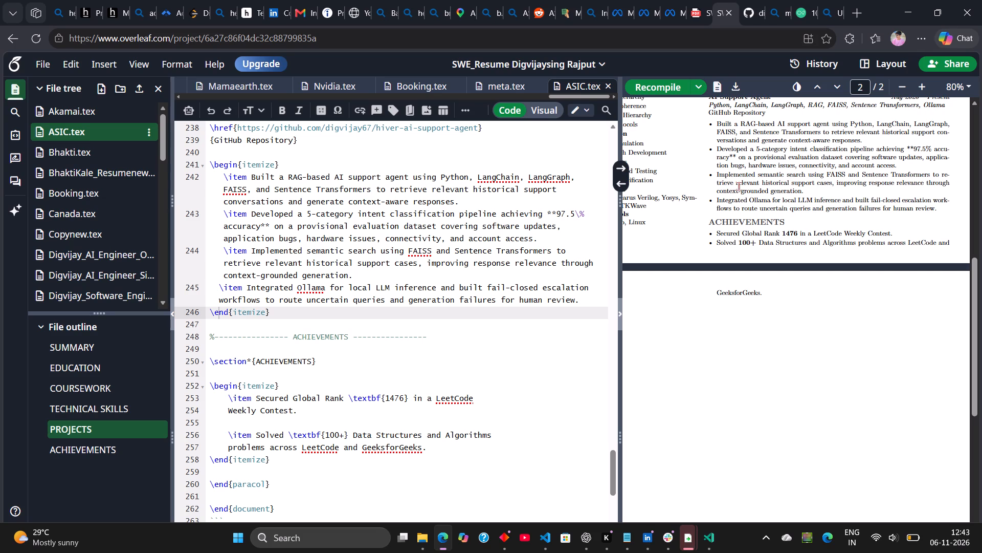
scroll(735, 202, "up", 2)
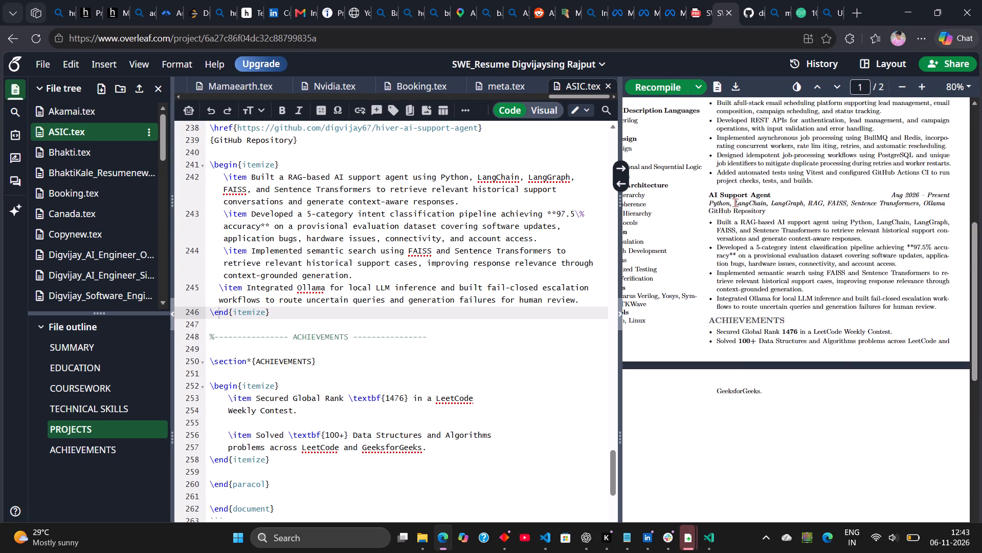
scroll(735, 202, "up", 1)
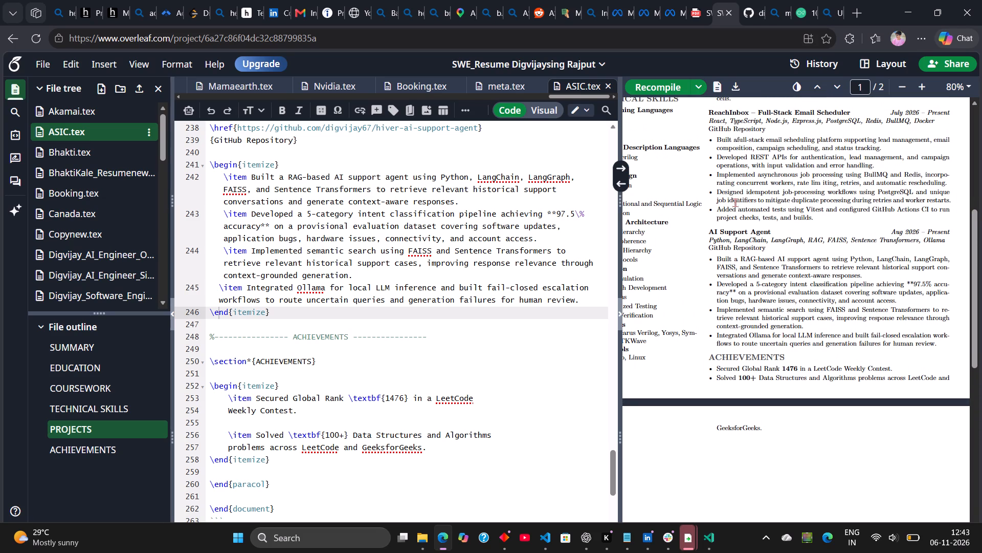
scroll(731, 302, "up", 2)
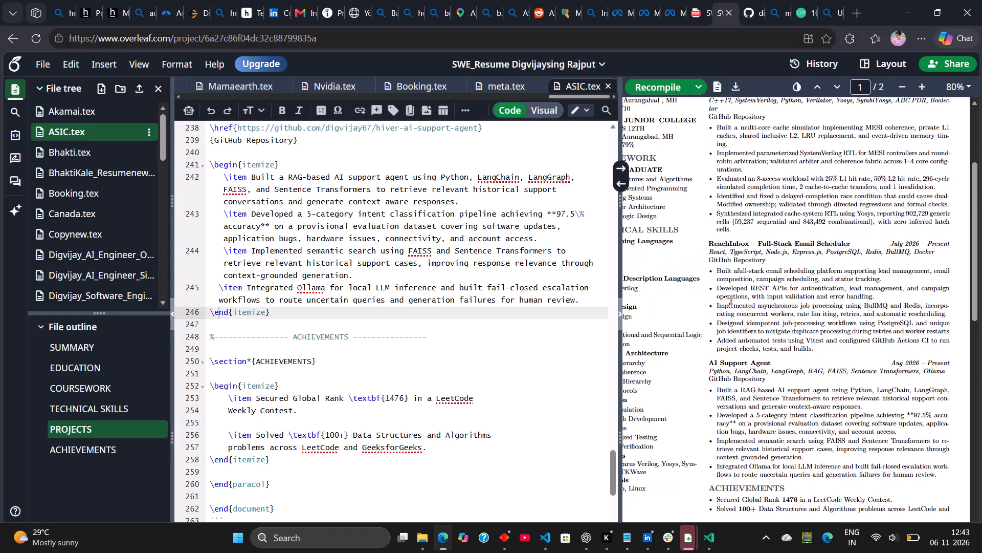
scroll(731, 302, "up", 3)
scroll(731, 302, "right", 1)
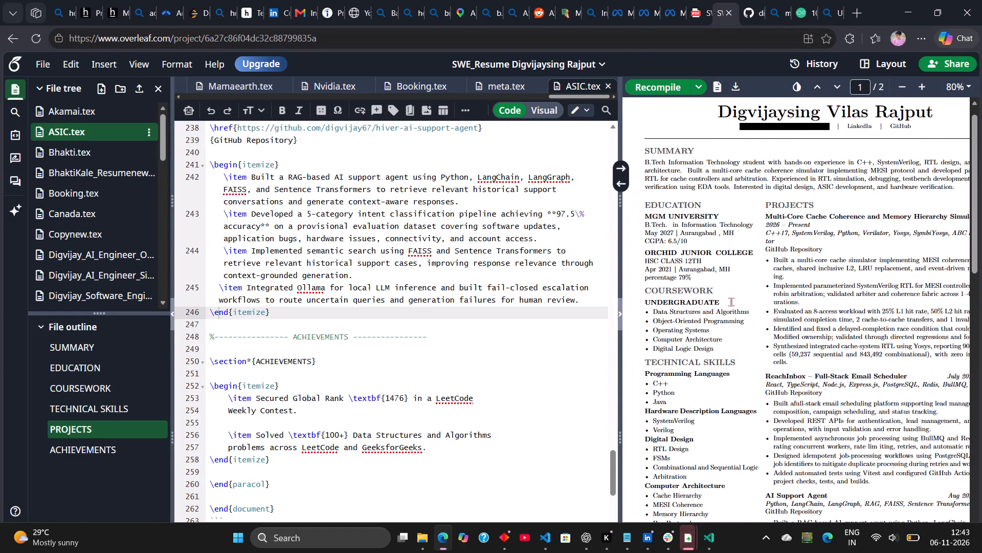
scroll(731, 302, "right", 1)
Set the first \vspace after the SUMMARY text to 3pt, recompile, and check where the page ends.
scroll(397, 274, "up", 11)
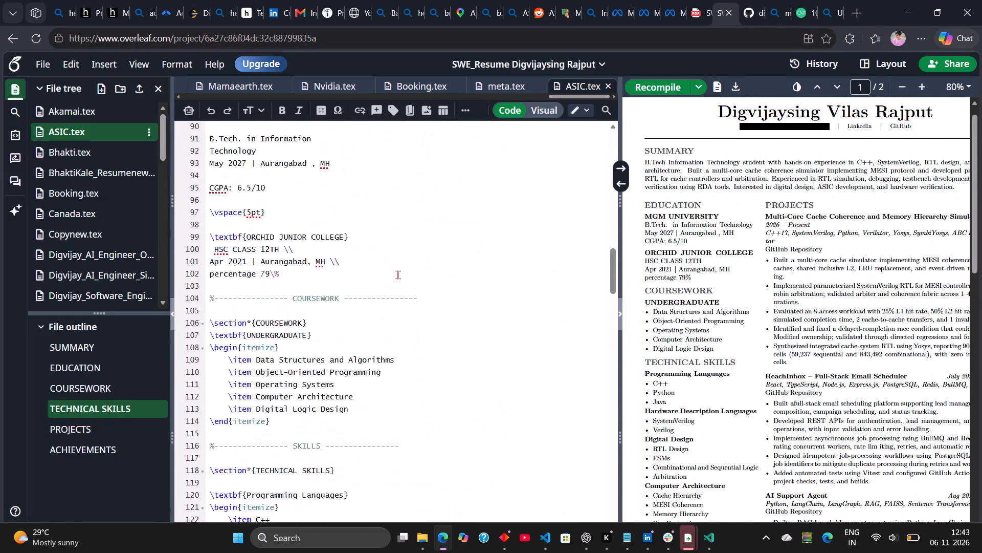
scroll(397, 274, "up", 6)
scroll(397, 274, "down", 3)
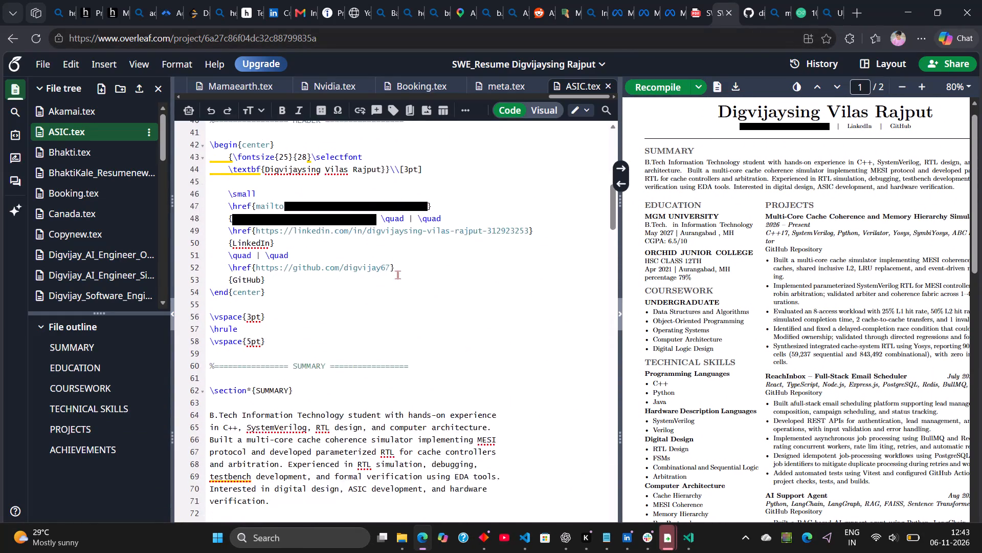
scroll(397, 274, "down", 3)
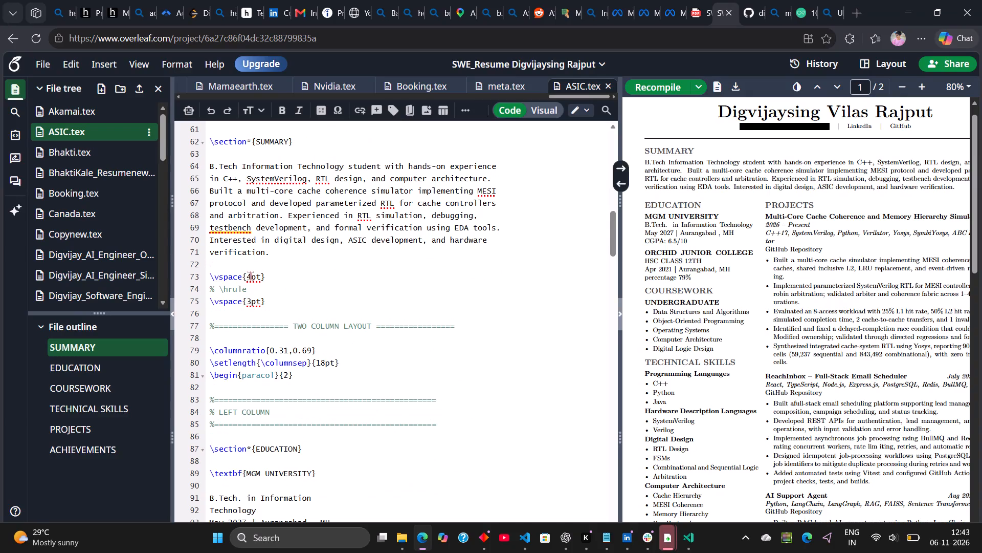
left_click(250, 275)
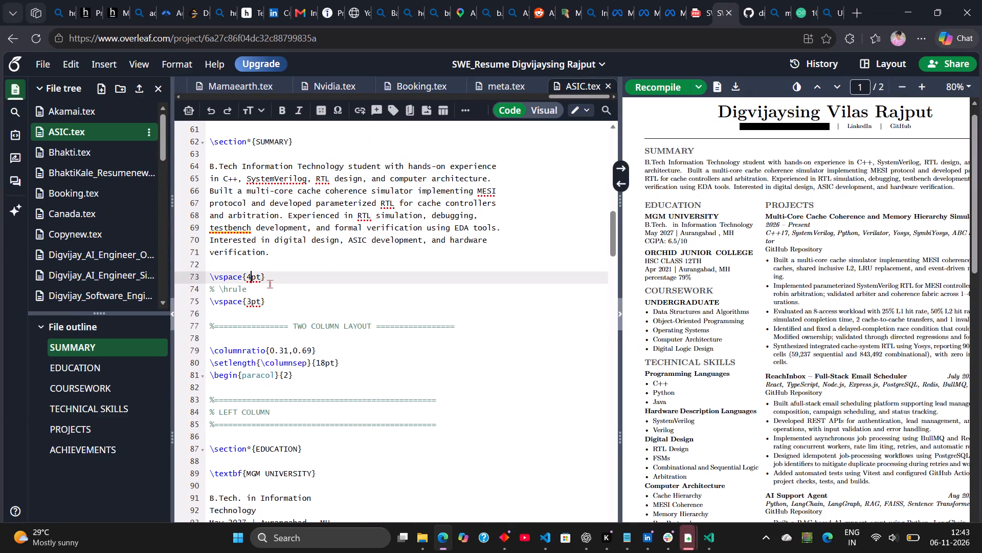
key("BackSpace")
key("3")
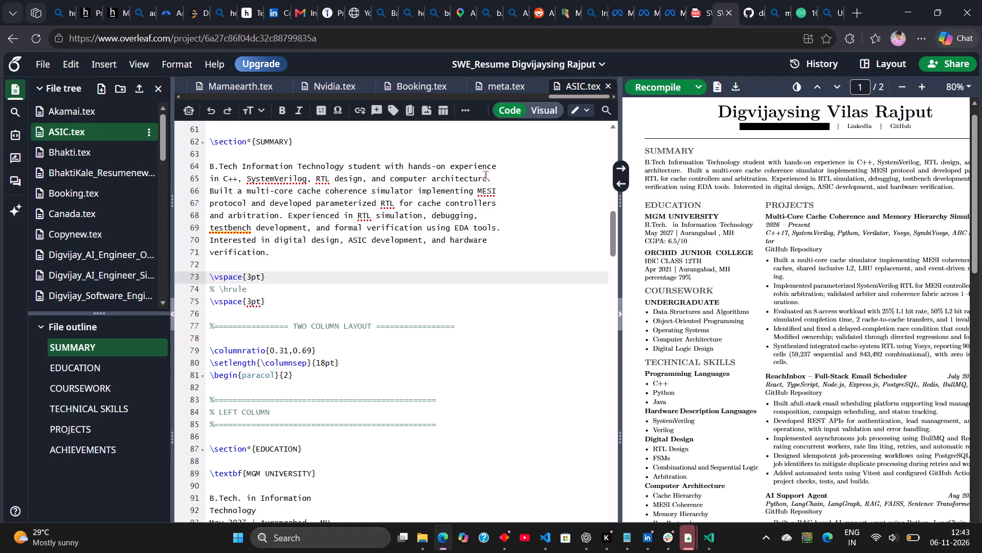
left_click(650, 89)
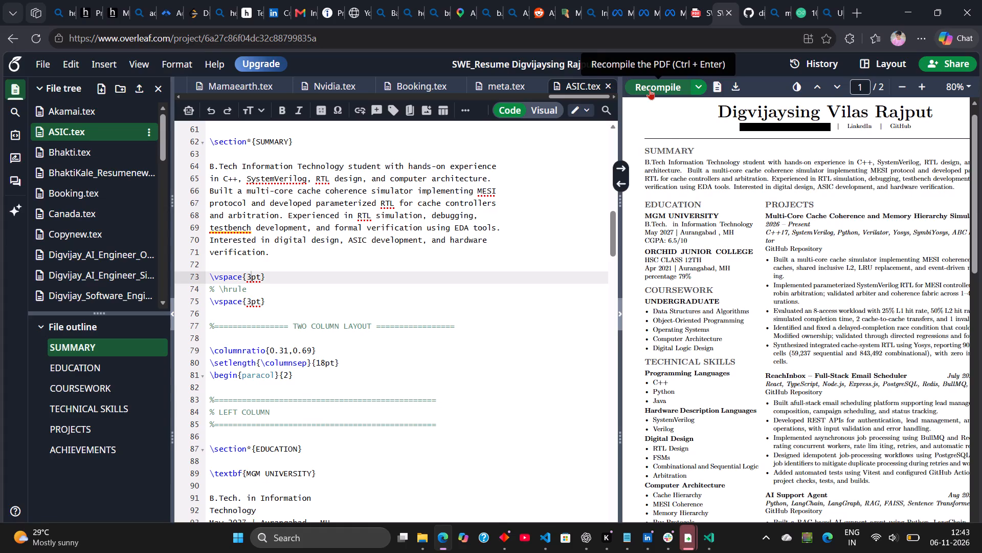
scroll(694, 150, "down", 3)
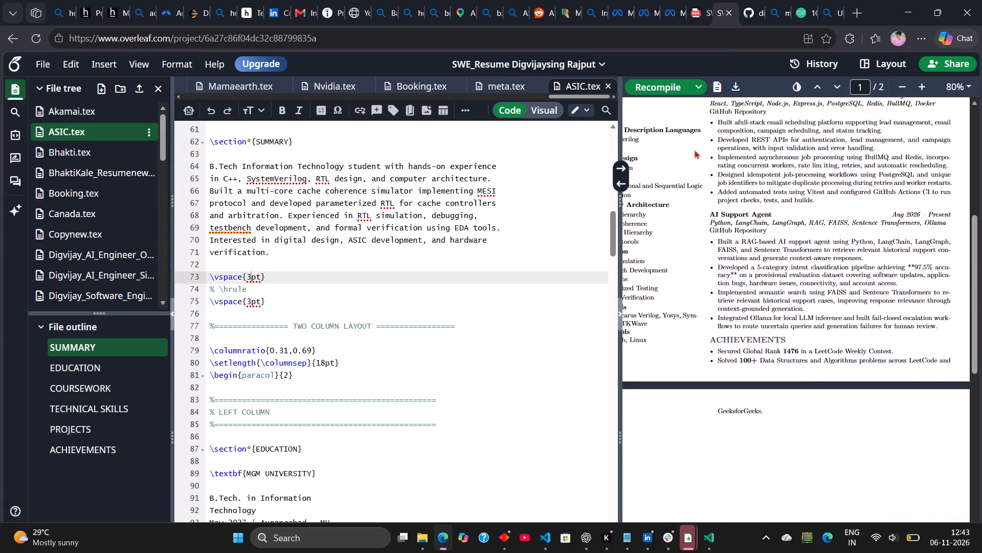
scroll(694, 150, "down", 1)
Set the first \vspace after the SUMMARY text to 2pt and recompile the PDF.
left_click(251, 278)
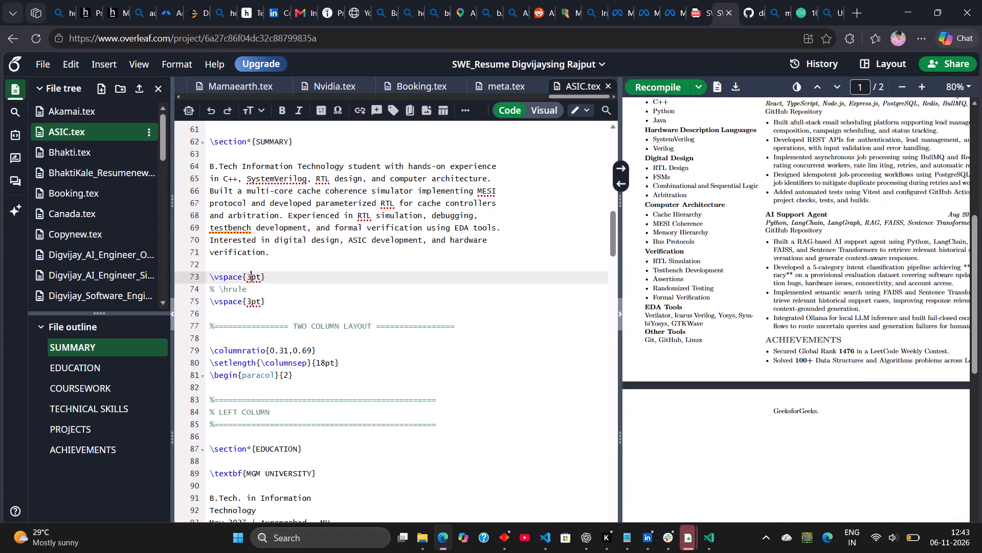
key("BackSpace")
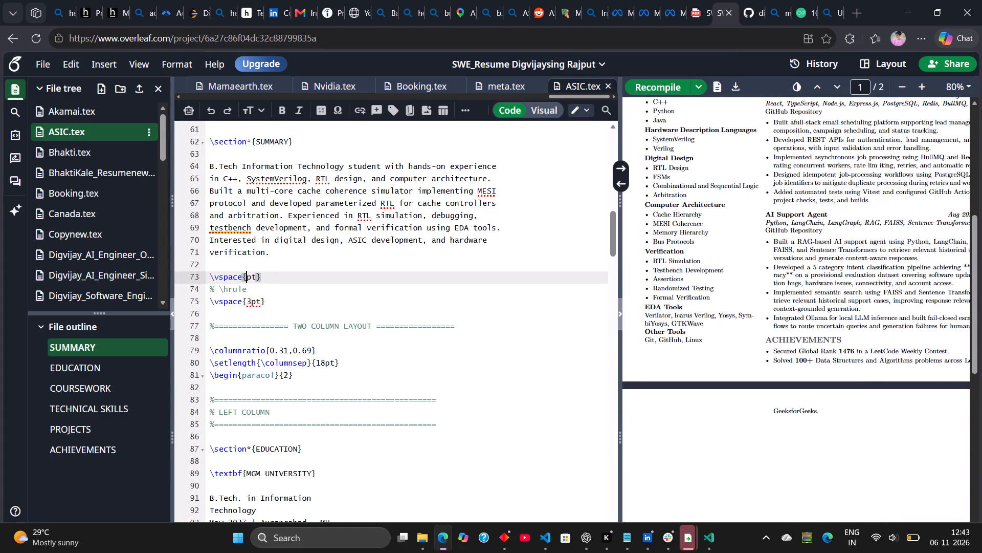
key("2")
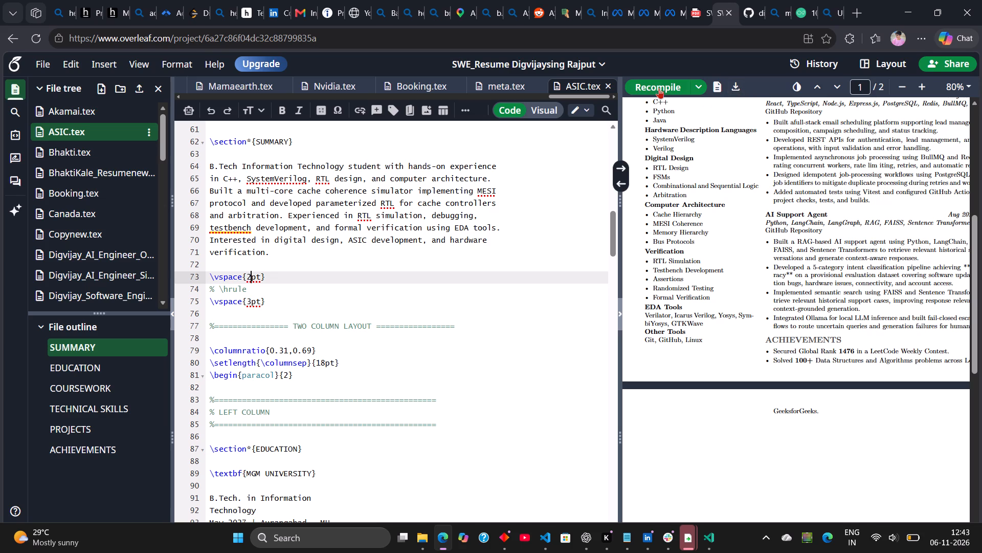
left_click(655, 89)
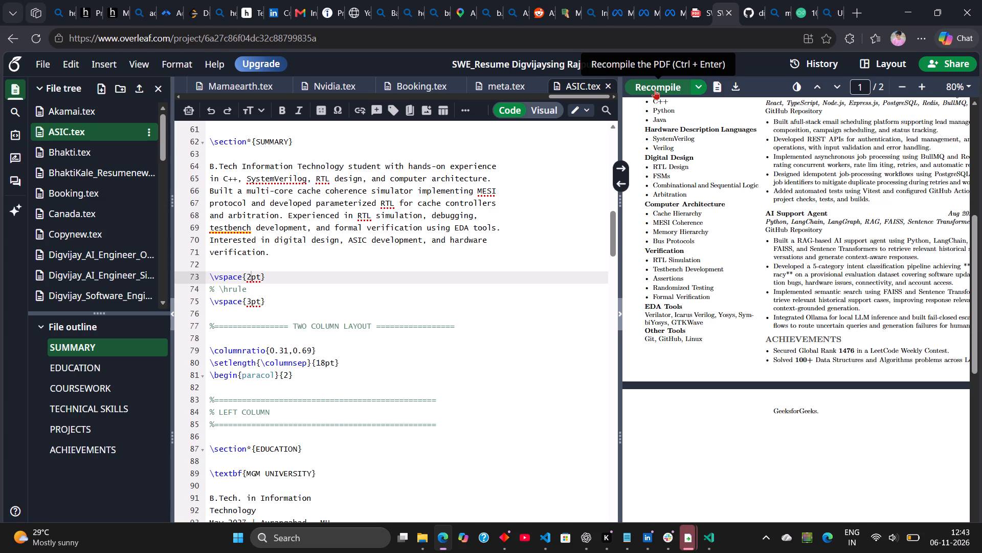
left_click(655, 89)
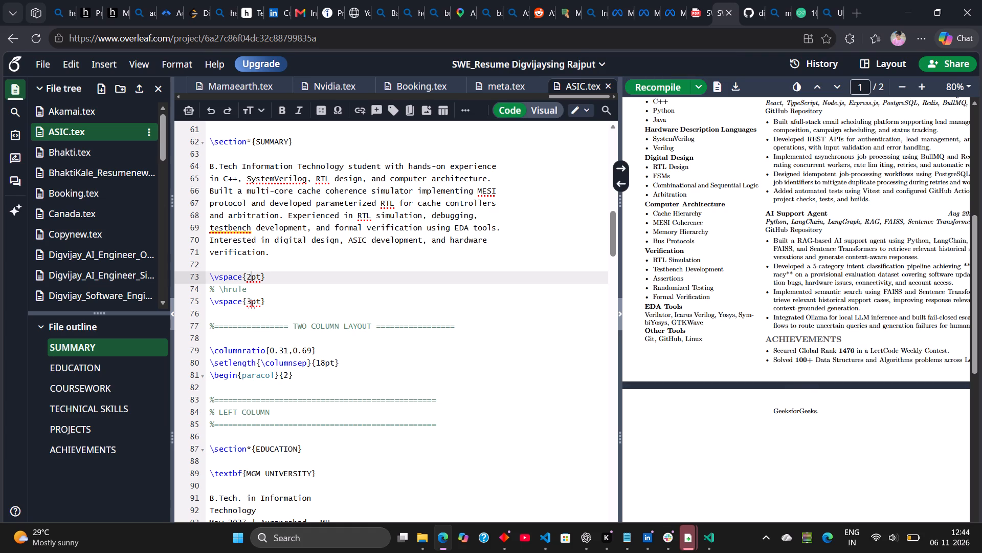
Set the second \vspace after the SUMMARY text, below the commented \hrule, to 2pt and recompile the PDF.
left_click(251, 304)
key("BackSpace")
key("2")
left_click(667, 85)
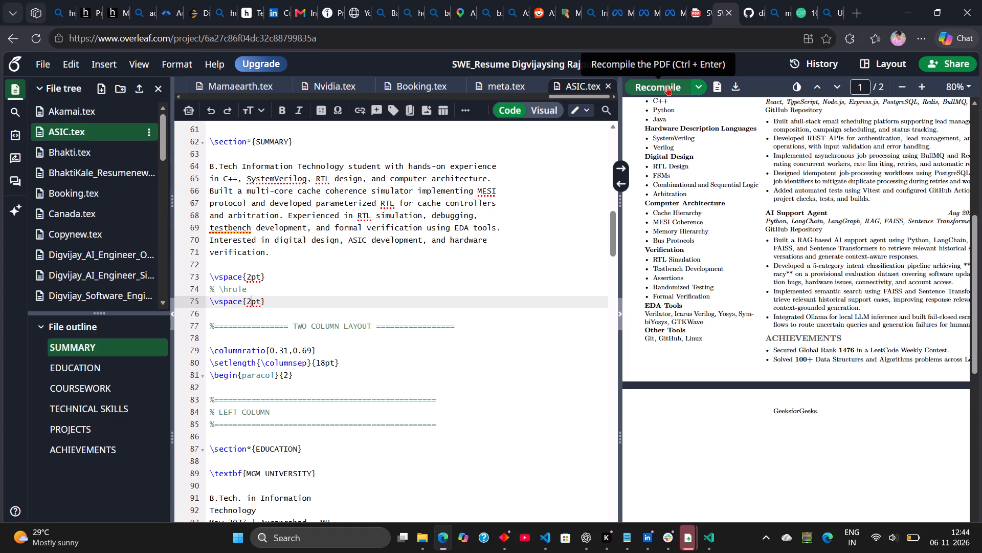
Examine the compiled PDF's page end, Summary, Projects, AI Support Agent and Achievements sections, along with the matching project source.
scroll(769, 200, "left", 1)
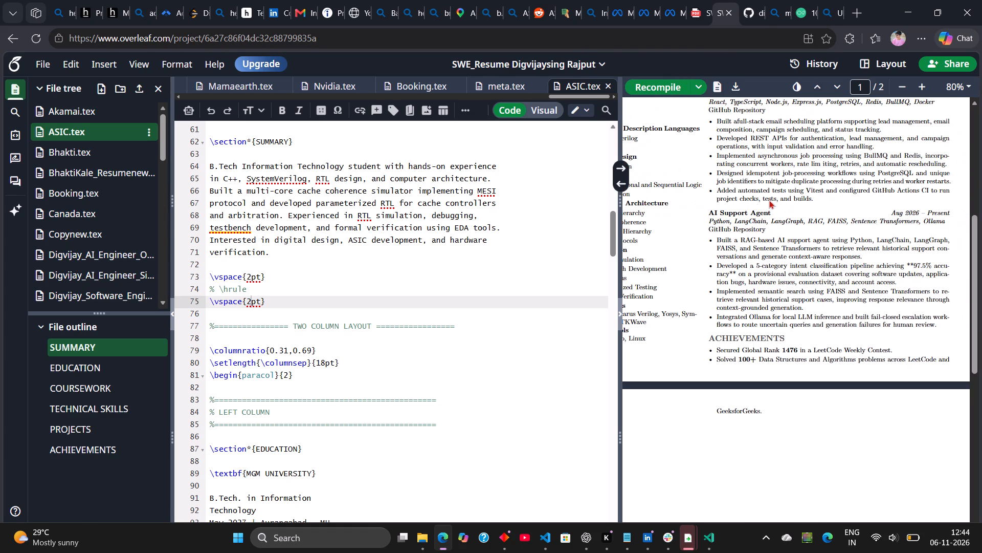
scroll(769, 200, "left", 1)
scroll(769, 202, "up", 1)
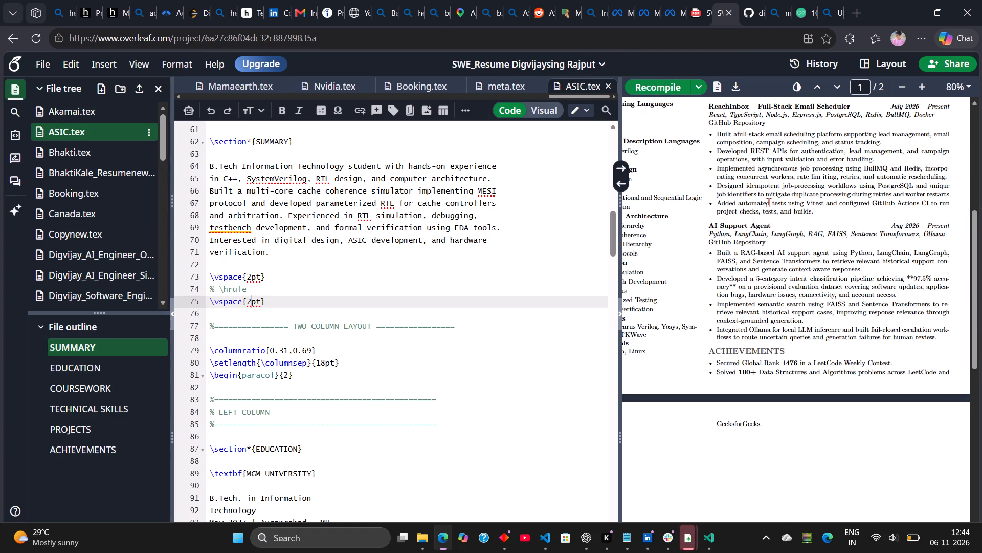
scroll(769, 202, "left", 1)
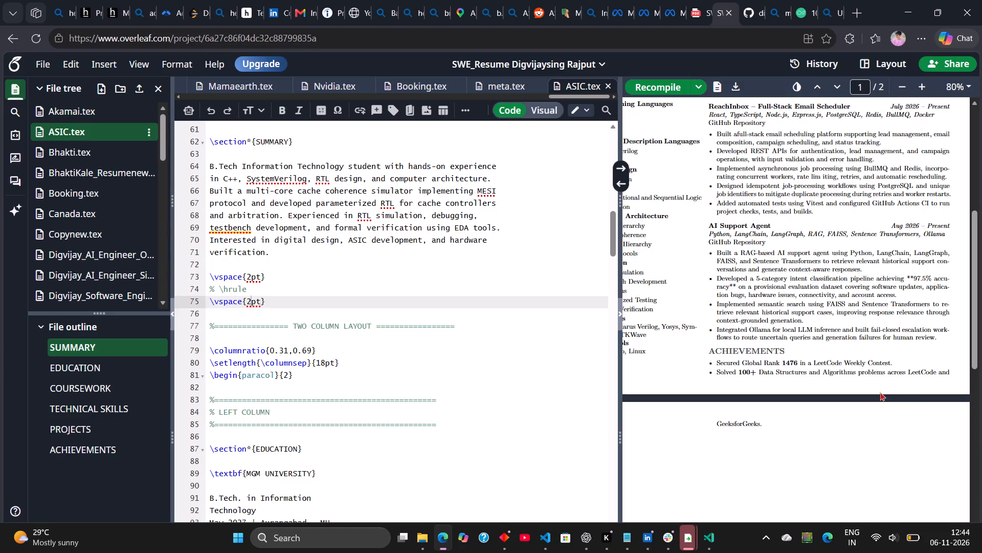
scroll(761, 243, "up", 1)
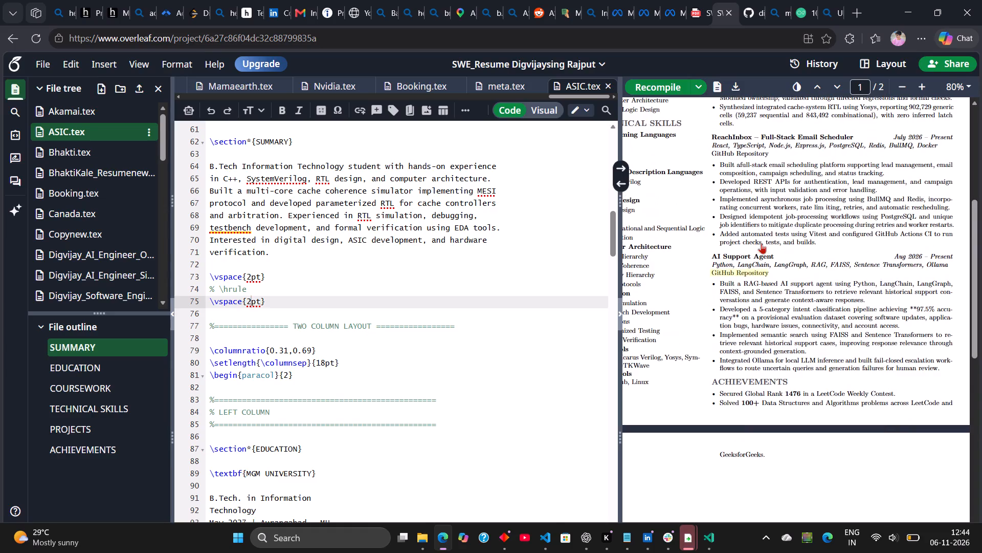
scroll(761, 243, "up", 5)
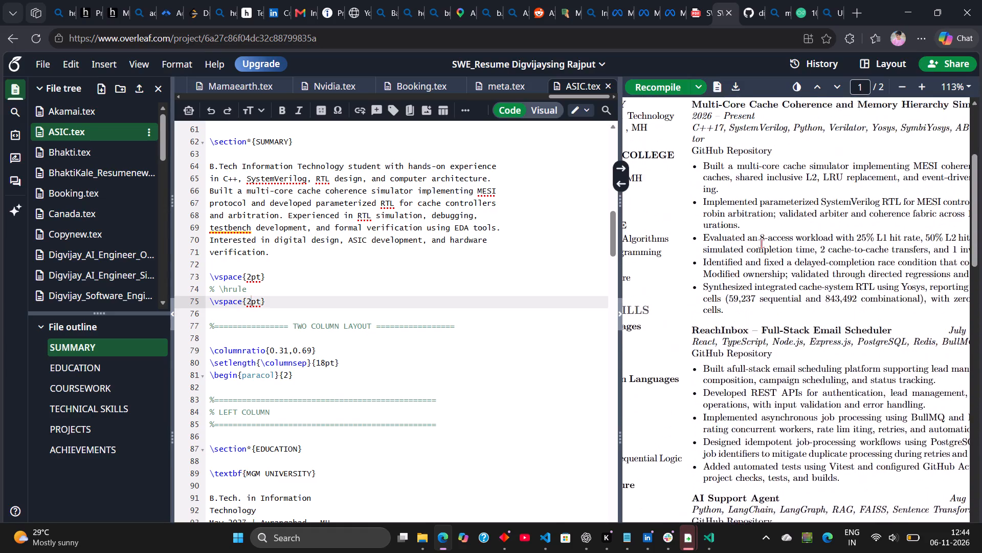
scroll(761, 243, "up", 2)
scroll(761, 243, "down", 1)
scroll(761, 243, "left", 4)
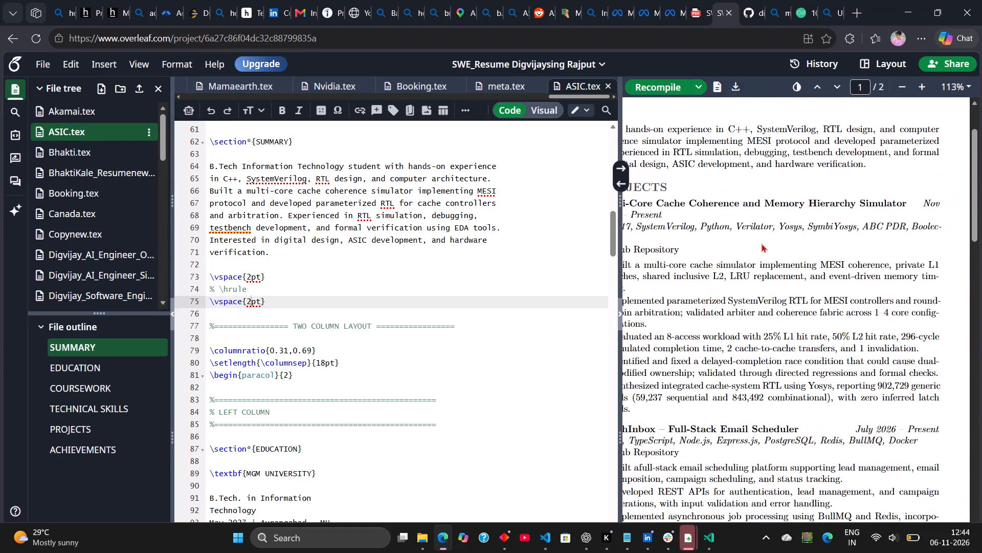
scroll(761, 243, "right", 3)
scroll(761, 243, "up", 1)
scroll(761, 243, "down", 1)
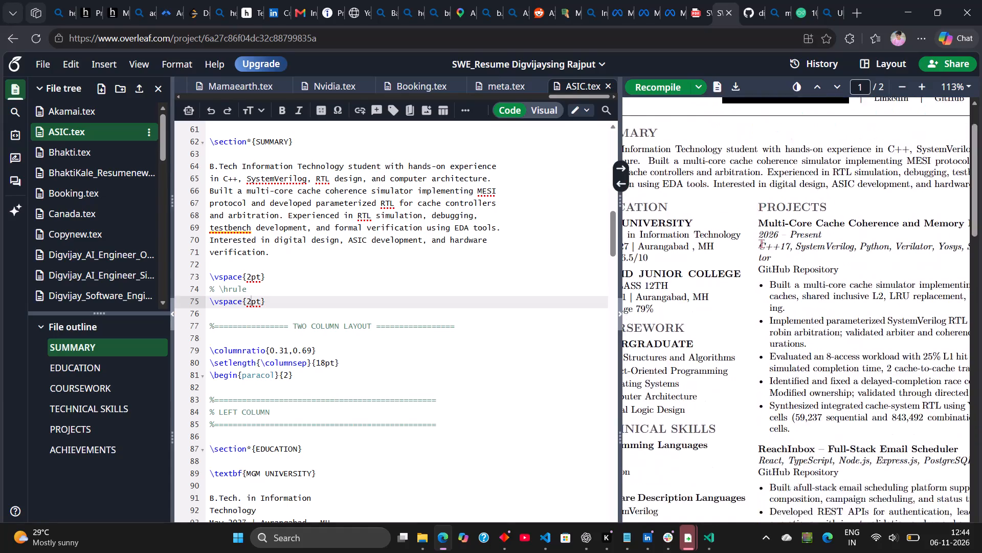
scroll(761, 243, "down", 5)
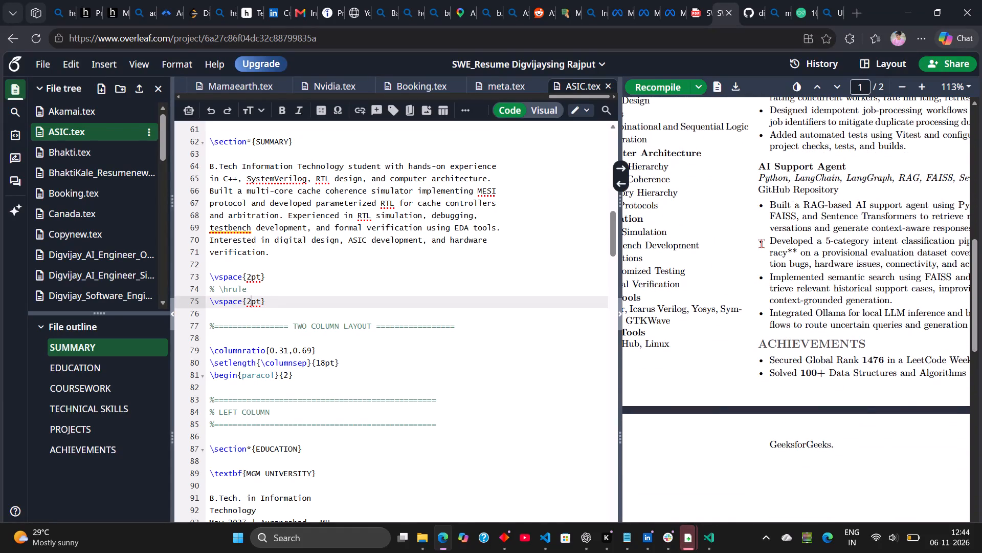
scroll(479, 335, "down", 2)
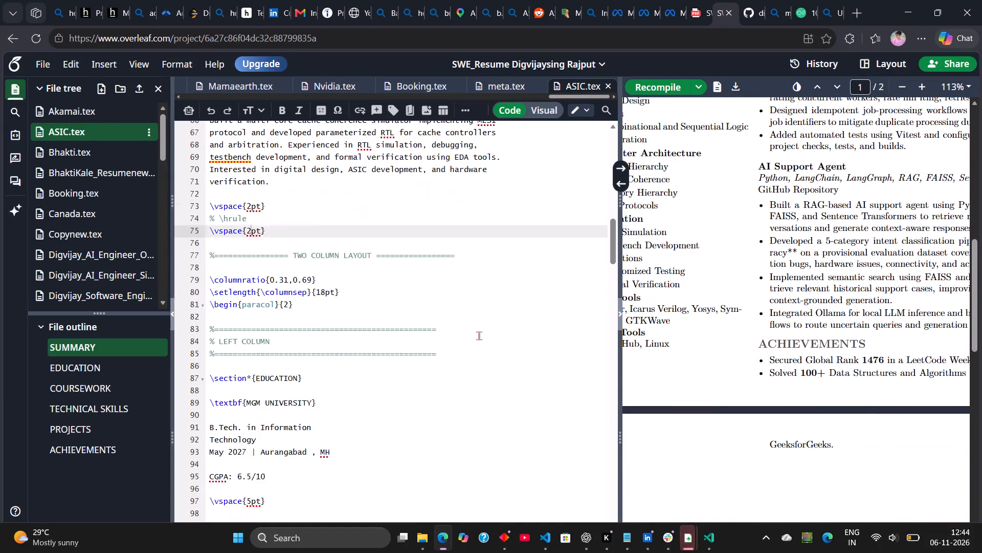
scroll(479, 335, "down", 9)
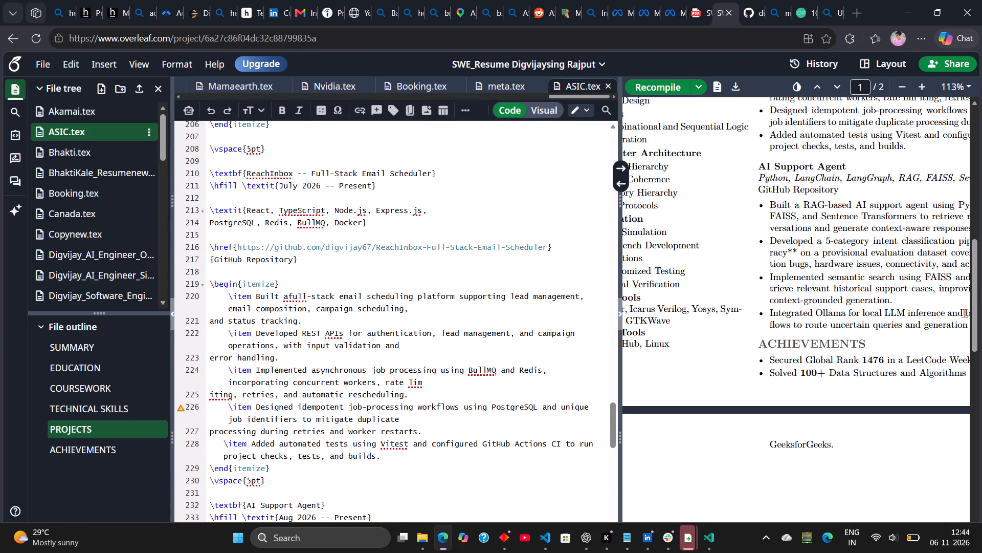
scroll(891, 276, "left", 3)
scroll(891, 276, "right", 1)
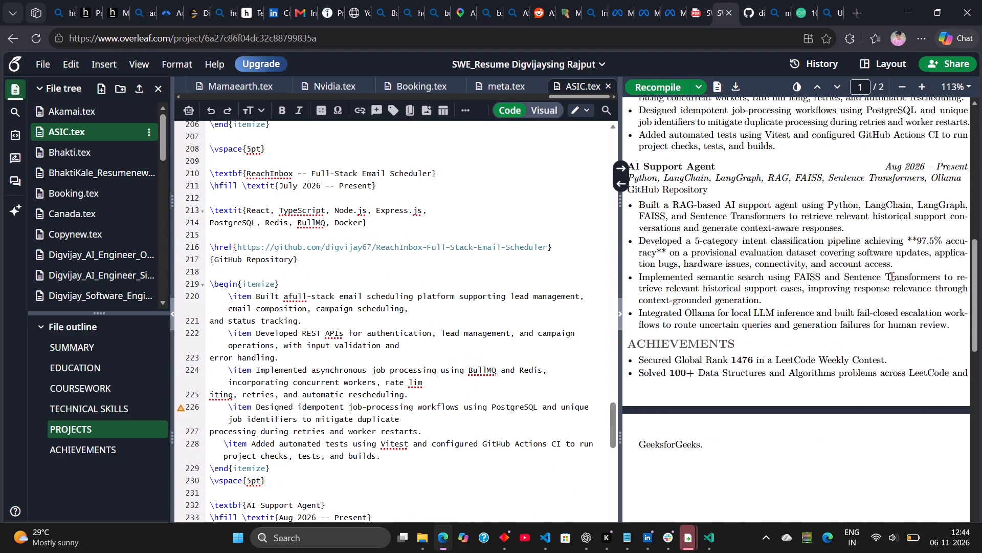
scroll(891, 276, "right", 2)
scroll(891, 276, "up", 5)
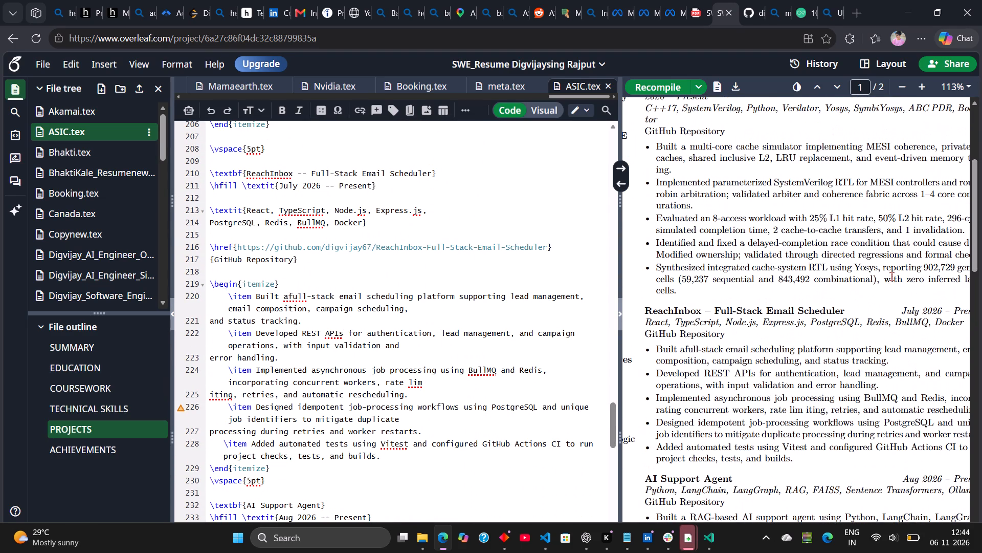
scroll(891, 276, "up", 1)
scroll(891, 276, "down", 1)
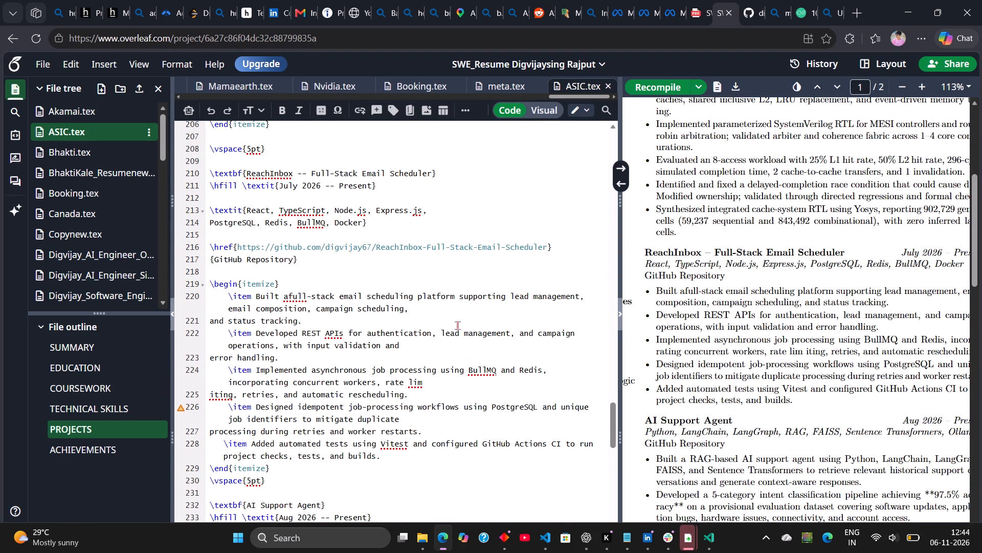
Remove the literal ** markers around "97.5\% accuracy" in the AI Support Agent intent classification bullet and recompile the PDF.
scroll(457, 325, "down", 7)
scroll(457, 325, "up", 2)
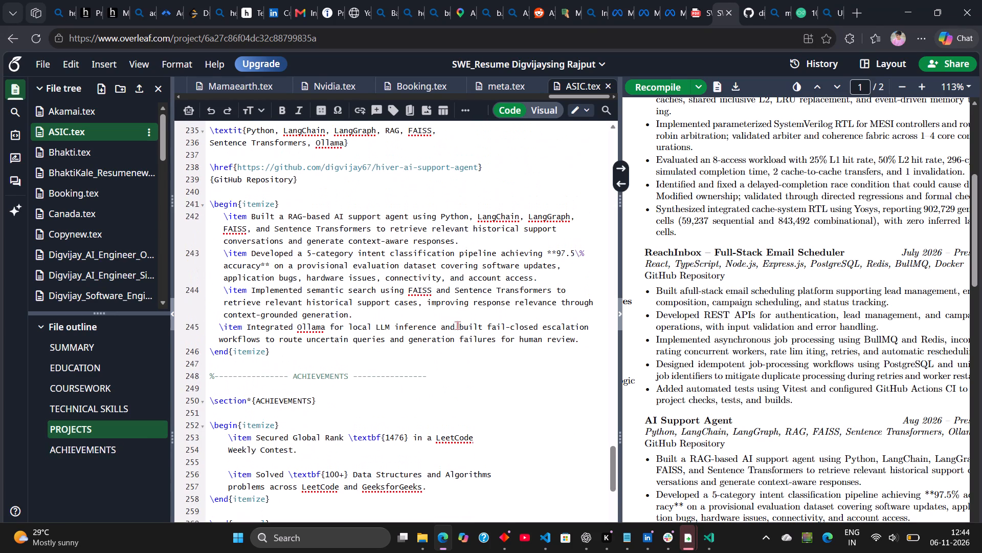
left_click(556, 255)
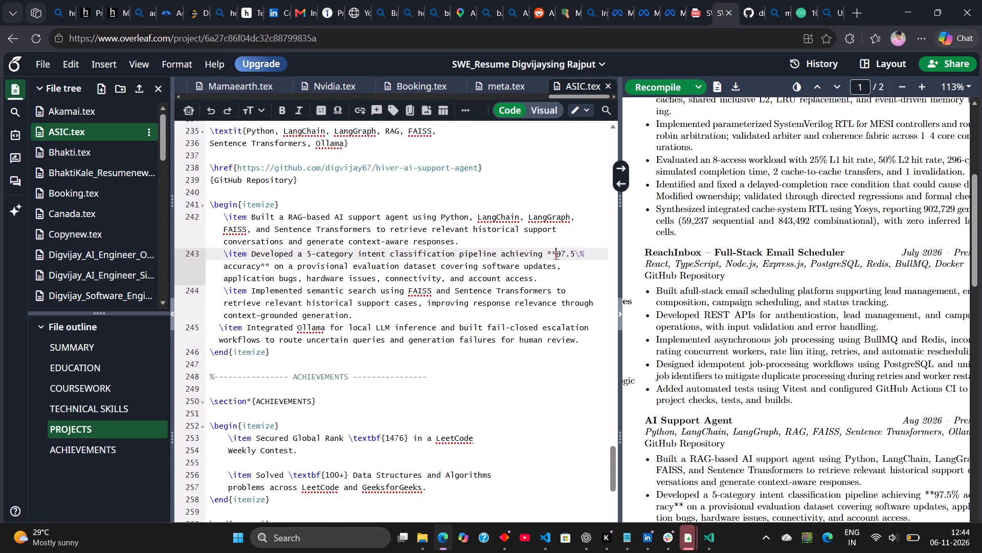
key("BackSpace")
key("BackSpace")
left_click(269, 268)
key("BackSpace")
key("BackSpace")
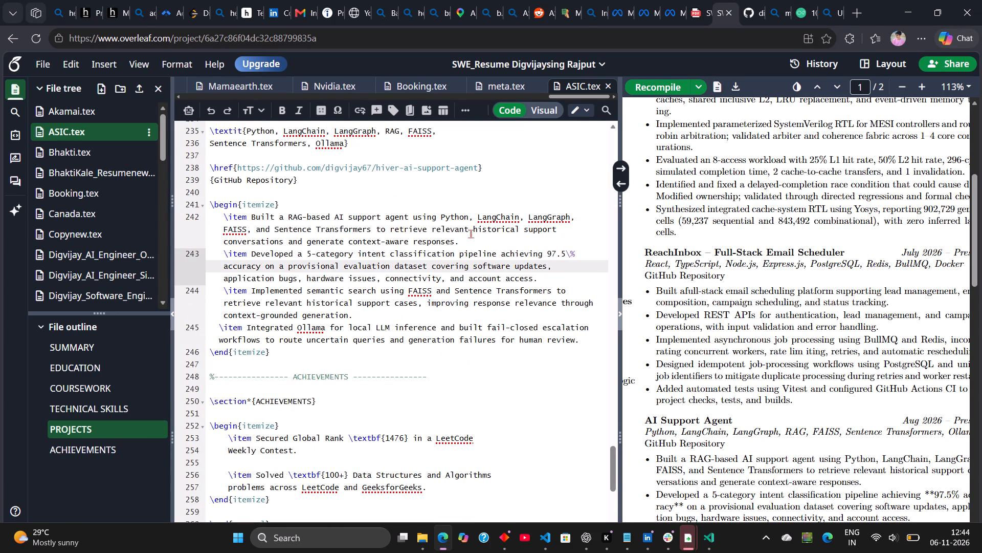
left_click(645, 83)
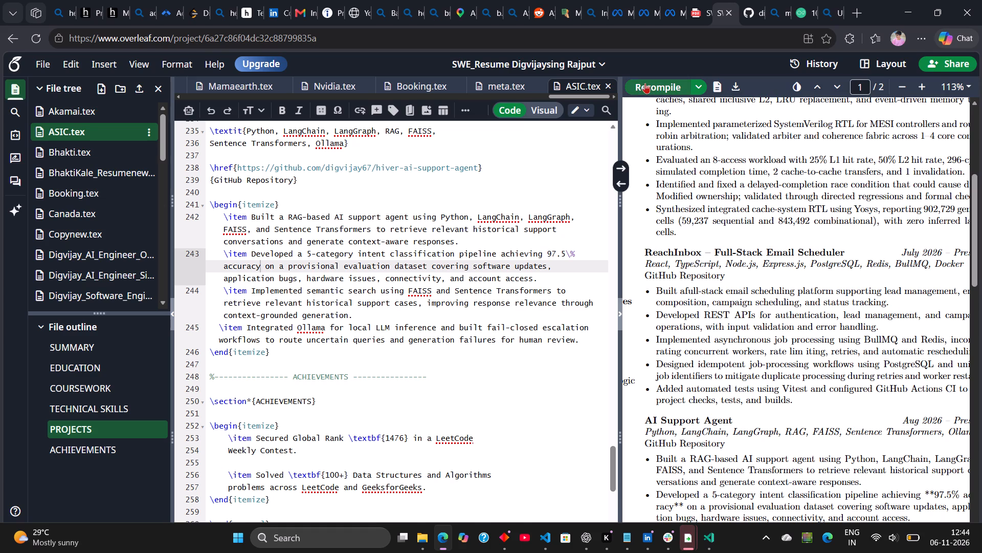
Examine the recompiled PDF's AI Support Agent bullets, Achievements section and page break, and the end of the source.
scroll(720, 323, "down", 1)
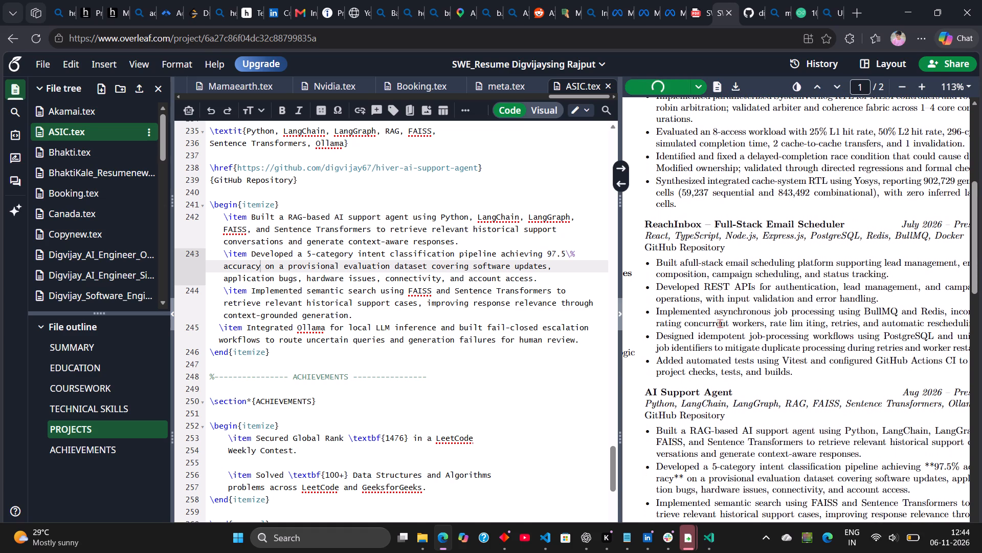
scroll(720, 323, "down", 1)
scroll(701, 401, "down", 3)
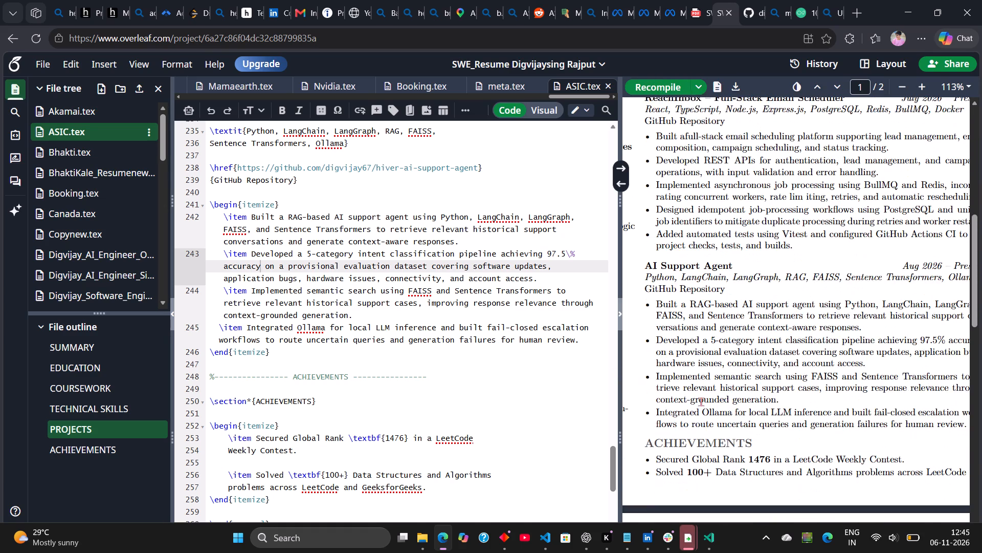
scroll(701, 401, "down", 2)
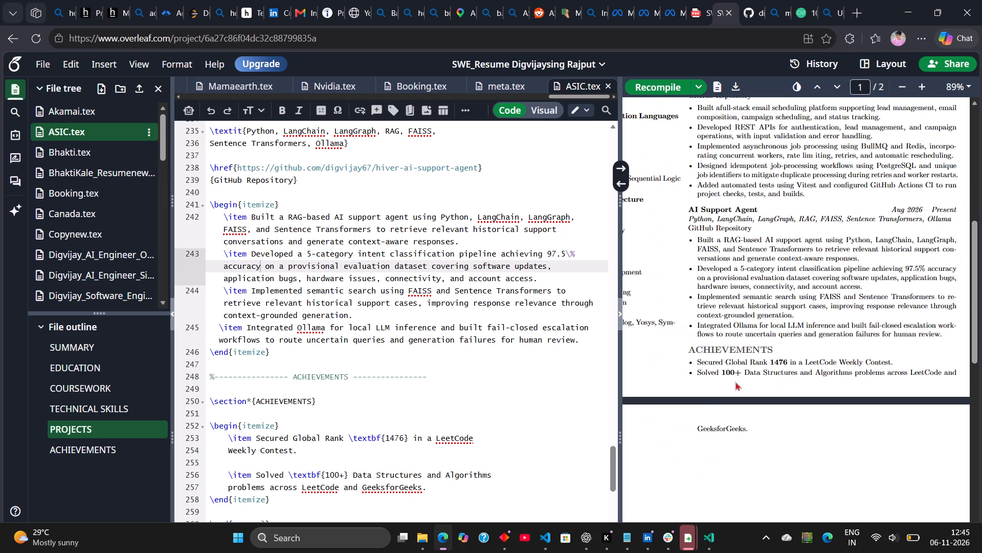
scroll(748, 376, "left", 1)
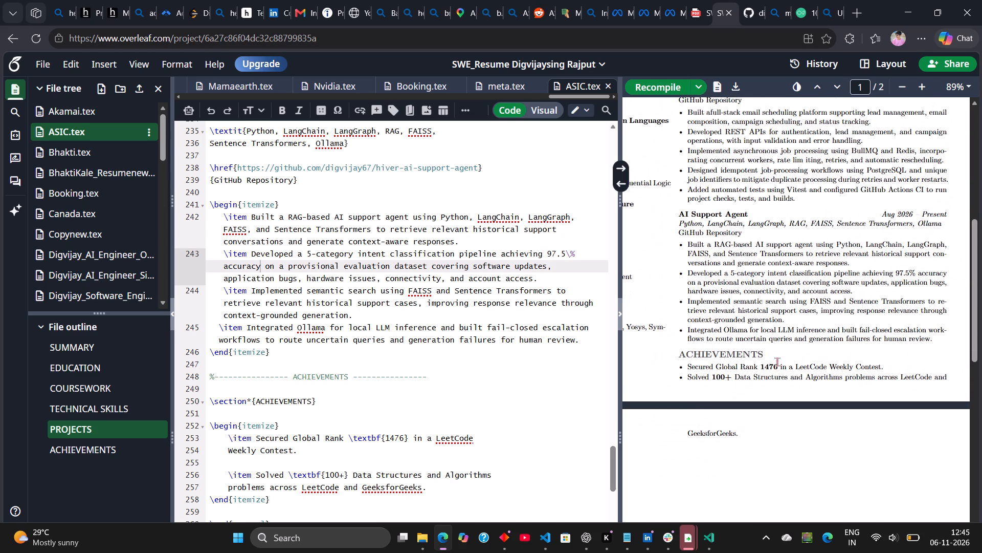
scroll(777, 361, "up", 1)
scroll(395, 326, "down", 11)
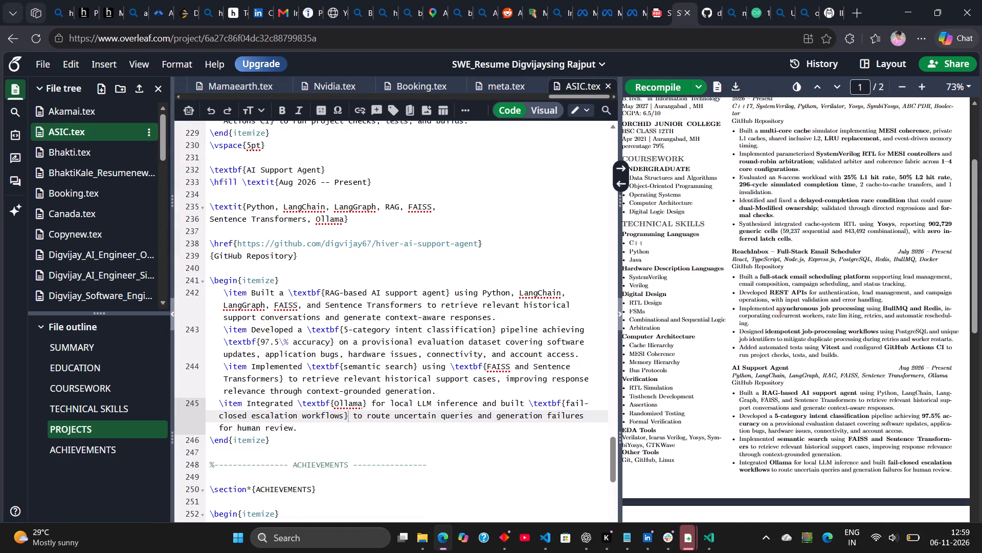
Compare the recompiled resume with the sample resume in the LinkedIn post and examine its layout from the header to the ACHIEVEMENTS section.
scroll(780, 311, "up", 2)
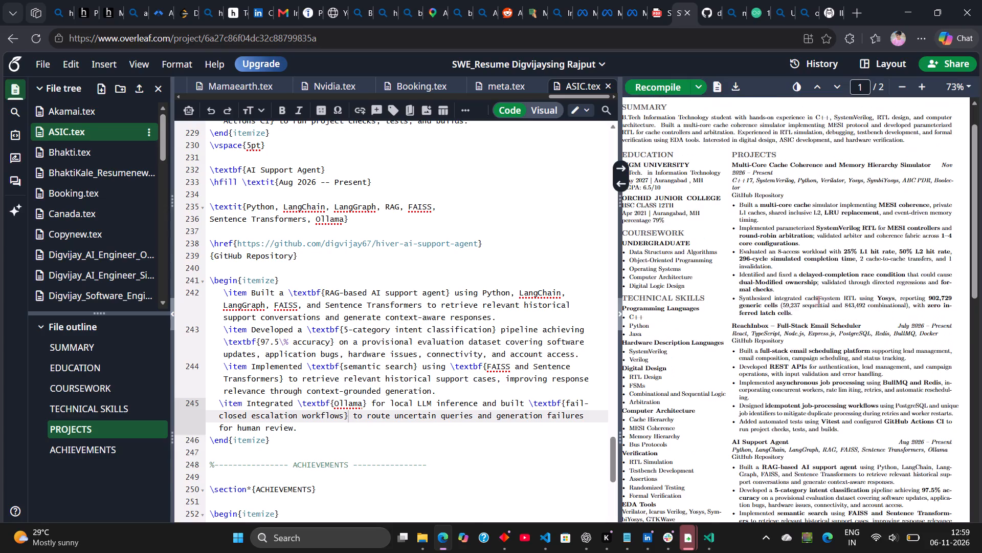
scroll(818, 300, "up", 1)
key("alt+Tab")
key("alt+Down")
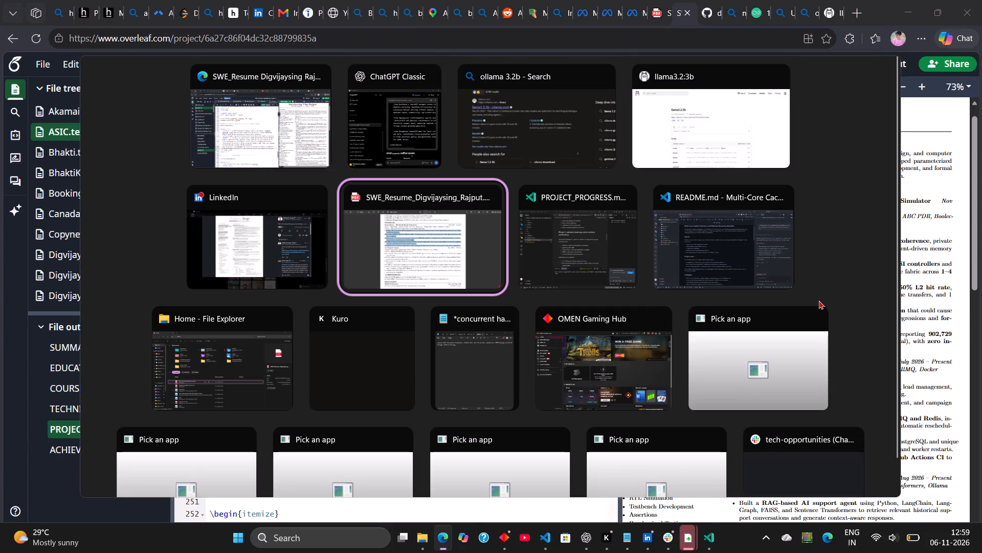
key("alt+Left")
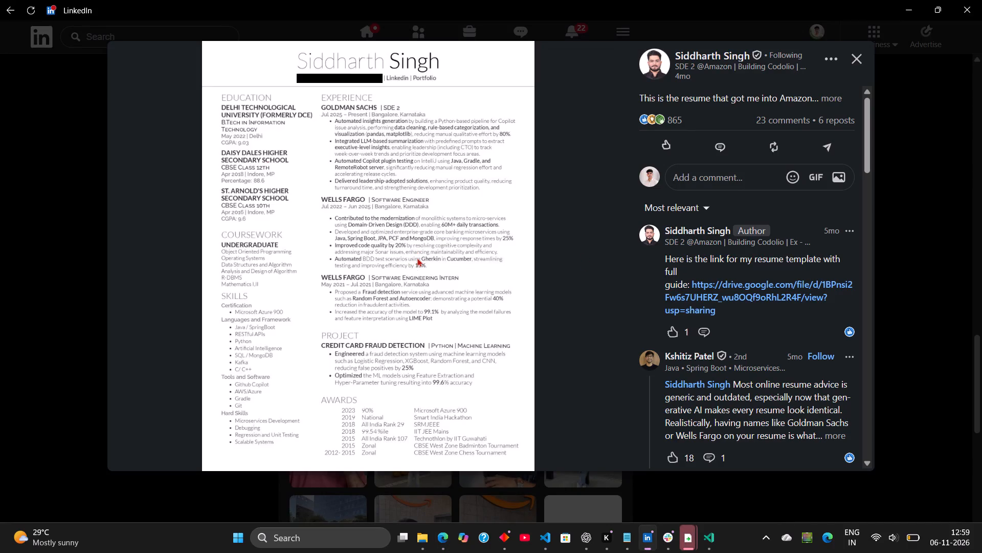
key("alt+Tab")
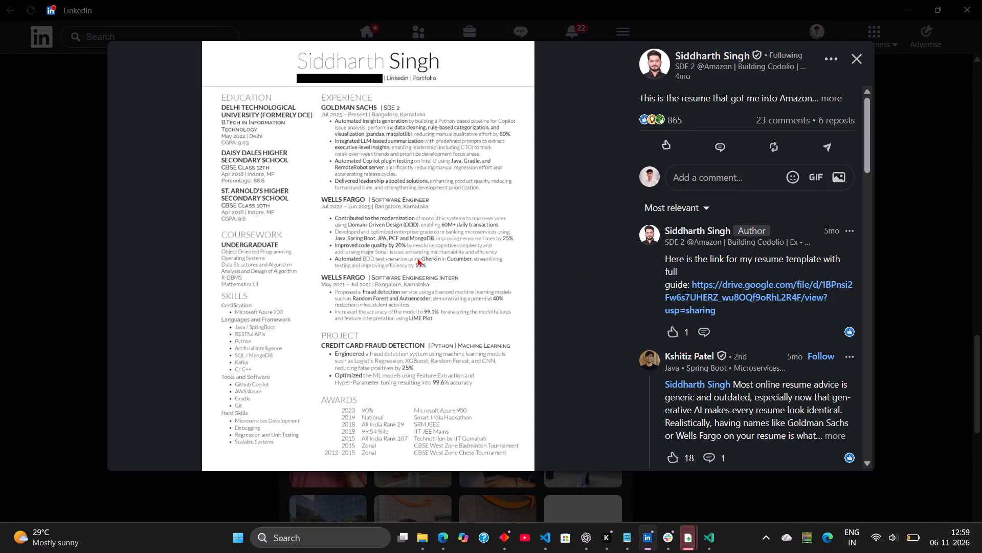
scroll(727, 312, "down", 1)
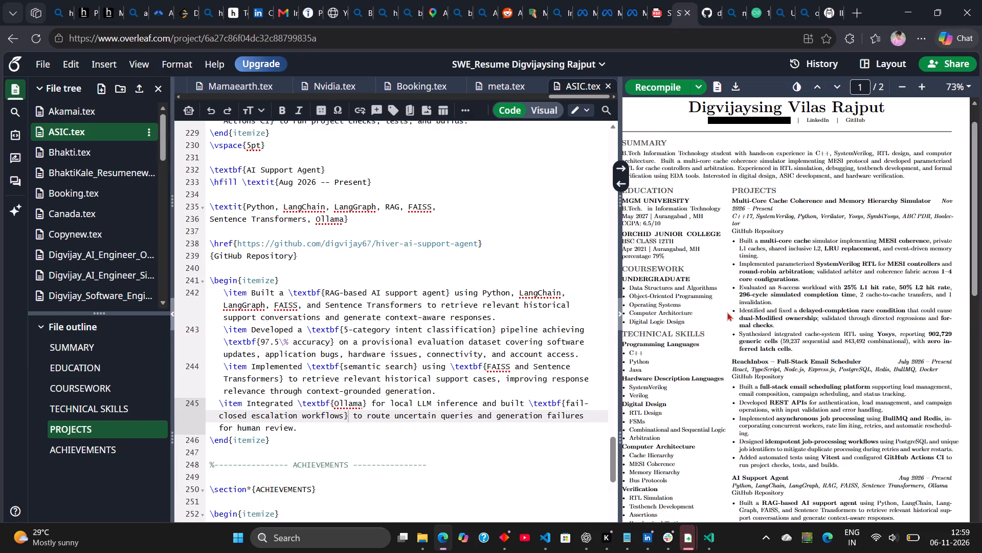
scroll(727, 312, "down", 2)
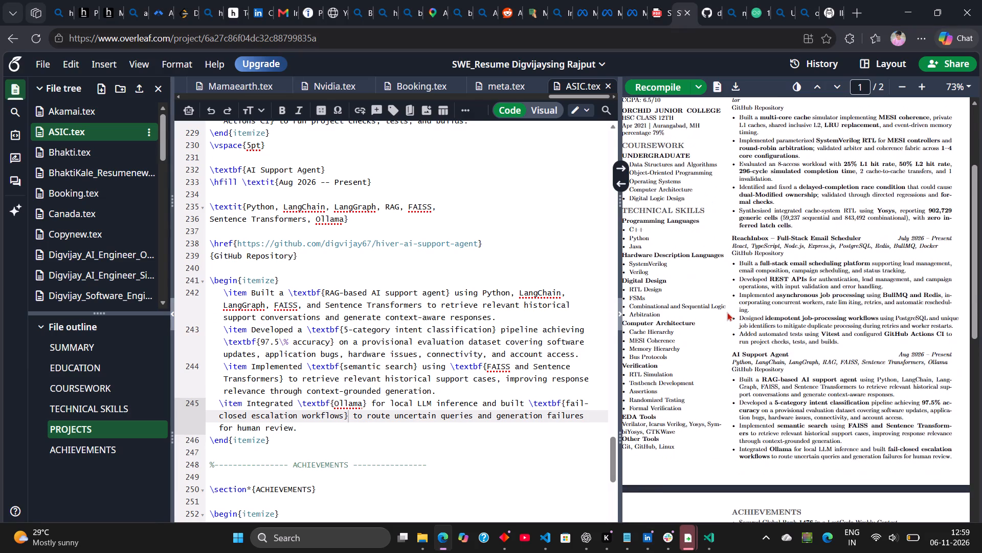
scroll(727, 312, "down", 2)
scroll(727, 312, "up", 1)
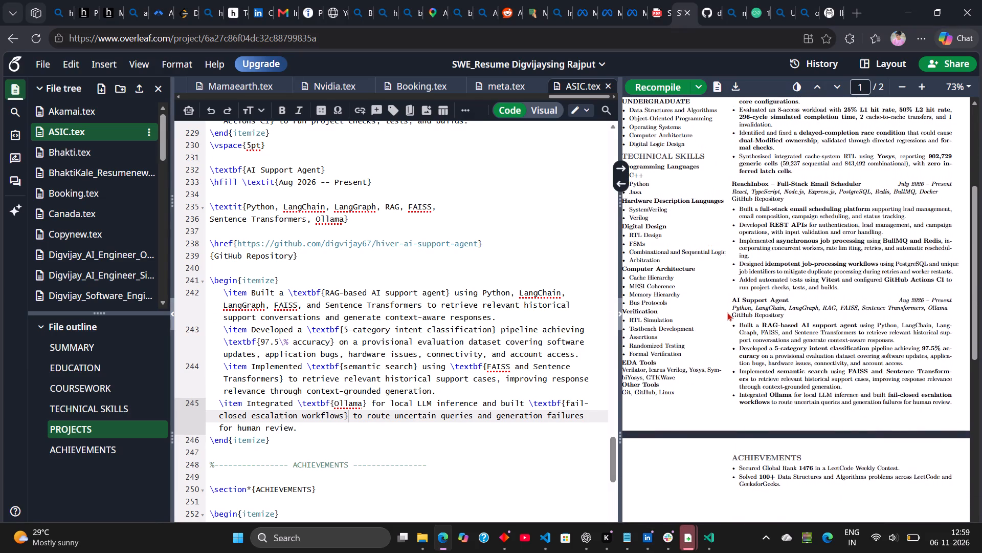
scroll(727, 312, "up", 2)
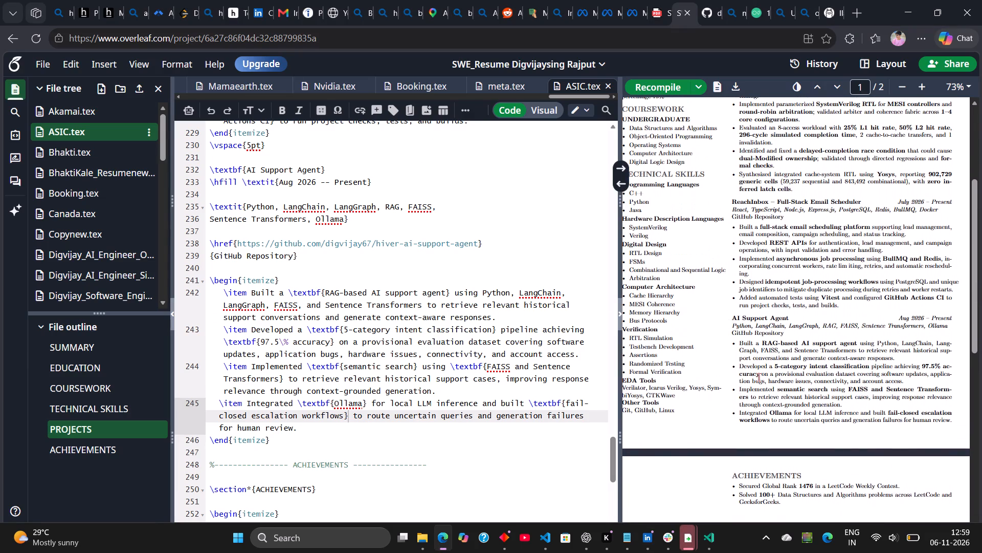
scroll(758, 377, "up", 3)
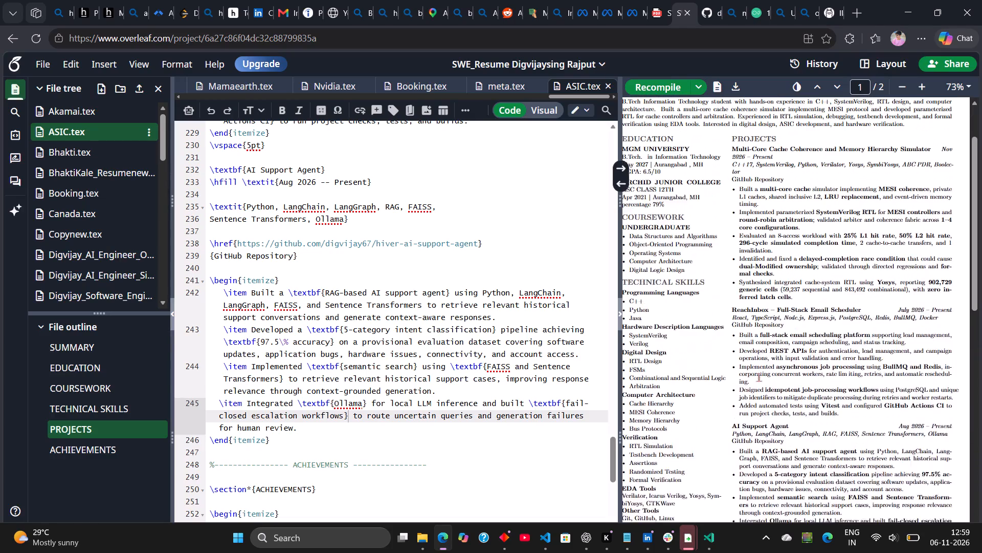
scroll(758, 377, "up", 2)
scroll(787, 306, "right", 1)
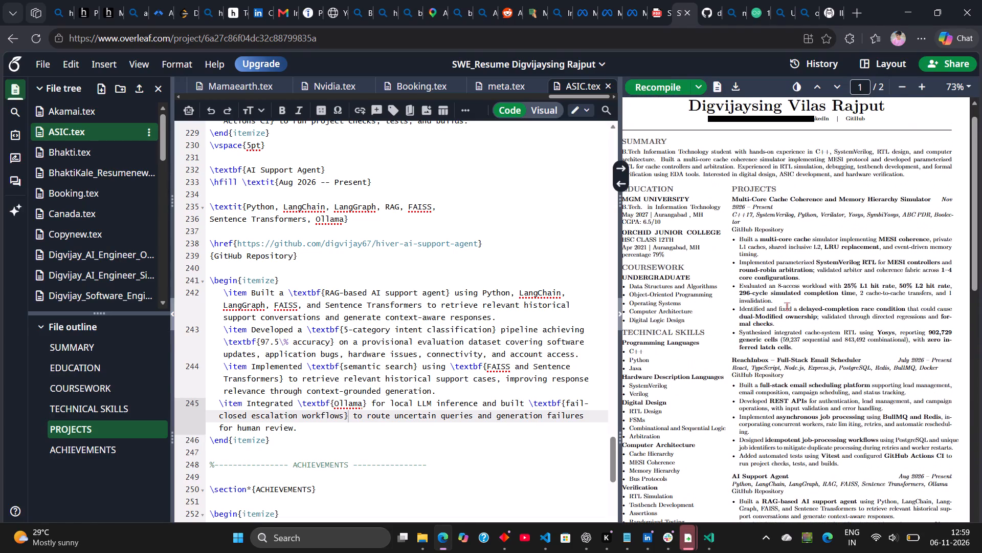
scroll(787, 306, "right", 2)
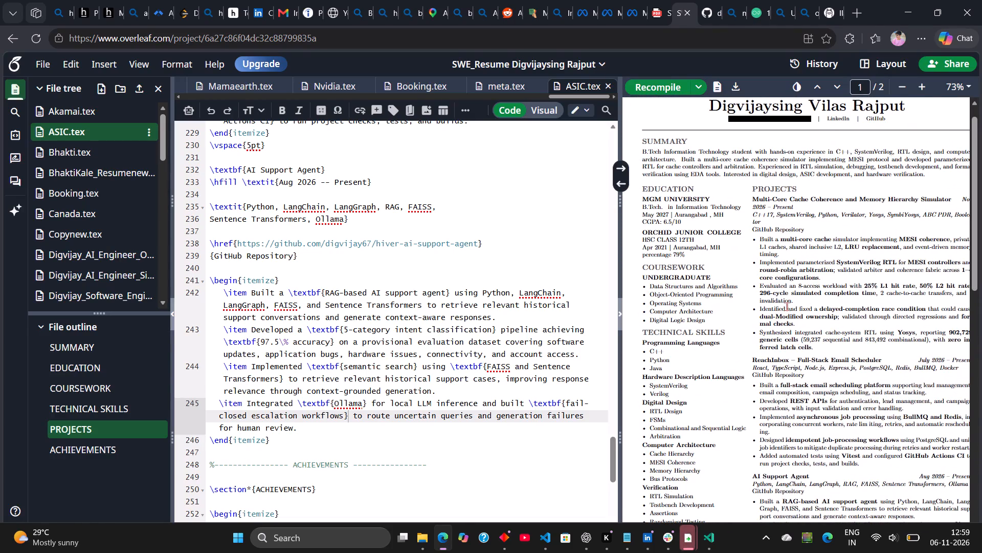
scroll(787, 306, "down", 1)
scroll(787, 306, "up", 1)
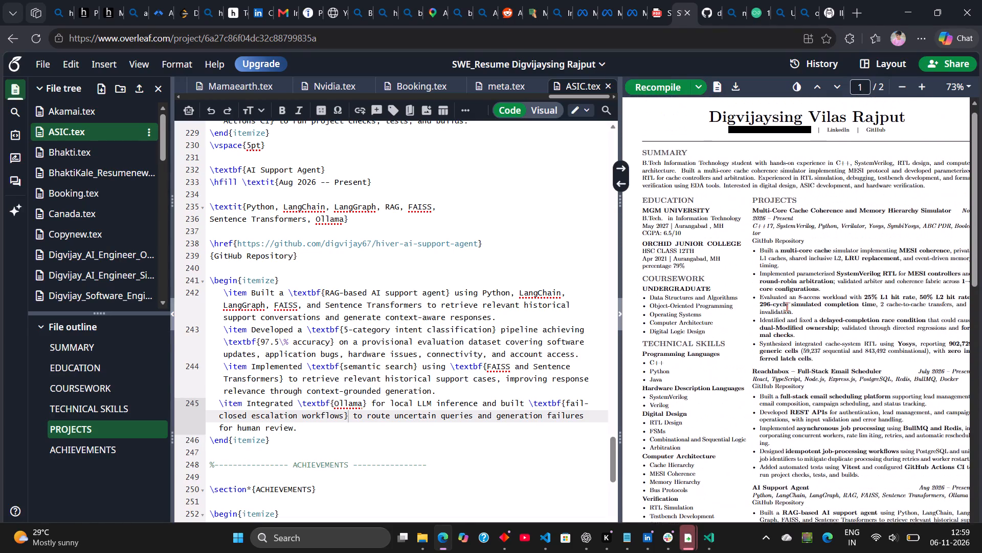
scroll(787, 306, "up", 1)
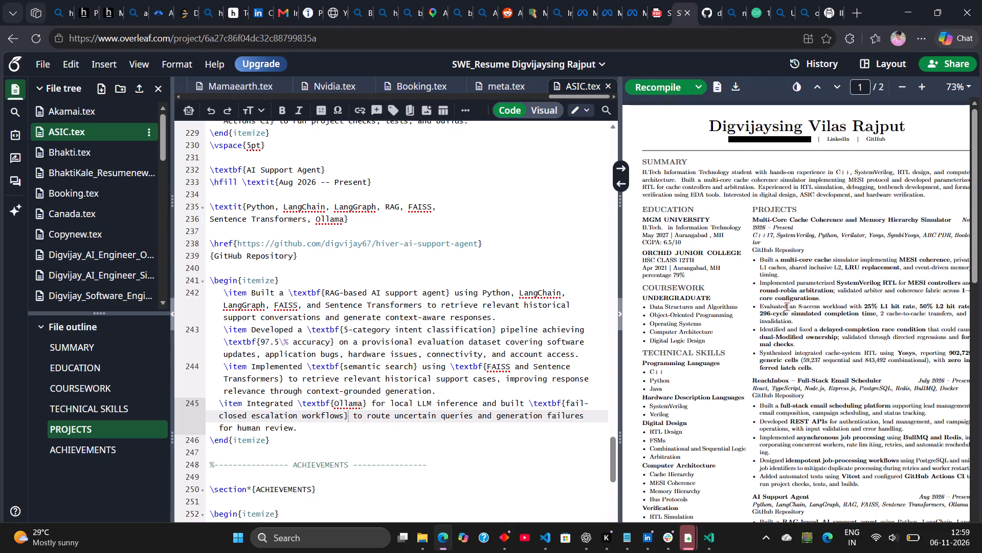
scroll(766, 261, "down", 2)
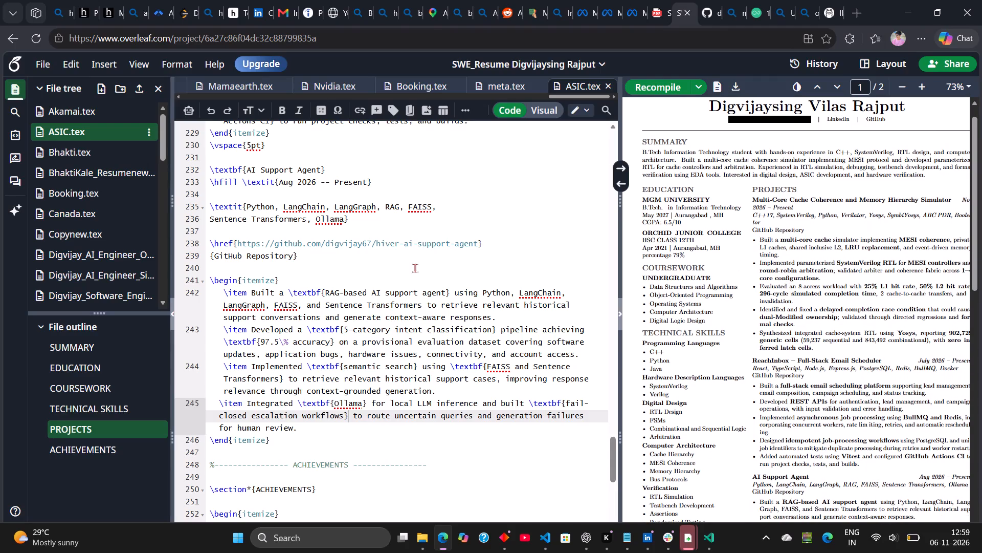
Set the \titlespacing* for sections in the ASIC.tex preamble to 6pt before and 3pt after, and recompile.
scroll(415, 268, "up", 8)
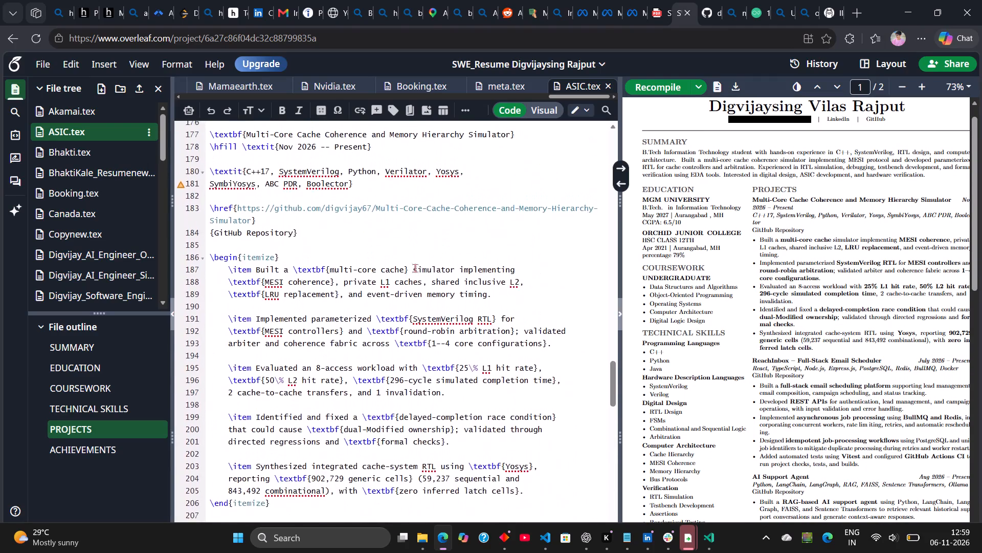
scroll(415, 268, "up", 7)
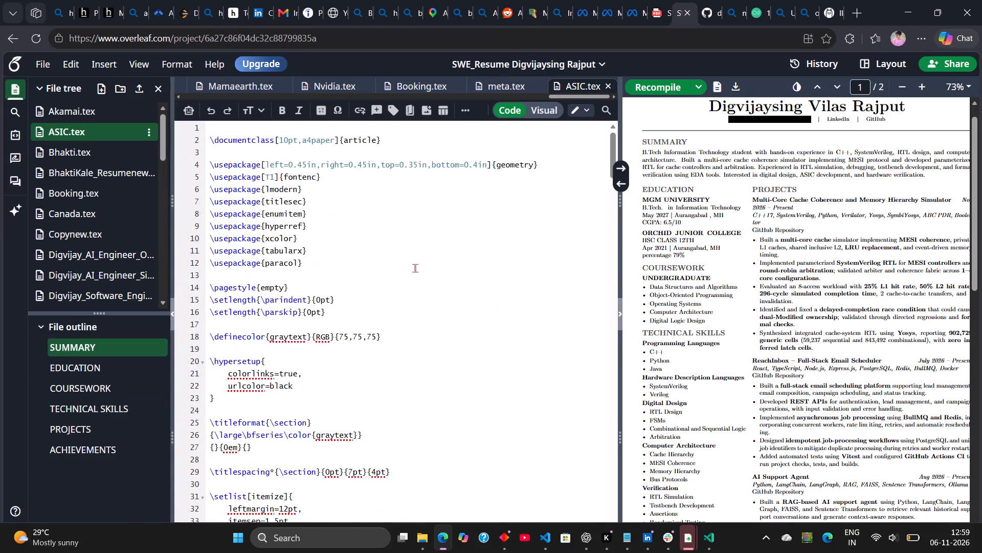
left_click(373, 476)
key("Right")
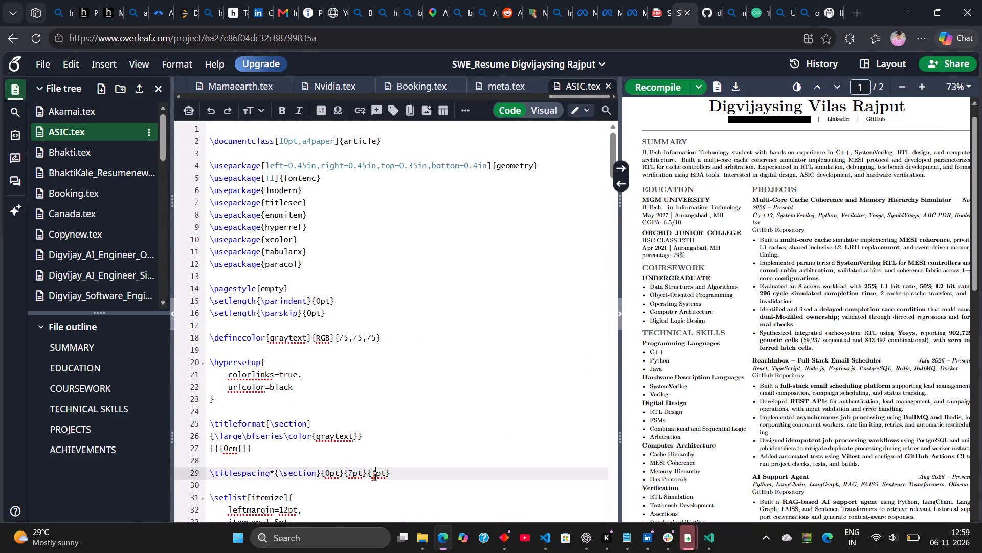
key("BackSpace")
key("3")
key("Left")
key("Left")
key("Left")
key("Left")
key("Left")
key("Left")
key("Right")
key("BackSpace")
key("6")
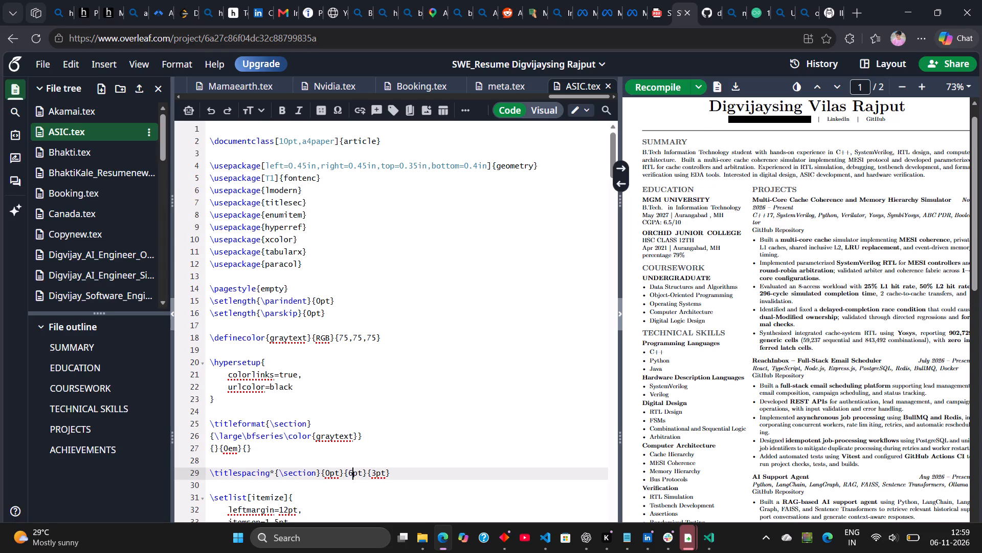
left_click(656, 88)
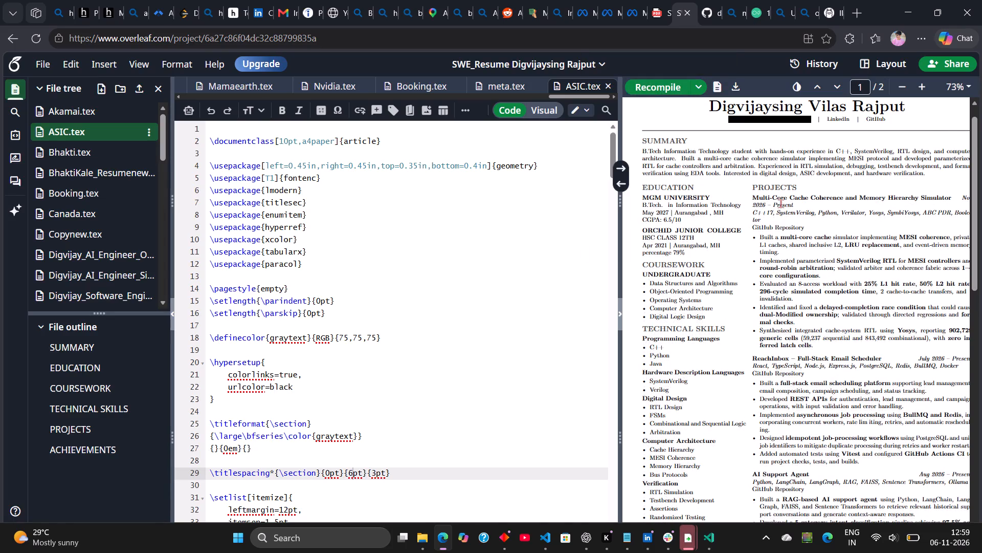
Examine the recompiled PDF's page break and the placement of the ACHIEVEMENTS section.
scroll(780, 203, "down", 4)
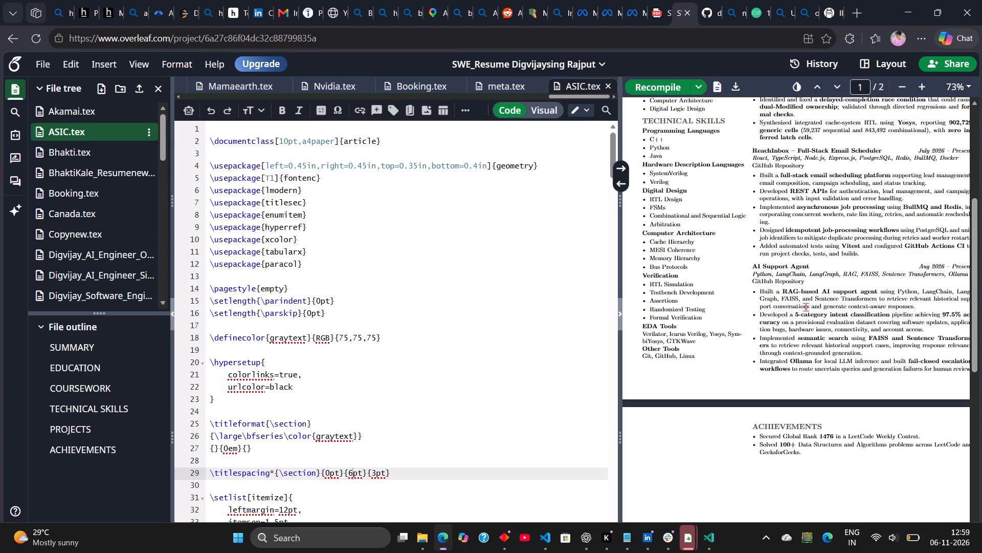
scroll(806, 307, "up", 1)
scroll(806, 307, "down", 1)
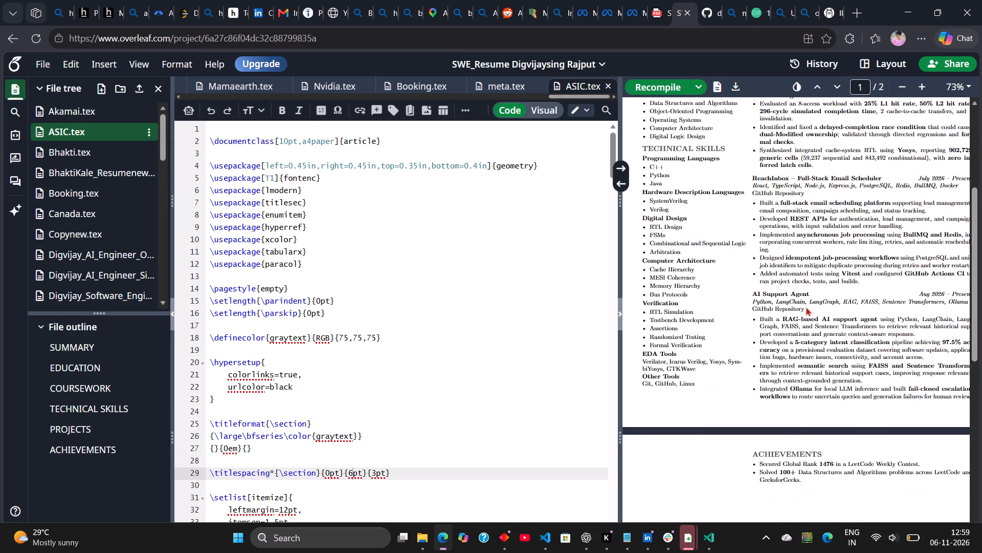
scroll(806, 307, "down", 1)
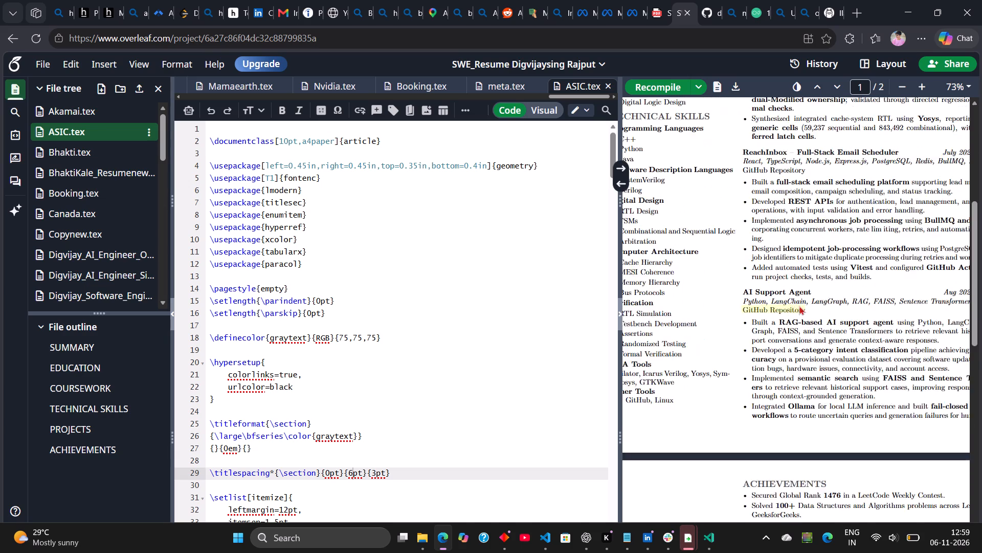
scroll(833, 327, "down", 3)
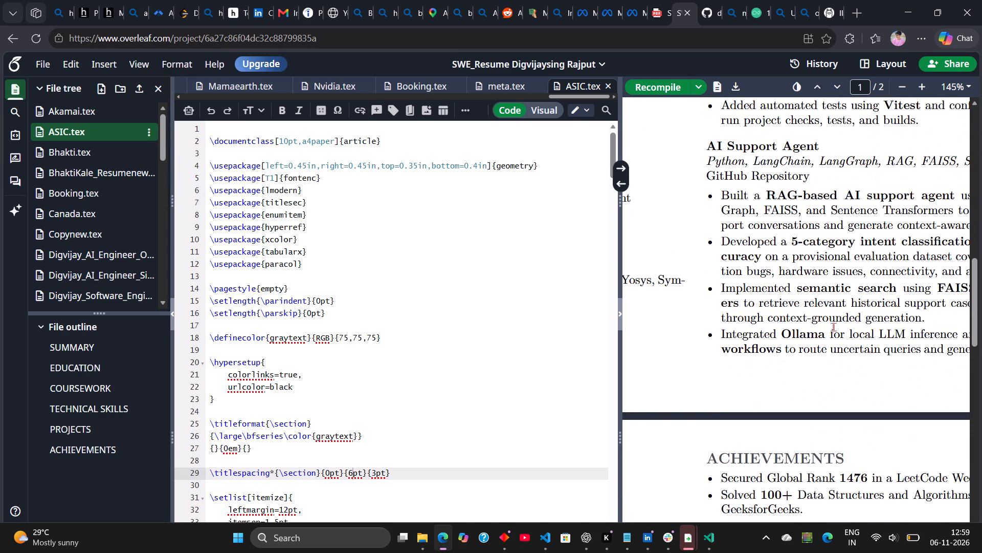
scroll(833, 327, "down", 1)
scroll(833, 327, "up", 1)
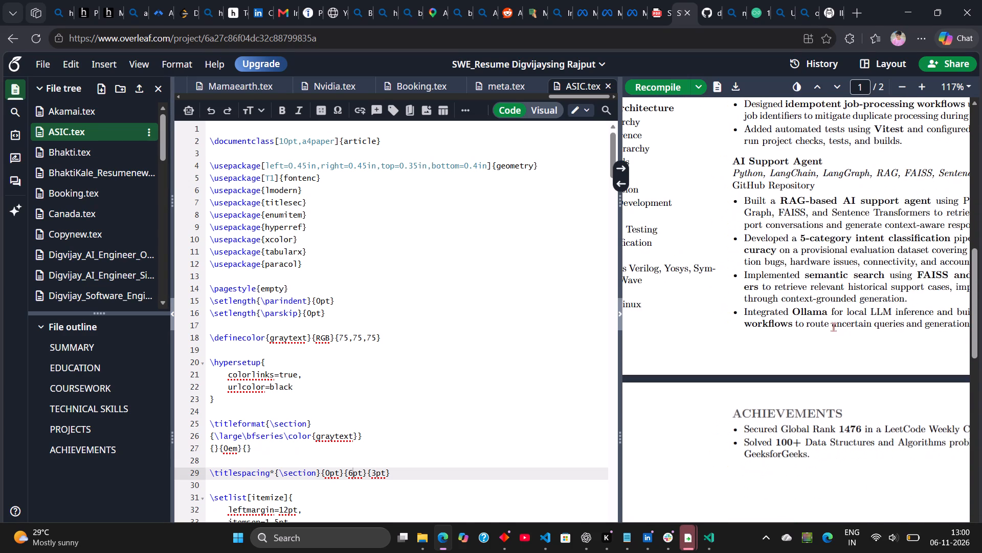
scroll(833, 327, "right", 2)
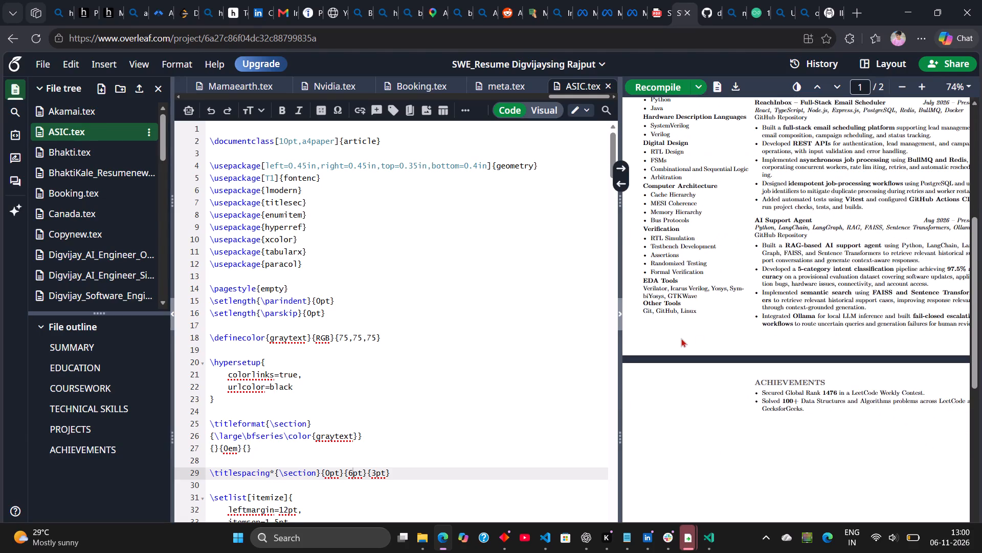
Examine the compiled resume from the header through the PROJECTS columns to the ACHIEVEMENTS section and its page break.
scroll(679, 338, "up", 4)
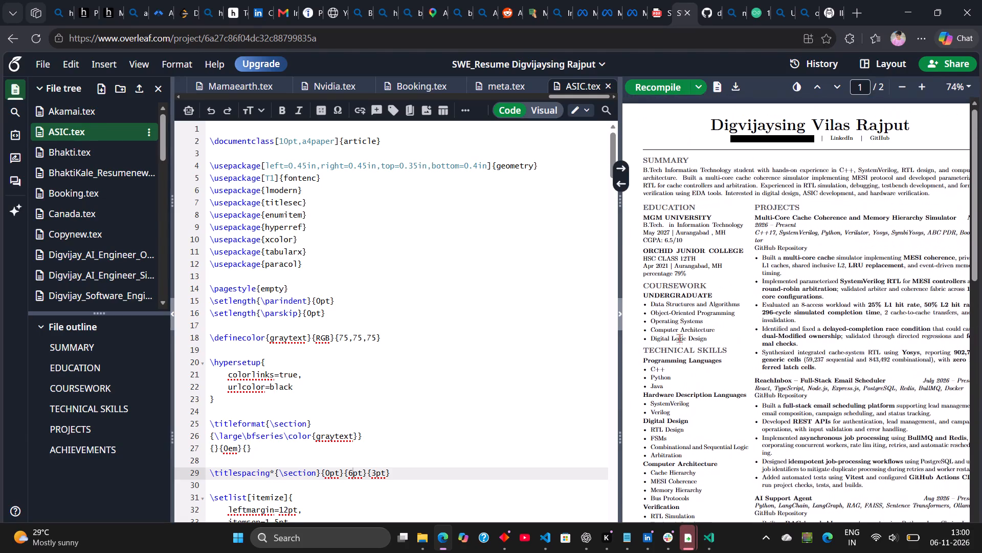
scroll(679, 338, "up", 2)
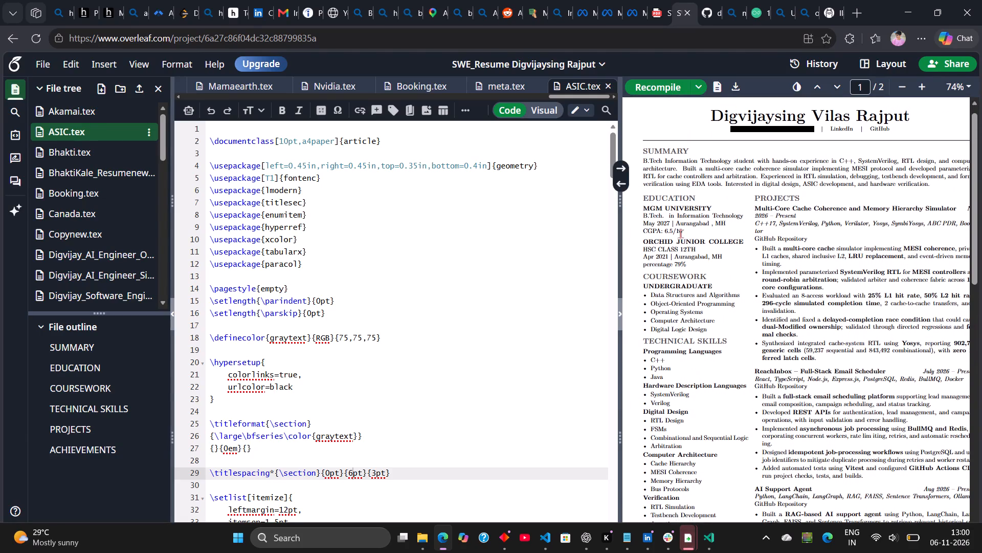
scroll(765, 216, "up", 1)
scroll(765, 216, "left", 1)
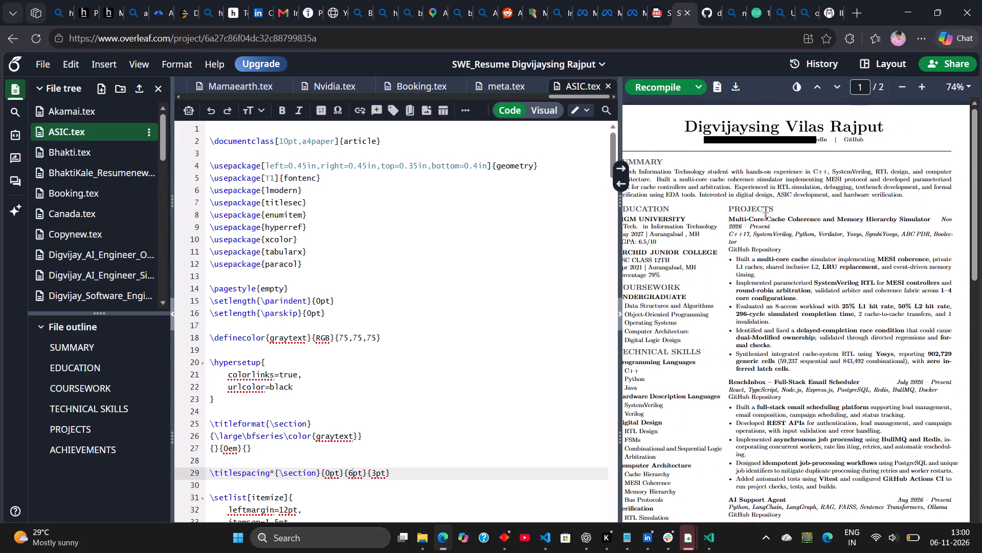
scroll(765, 216, "left", 1)
scroll(765, 216, "right", 2)
scroll(765, 216, "down", 5)
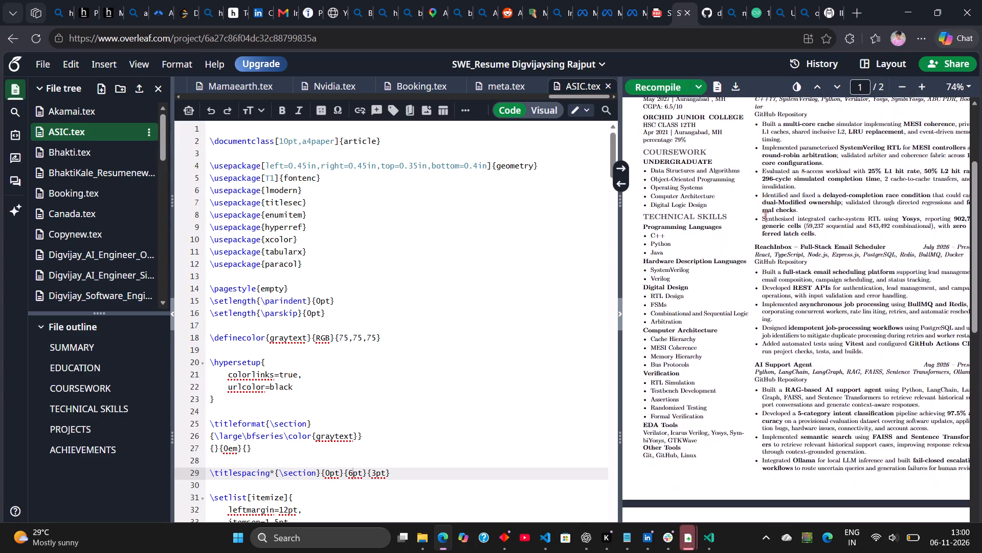
scroll(765, 216, "down", 3)
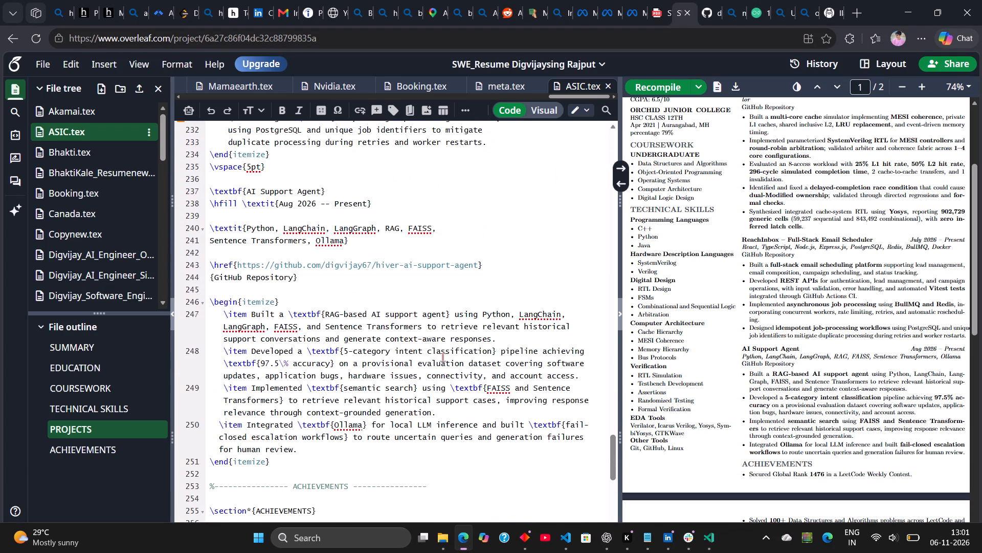
left_click_drag(223, 311, 225, 314)
left_click_drag(225, 314, 328, 446)
key("ctrl+v")
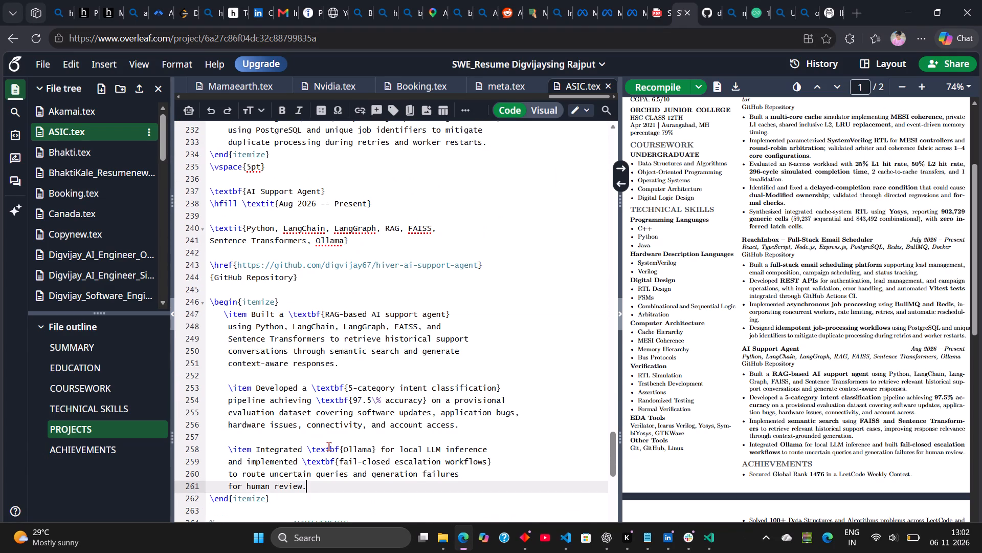
Remove the blank lines between the three AI Support Agent bullets, recompile, and check the page layout in the PDF.
left_click(236, 438)
key("BackSpace")
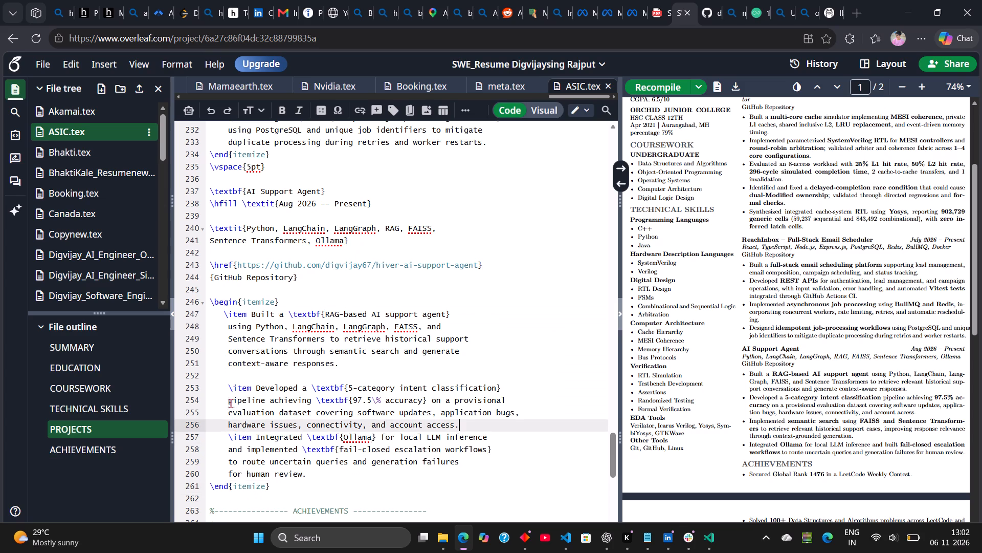
left_click(213, 377)
key("BackSpace")
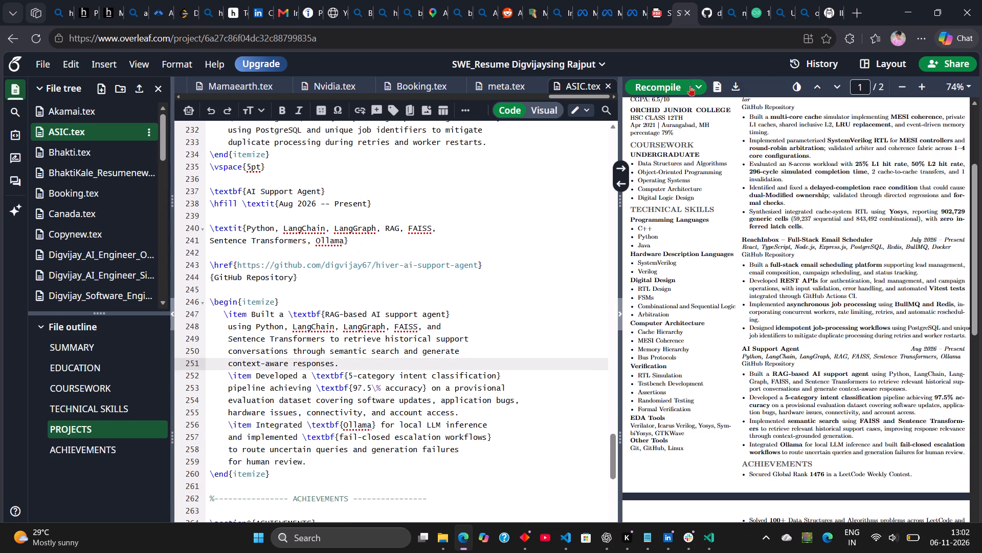
left_click(652, 91)
scroll(711, 327, "down", 1)
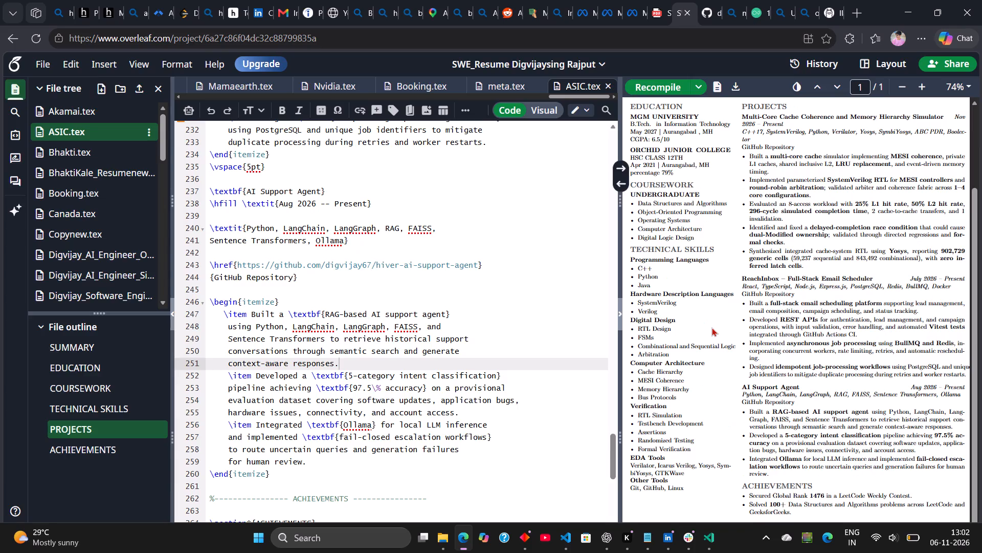
scroll(711, 327, "down", 1)
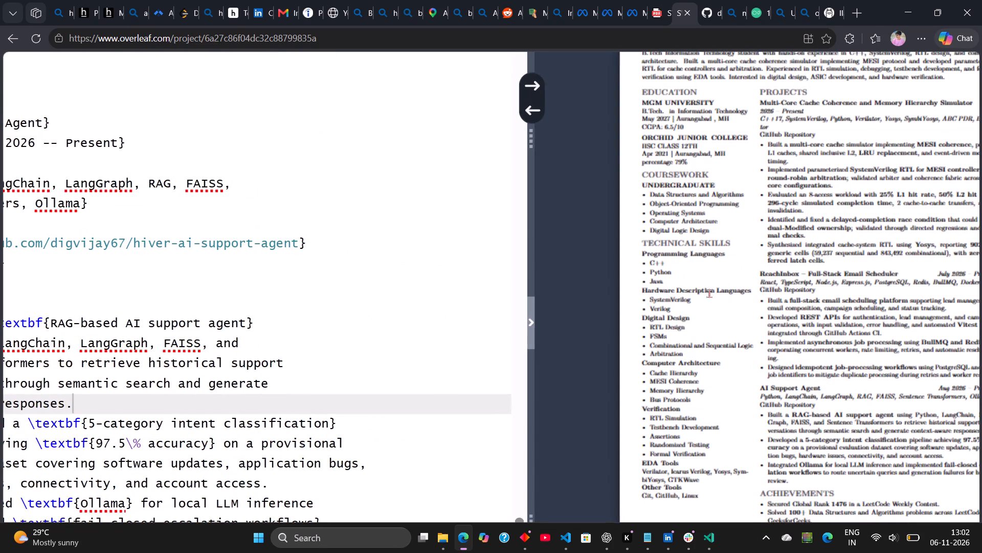
In the preamble's \titlespacing line, set the section spacing to 7pt before and 4pt after, and recompile.
scroll(230, 310, "up", 9)
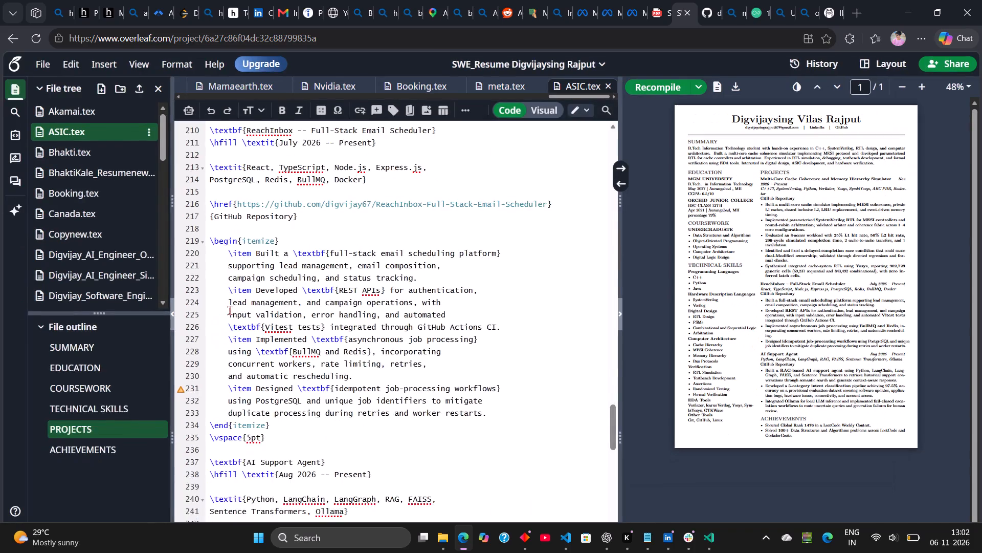
scroll(230, 310, "up", 6)
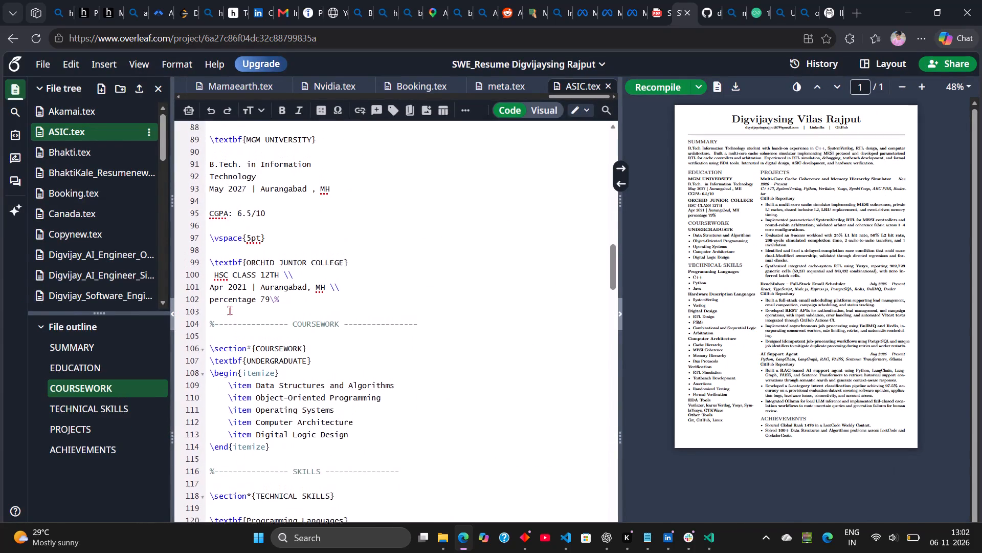
scroll(230, 310, "up", 6)
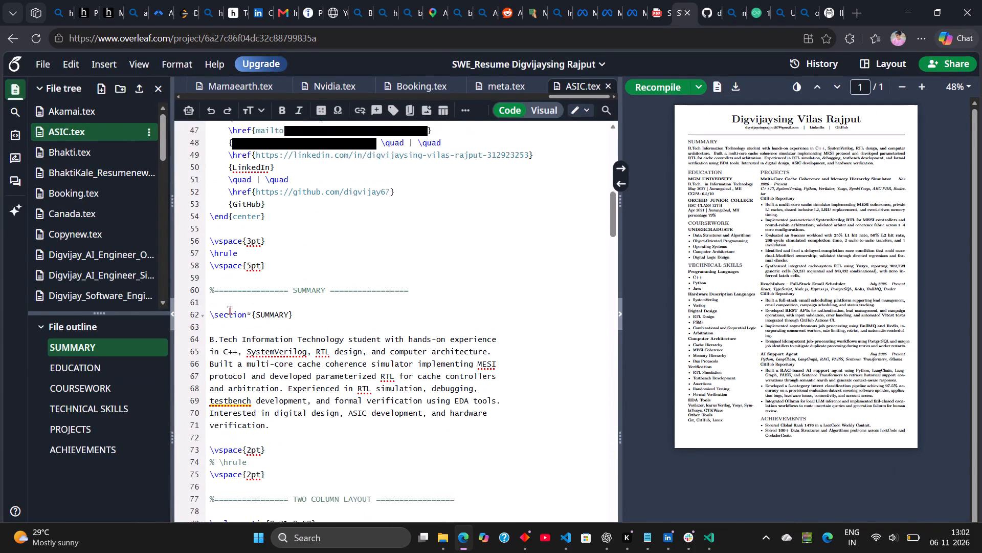
scroll(230, 310, "up", 4)
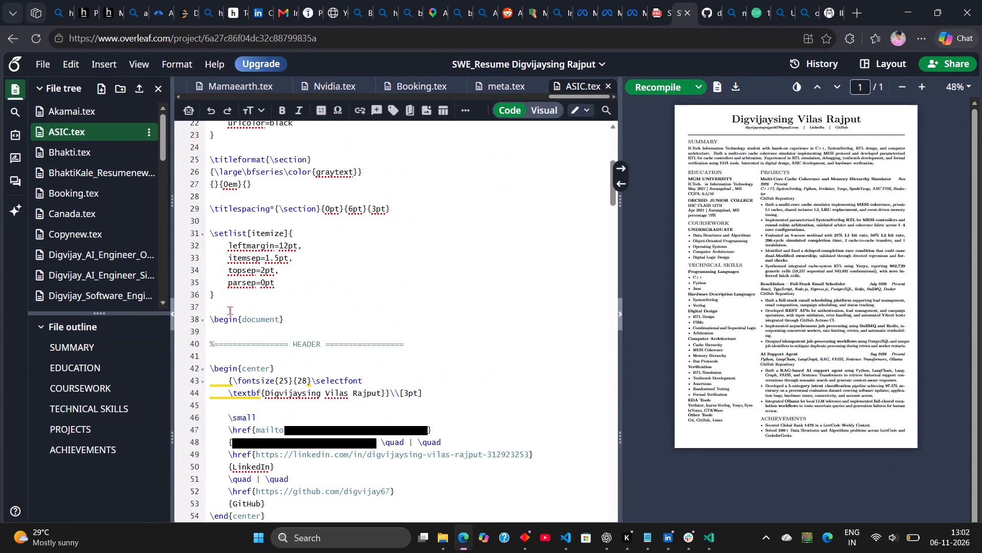
scroll(230, 310, "up", 1)
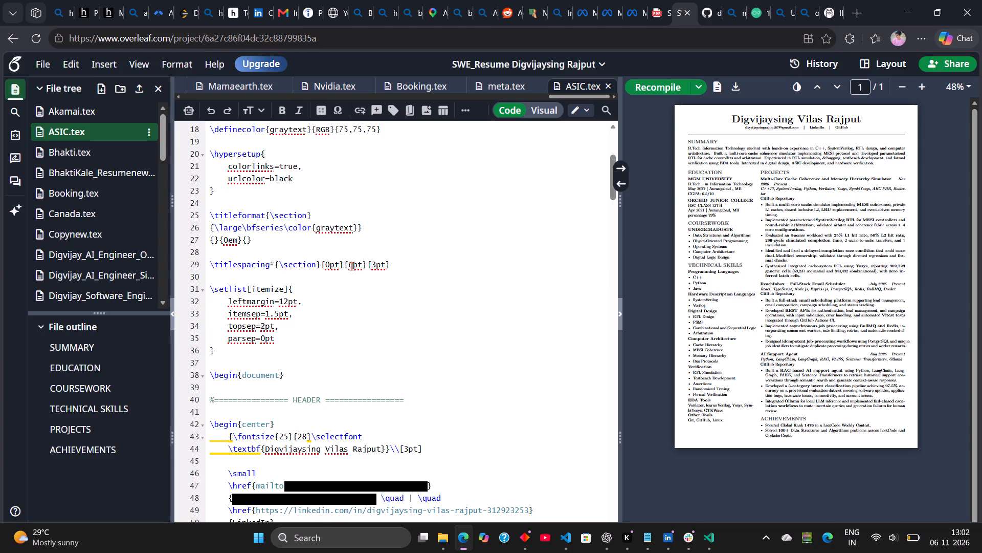
left_click(351, 266)
key("BackSpace")
key("7")
key("Right")
key("Right")
key("Right")
key("Right")
key("Right")
key("BackSpace")
key("4")
left_click(640, 86)
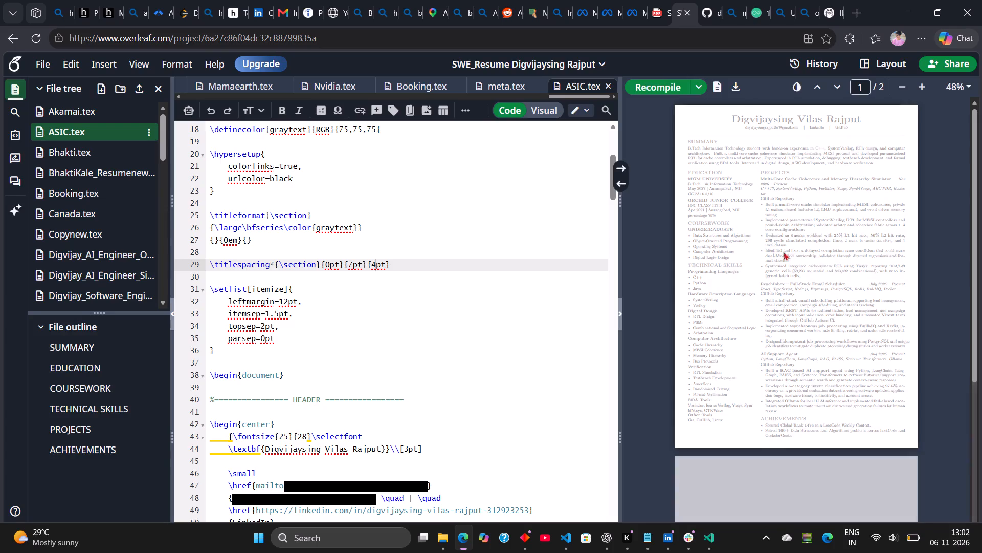
Examine where ACHIEVEMENTS breaks across pages in the PDF, and review the source from the header to the two-column layout.
scroll(756, 242, "down", 1)
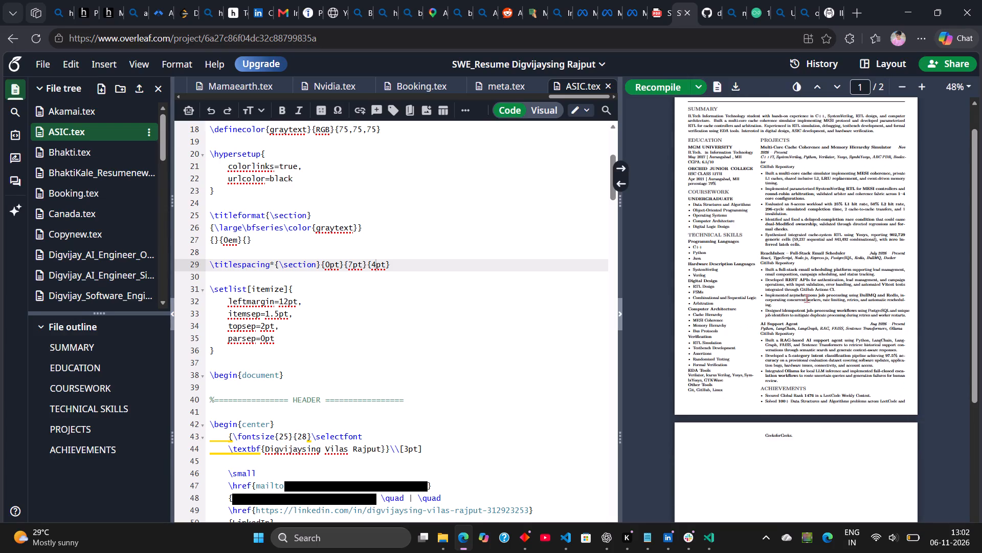
scroll(807, 298, "down", 1)
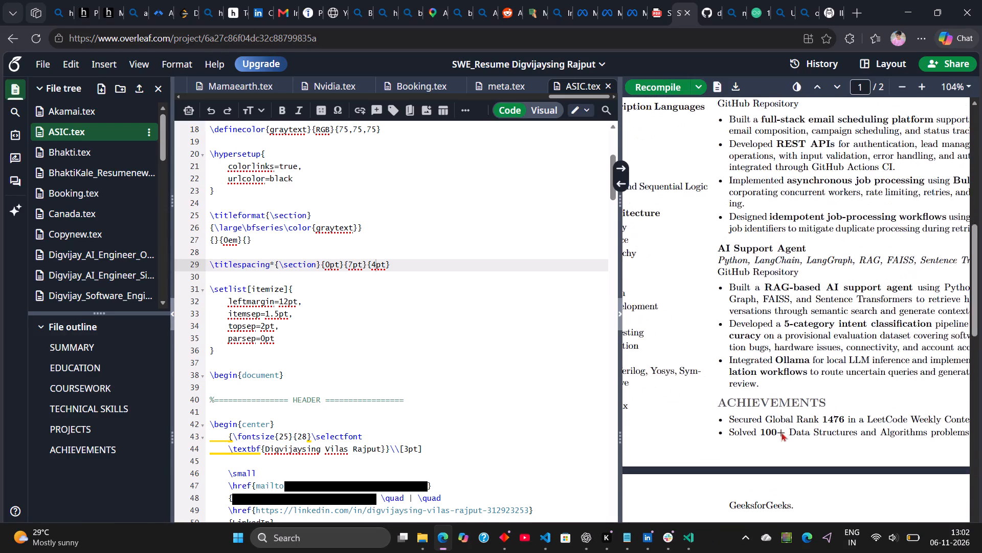
scroll(823, 431, "left", 2)
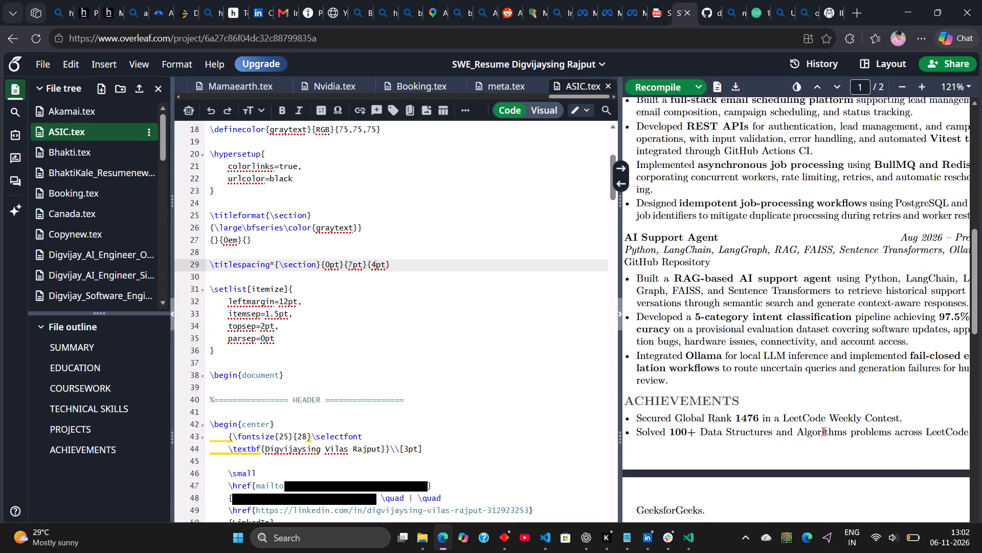
scroll(823, 431, "left", 1)
scroll(823, 431, "right", 1)
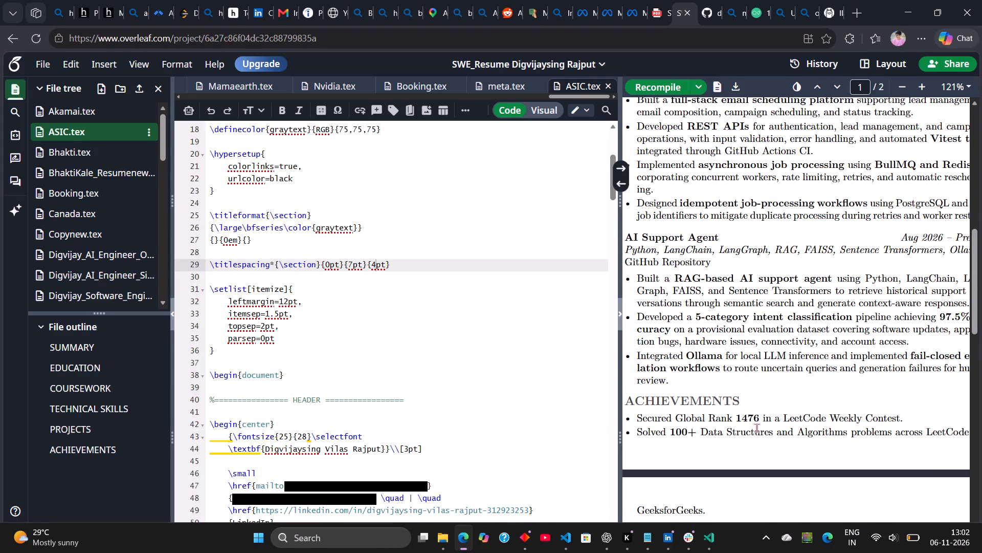
scroll(758, 428, "left", 2)
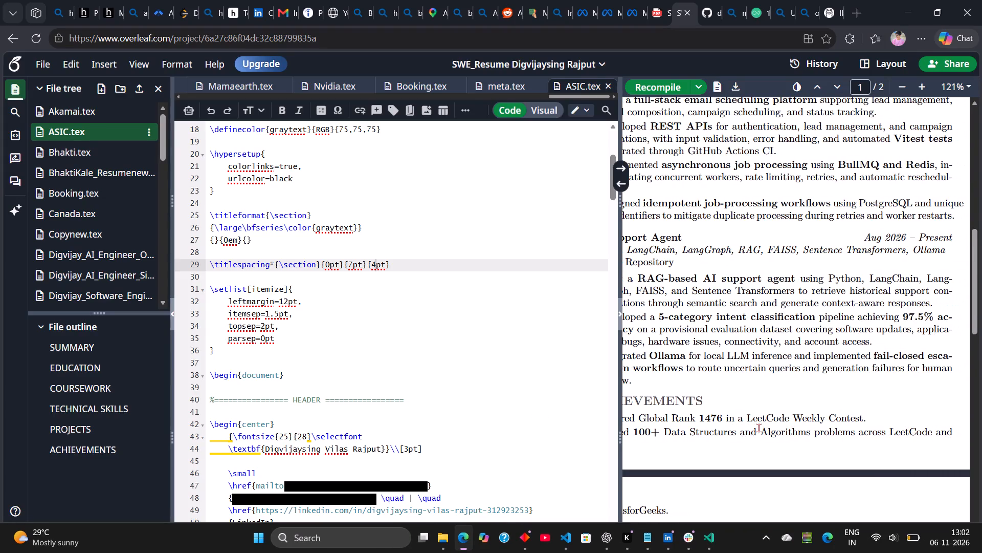
scroll(758, 428, "left", 2)
scroll(758, 428, "down", 1)
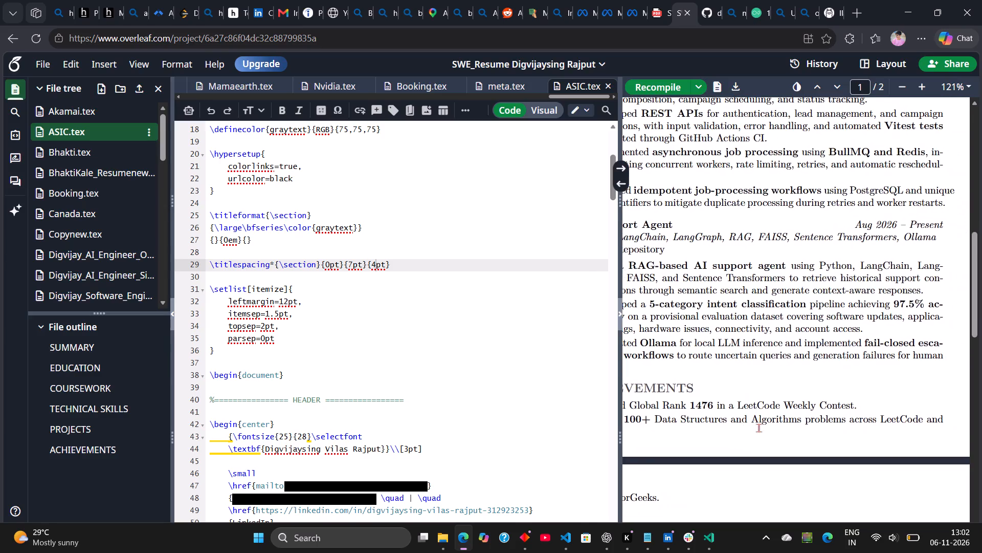
scroll(758, 428, "down", 1)
scroll(391, 355, "down", 2)
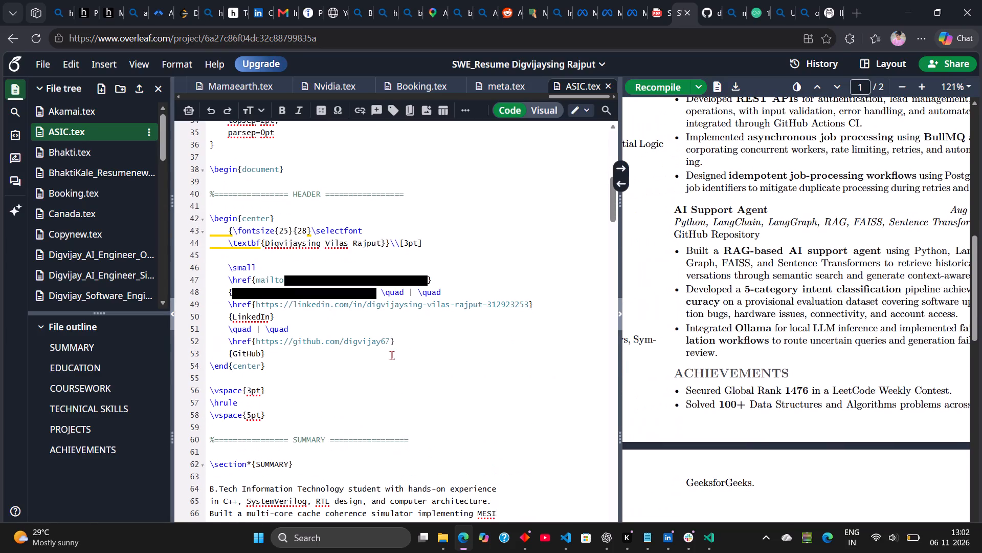
scroll(391, 355, "down", 1)
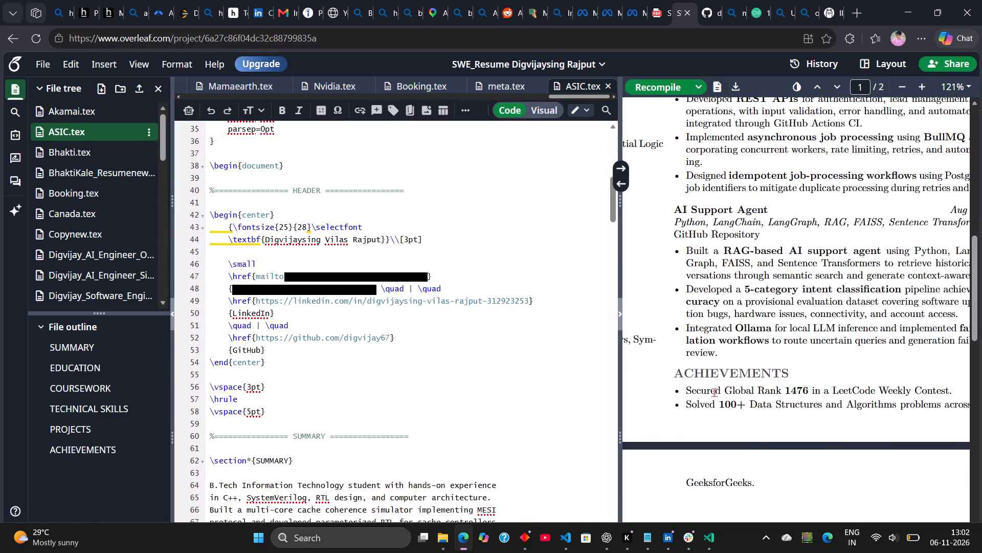
scroll(713, 392, "down", 2)
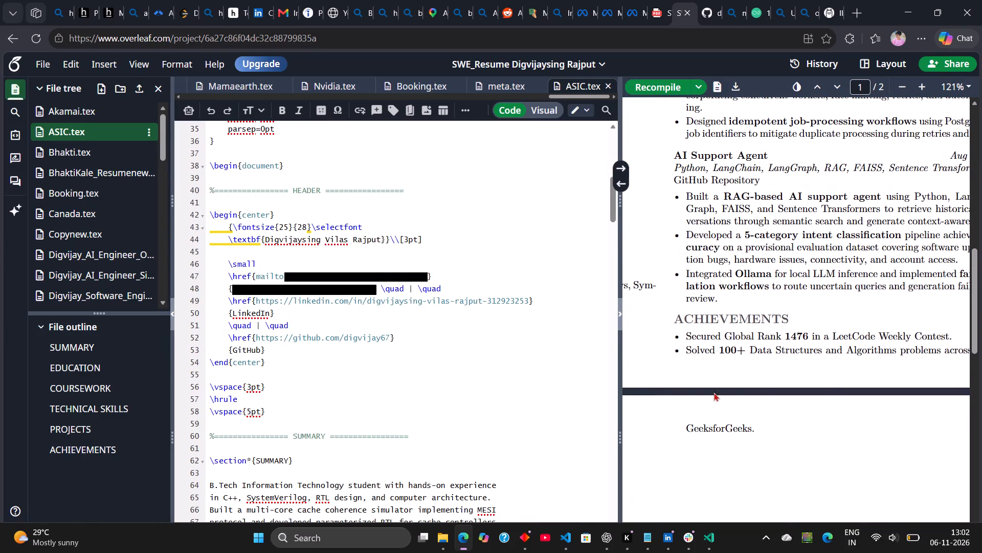
scroll(715, 360, "down", 1)
scroll(330, 336, "down", 2)
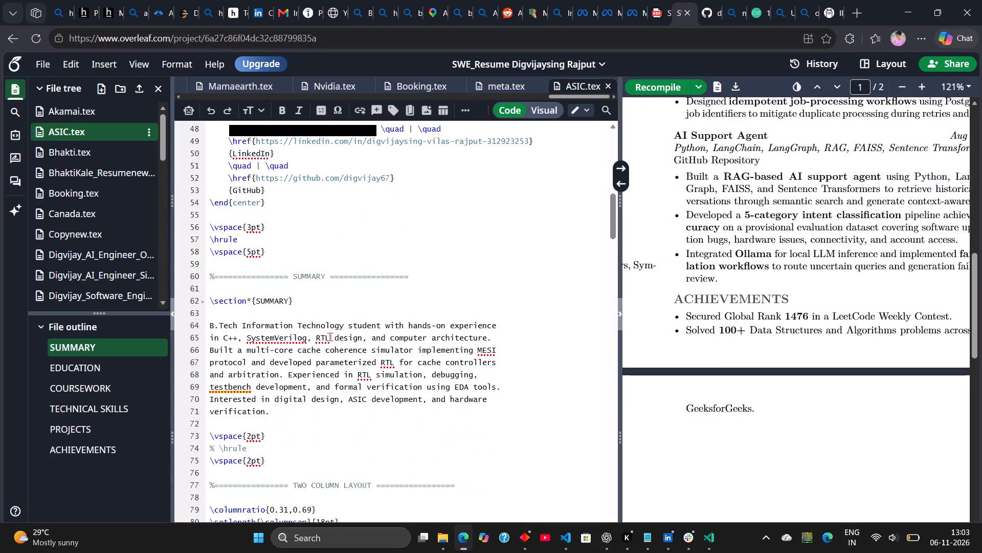
scroll(330, 336, "down", 2)
scroll(592, 360, "down", 1)
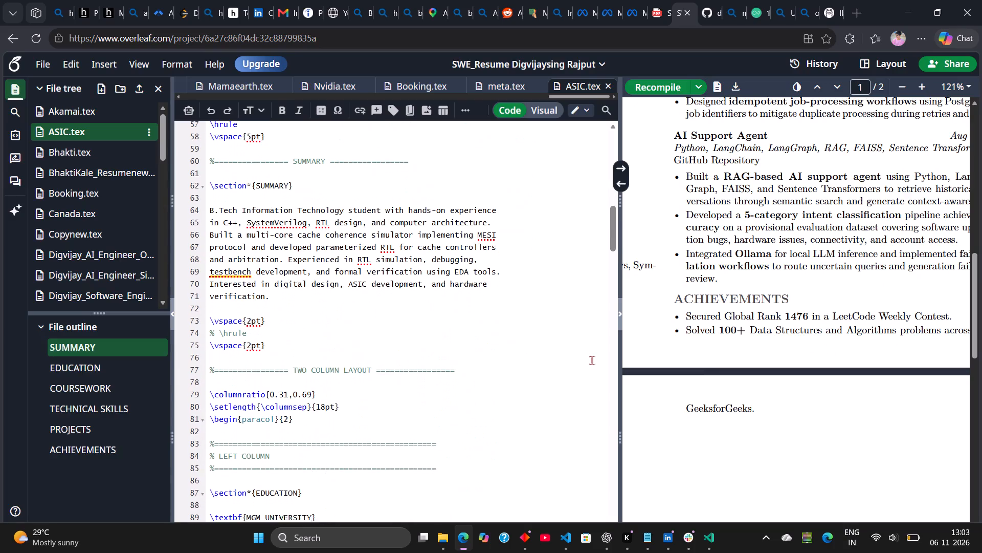
scroll(592, 360, "down", 1)
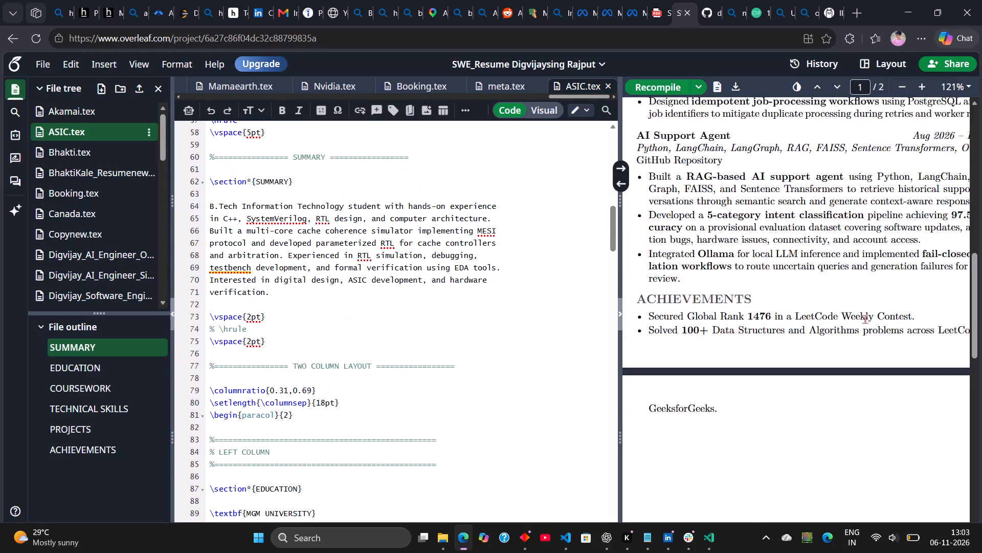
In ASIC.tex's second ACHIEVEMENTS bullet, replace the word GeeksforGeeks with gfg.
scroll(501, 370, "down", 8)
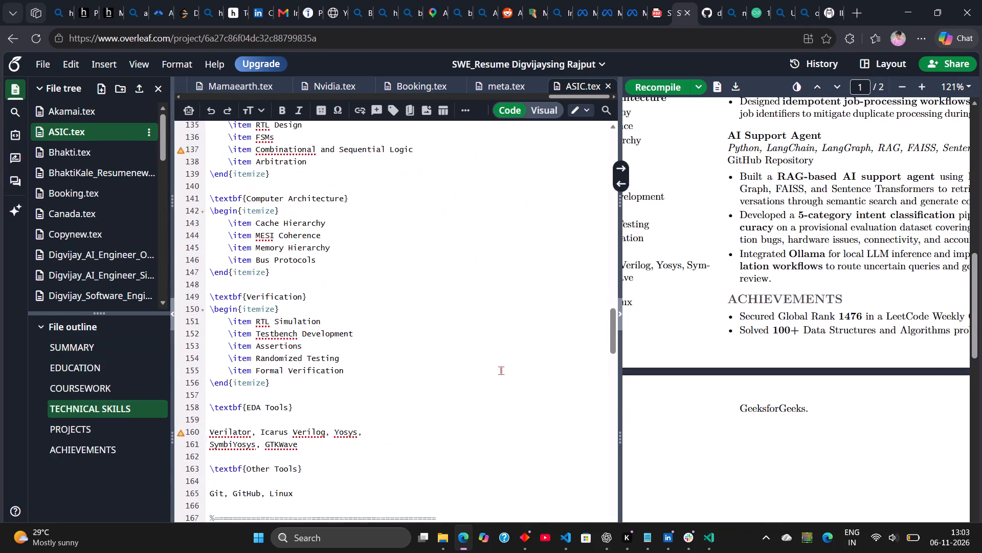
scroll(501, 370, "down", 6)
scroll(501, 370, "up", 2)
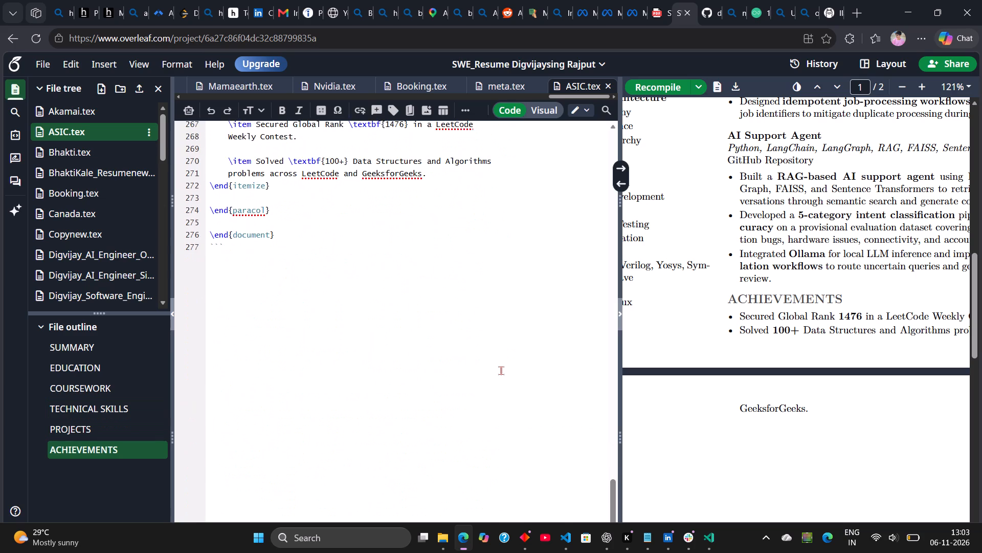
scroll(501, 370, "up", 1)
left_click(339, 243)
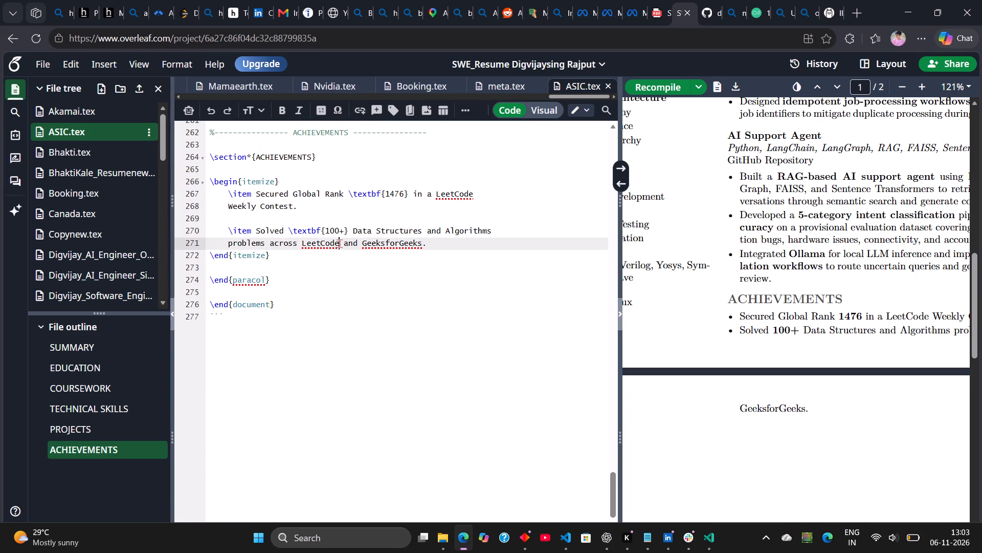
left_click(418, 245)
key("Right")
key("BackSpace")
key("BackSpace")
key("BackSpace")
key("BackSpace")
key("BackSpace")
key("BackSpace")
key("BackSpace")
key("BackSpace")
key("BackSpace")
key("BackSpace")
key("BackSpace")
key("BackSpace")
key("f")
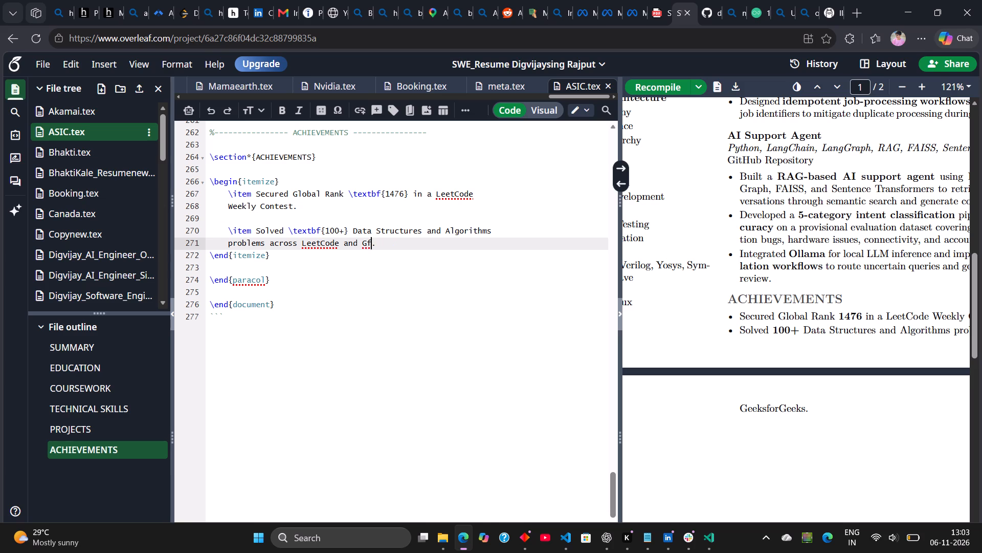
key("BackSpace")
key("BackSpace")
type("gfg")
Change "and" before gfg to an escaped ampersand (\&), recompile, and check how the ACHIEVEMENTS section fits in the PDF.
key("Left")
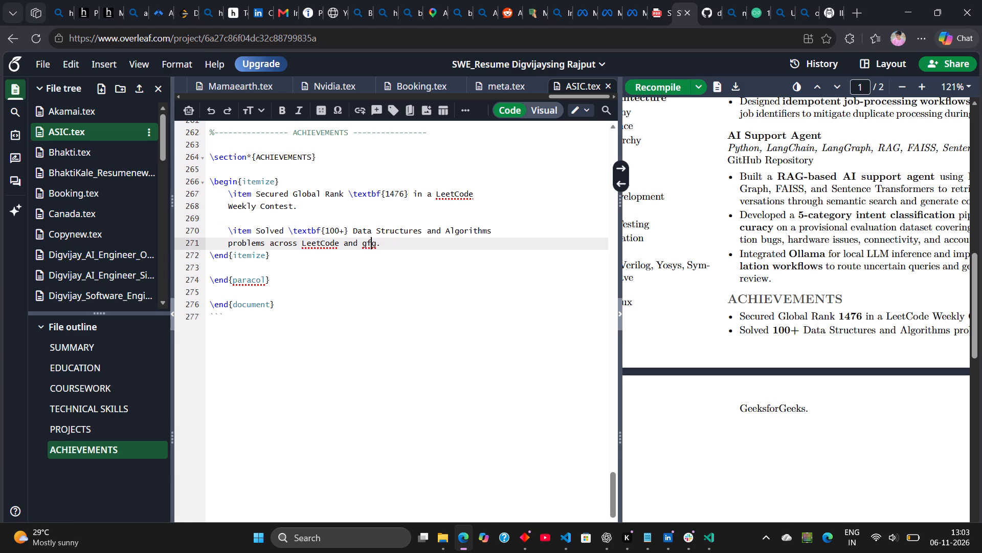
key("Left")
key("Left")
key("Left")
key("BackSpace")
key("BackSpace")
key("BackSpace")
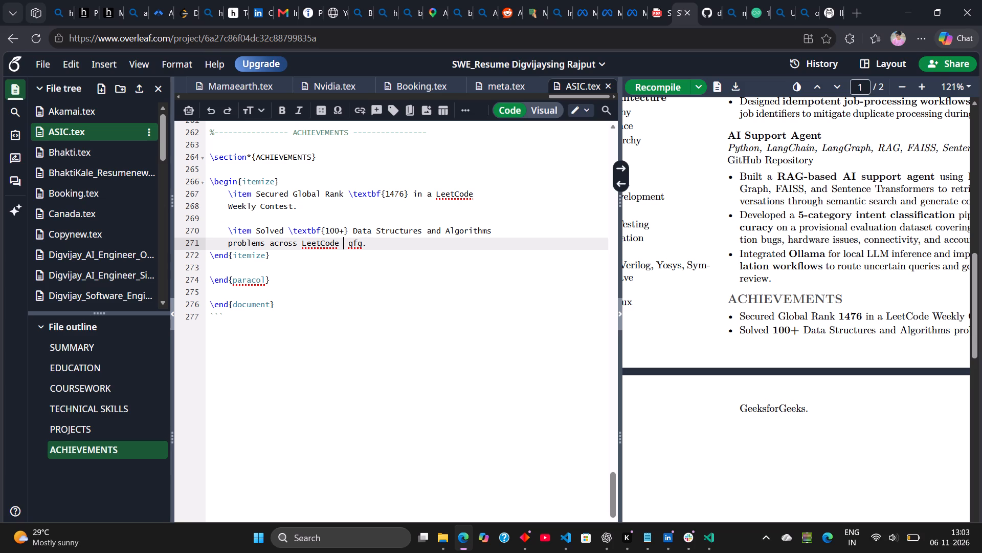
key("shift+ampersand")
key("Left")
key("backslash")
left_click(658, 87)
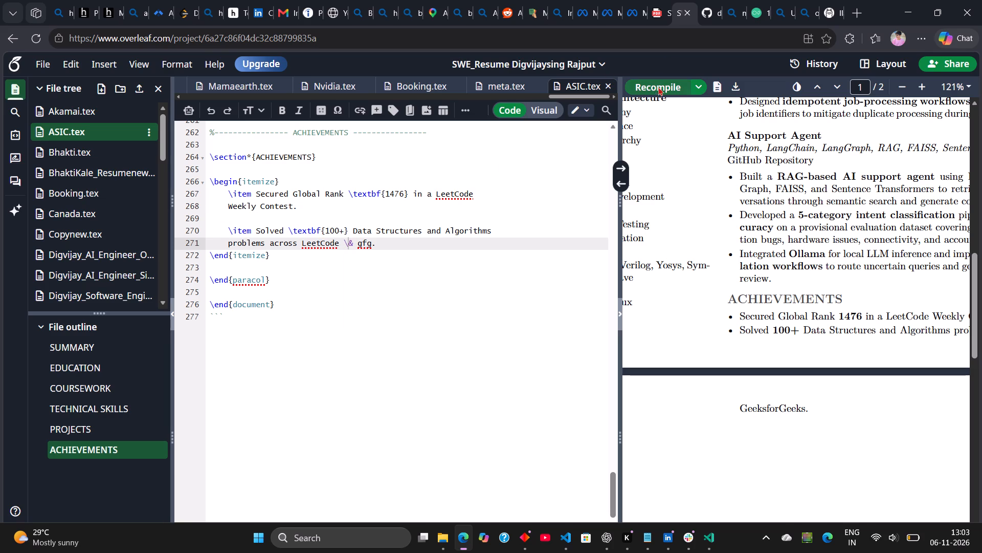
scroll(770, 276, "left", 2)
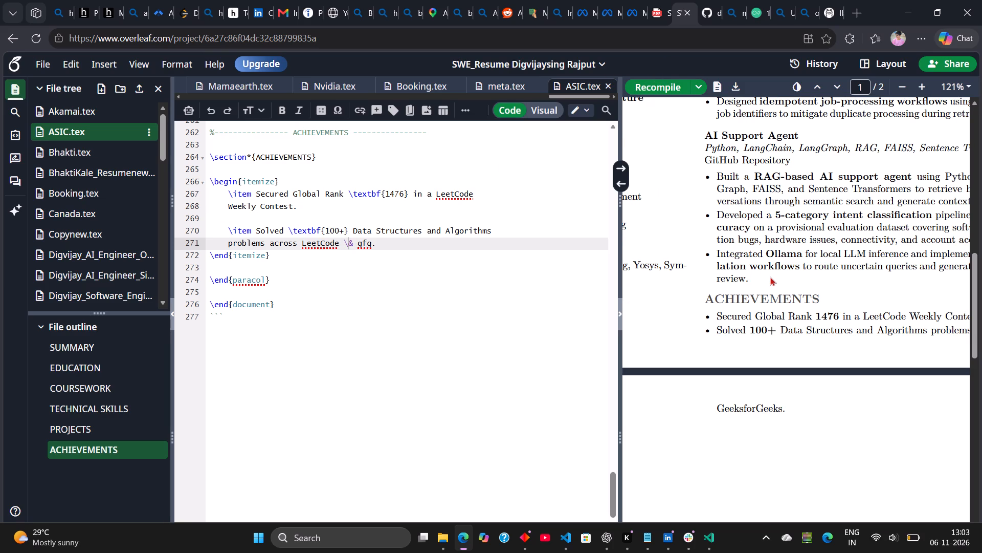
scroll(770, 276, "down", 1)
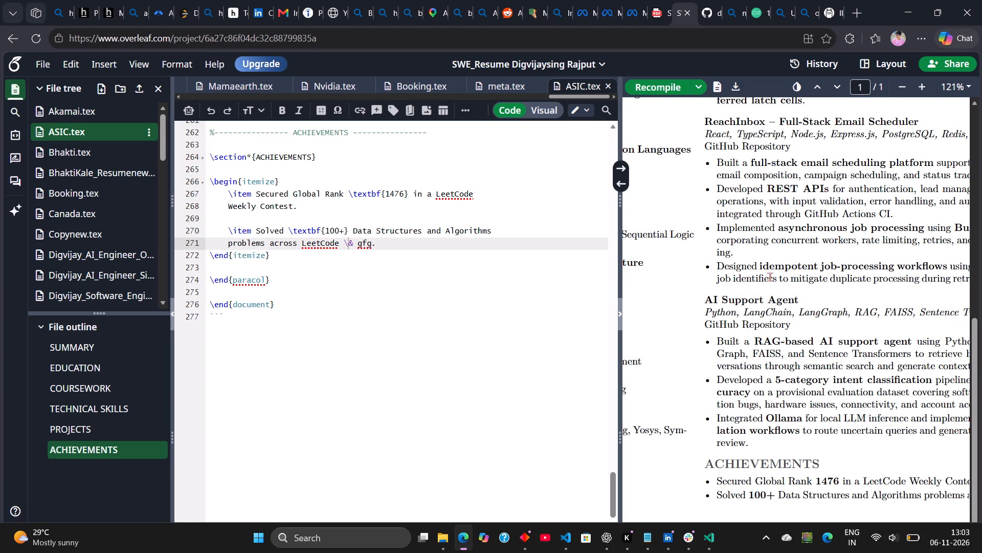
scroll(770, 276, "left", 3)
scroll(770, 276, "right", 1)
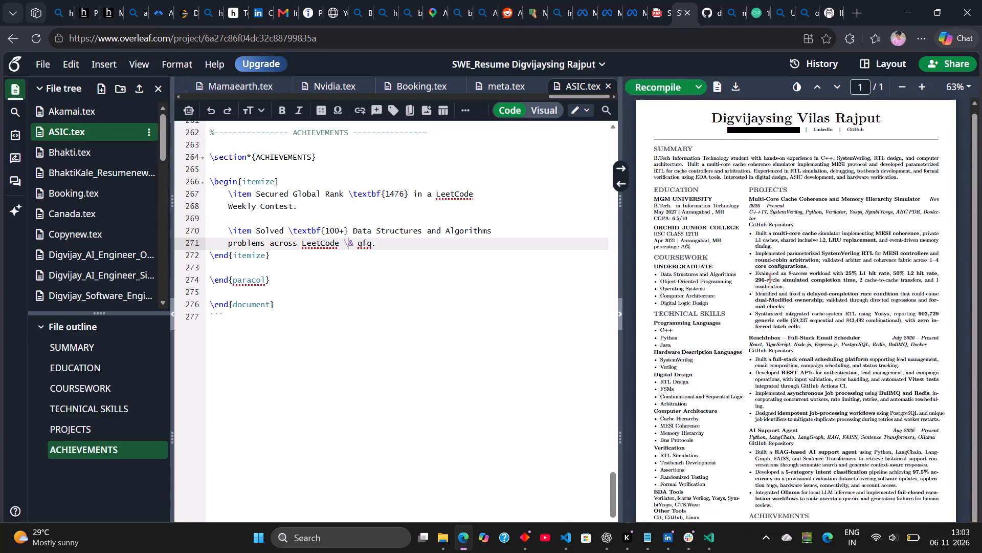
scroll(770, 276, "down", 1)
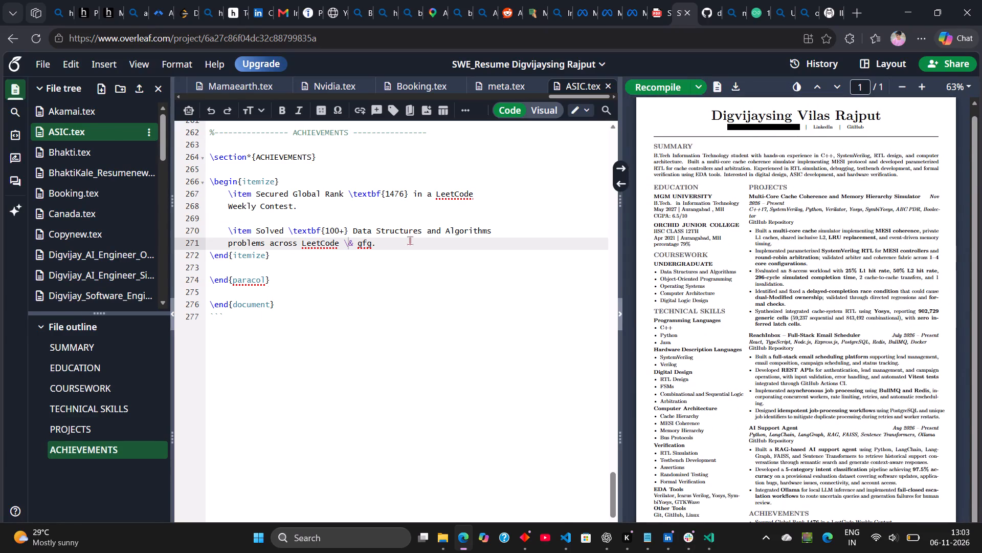
left_click_drag(419, 243, 215, 198)
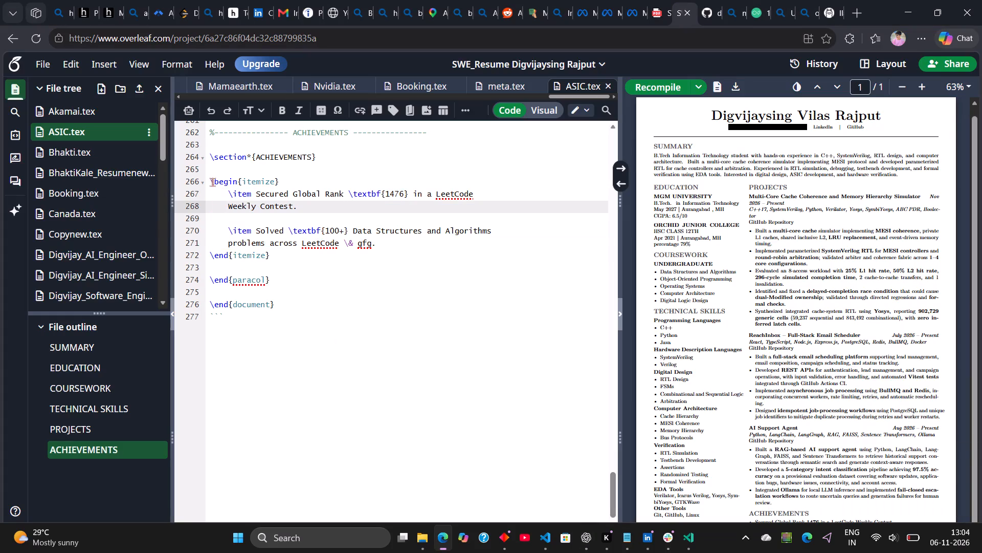
left_click_drag(212, 181, 289, 256)
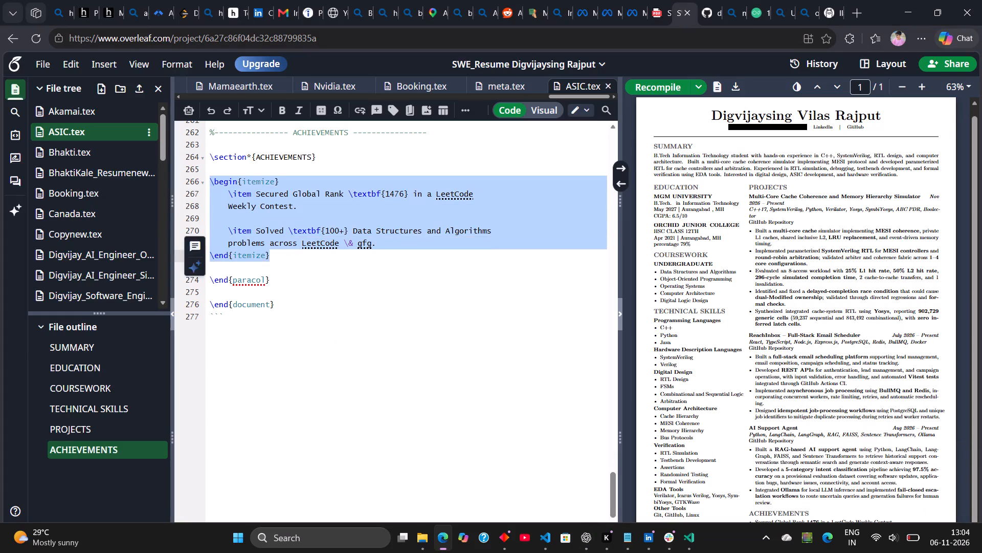
key("BackSpace")
key("ctrl+v")
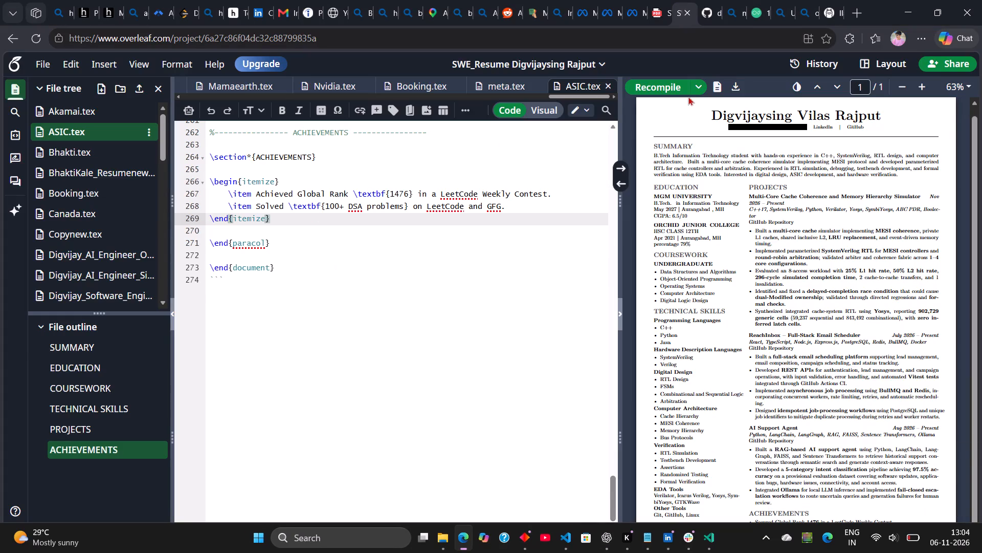
left_click(650, 87)
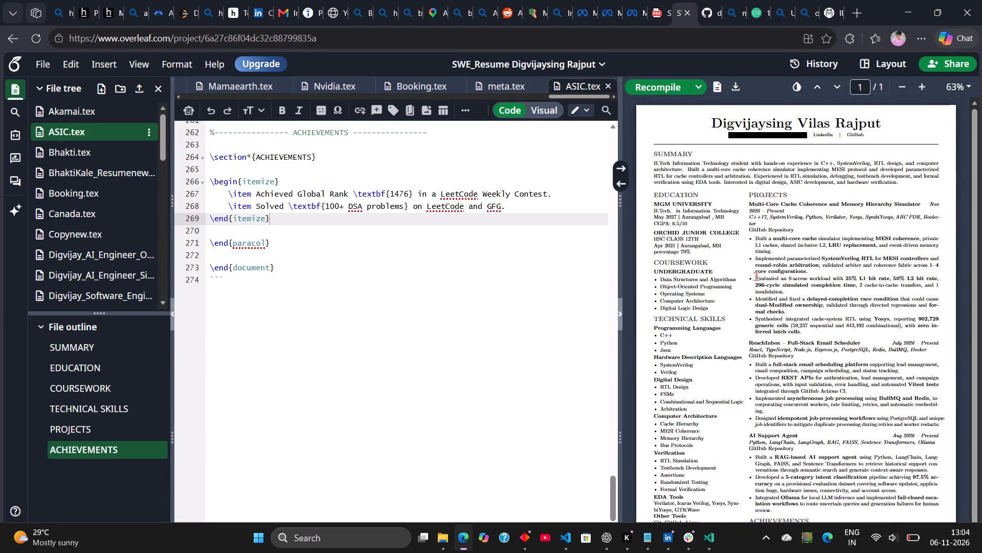
scroll(756, 276, "down", 2)
scroll(790, 331, "down", 2)
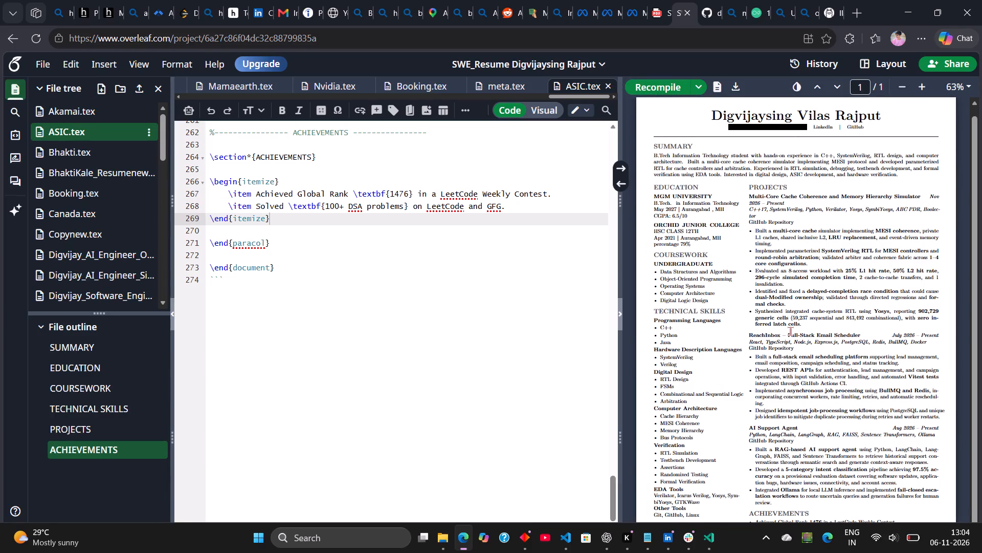
scroll(790, 331, "down", 1)
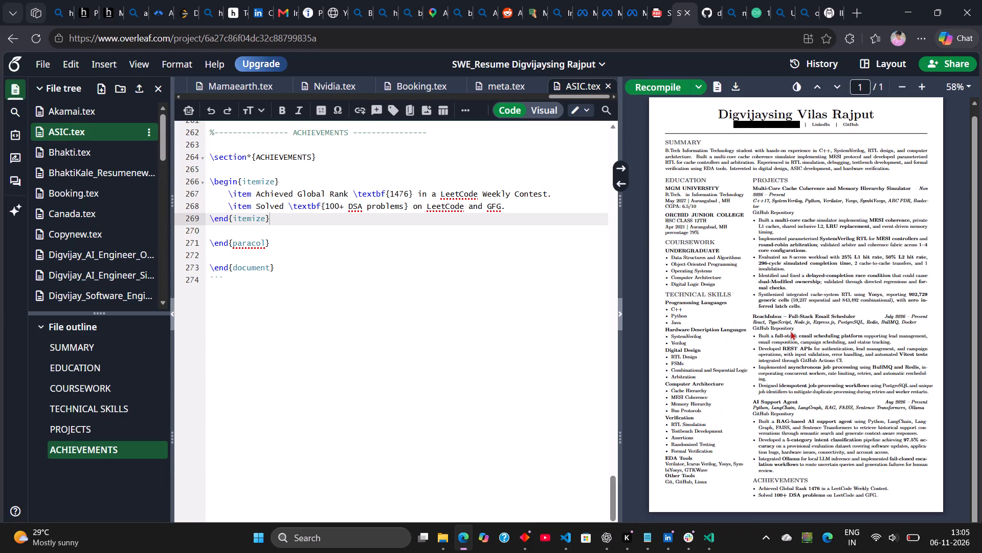
scroll(790, 331, "down", 1)
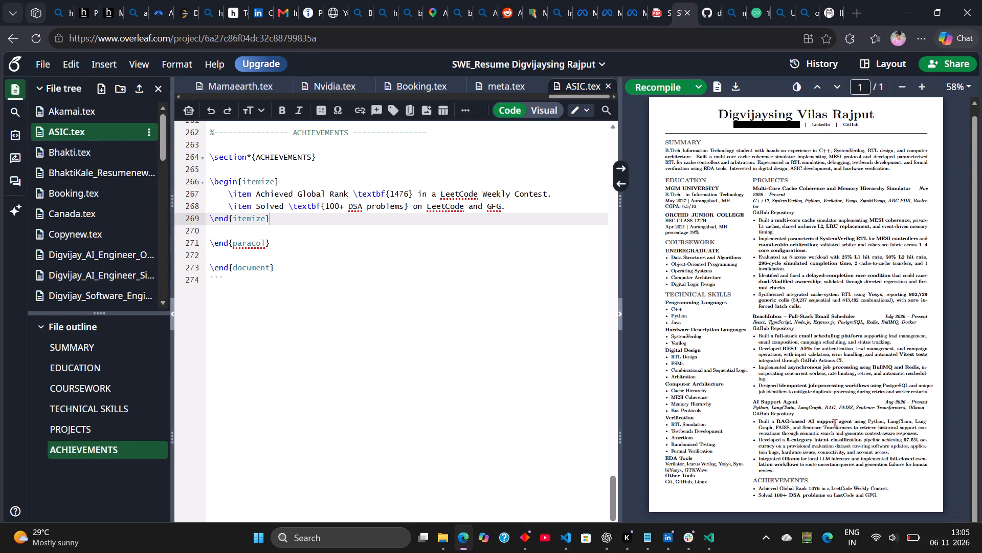
scroll(834, 423, "down", 1)
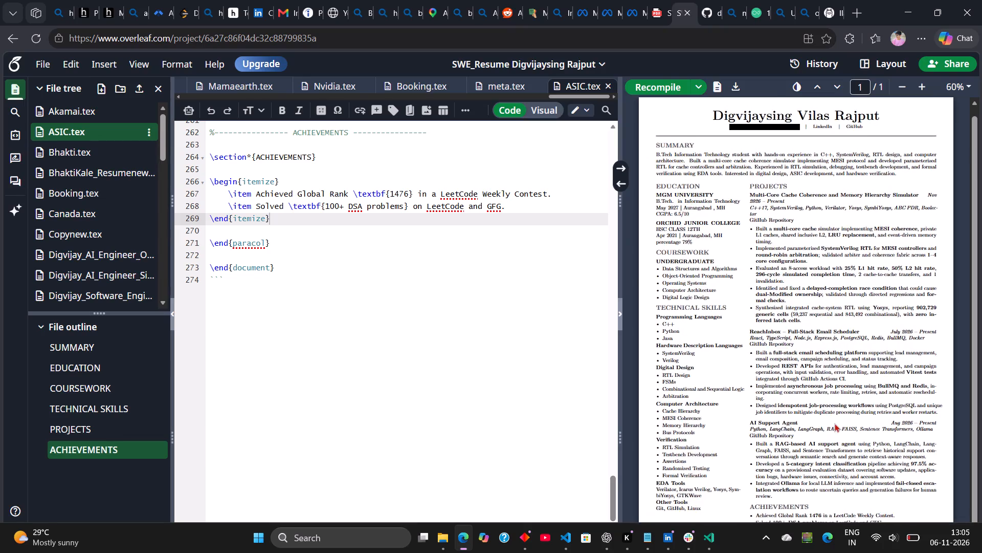
Examine the compiled resume preview enlarged, from the project entries down to the ACHIEVEMENTS section at the page bottom.
scroll(834, 423, "left", 1)
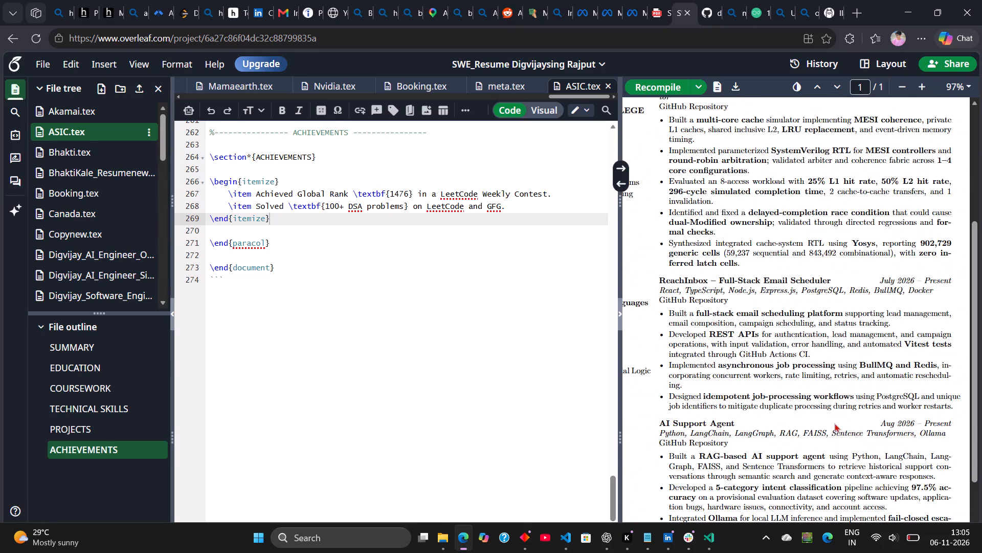
scroll(835, 423, "down", 2)
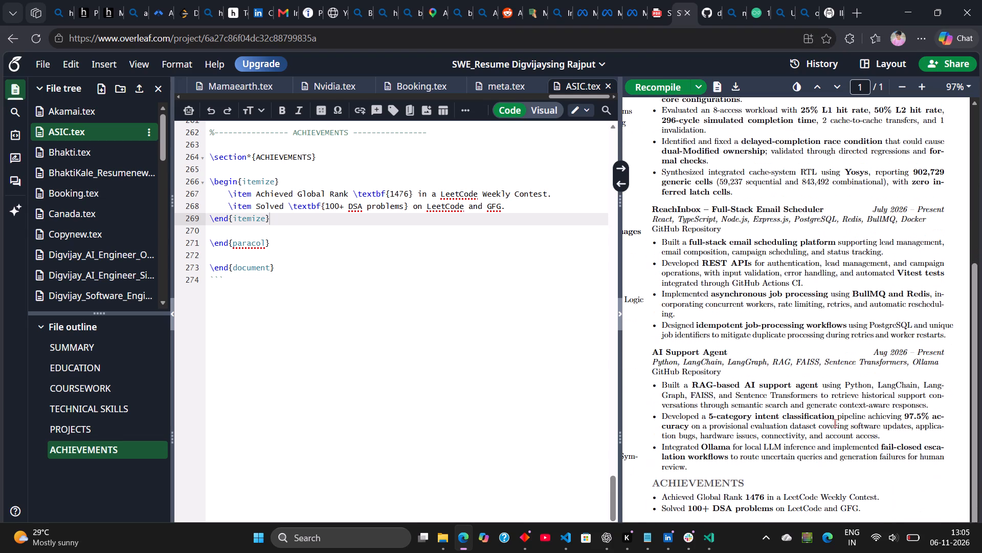
scroll(835, 423, "down", 1)
scroll(898, 384, "down", 1)
scroll(719, 392, "down", 1)
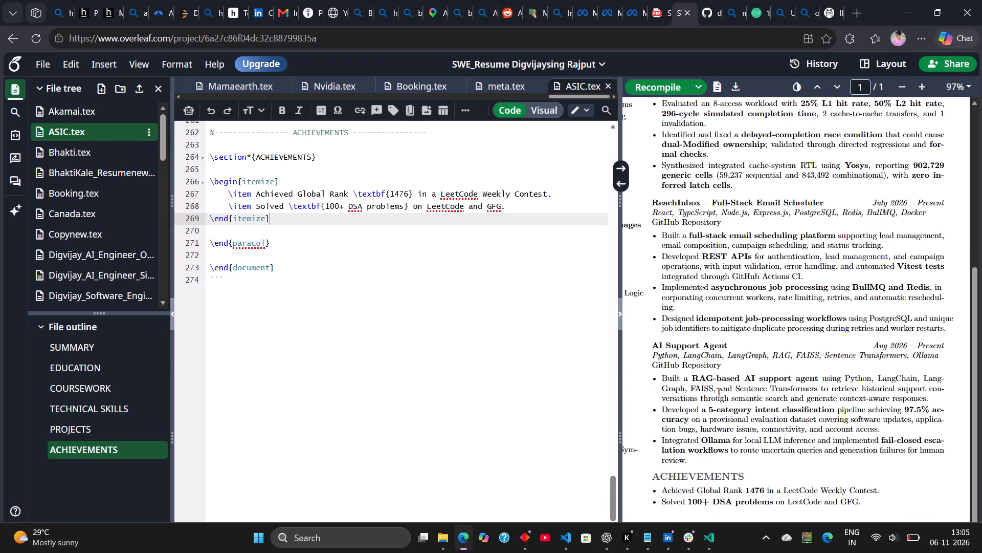
scroll(719, 392, "down", 1)
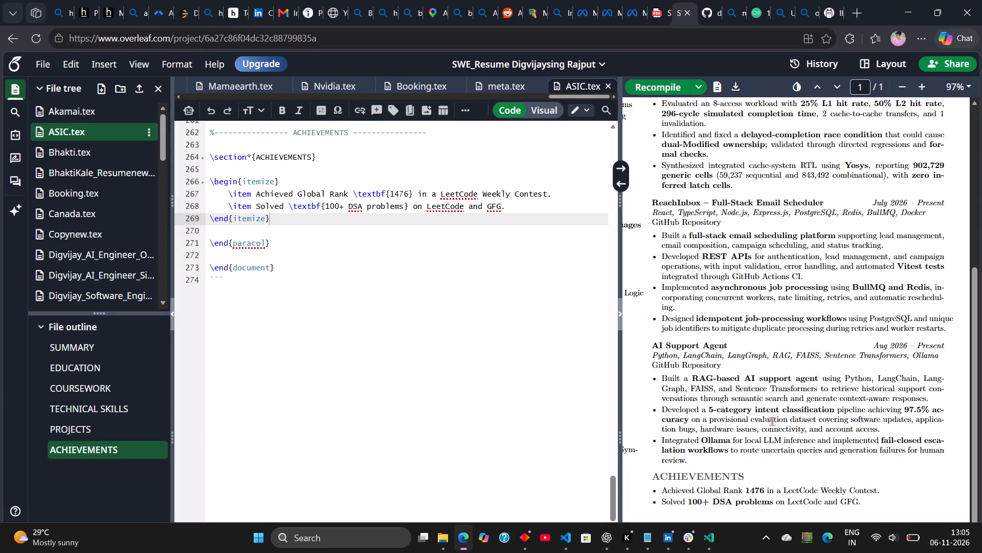
scroll(772, 421, "down", 1)
scroll(676, 422, "down", 3)
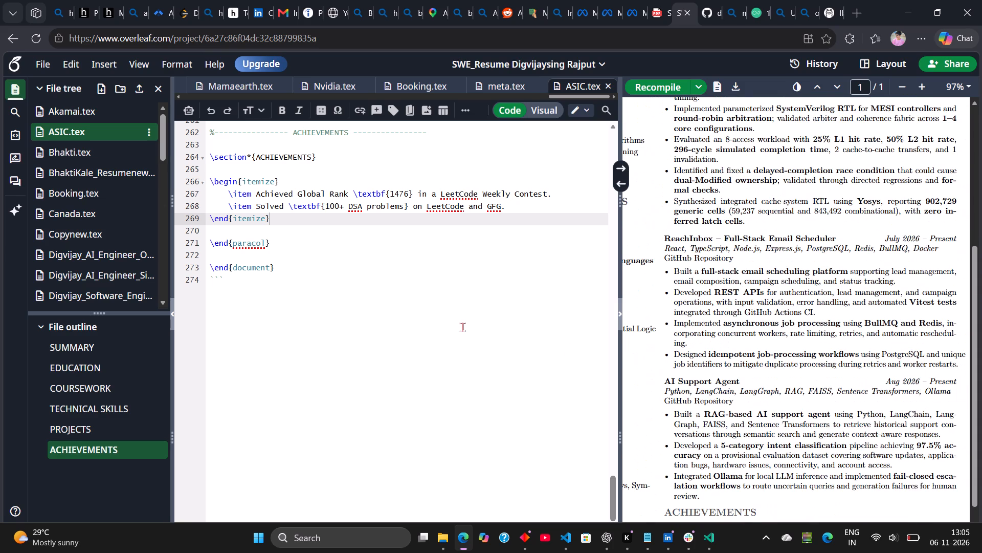
In ASIC.tex, wrap "semantic search" in \textbf{} in the first bullet of the AI Support Agent project.
scroll(462, 327, "up", 3)
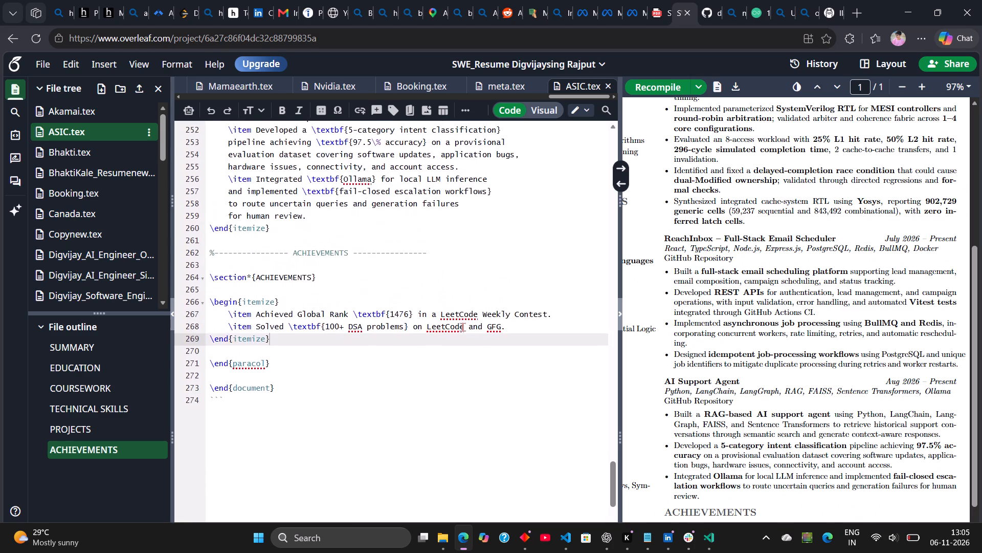
scroll(462, 327, "up", 1)
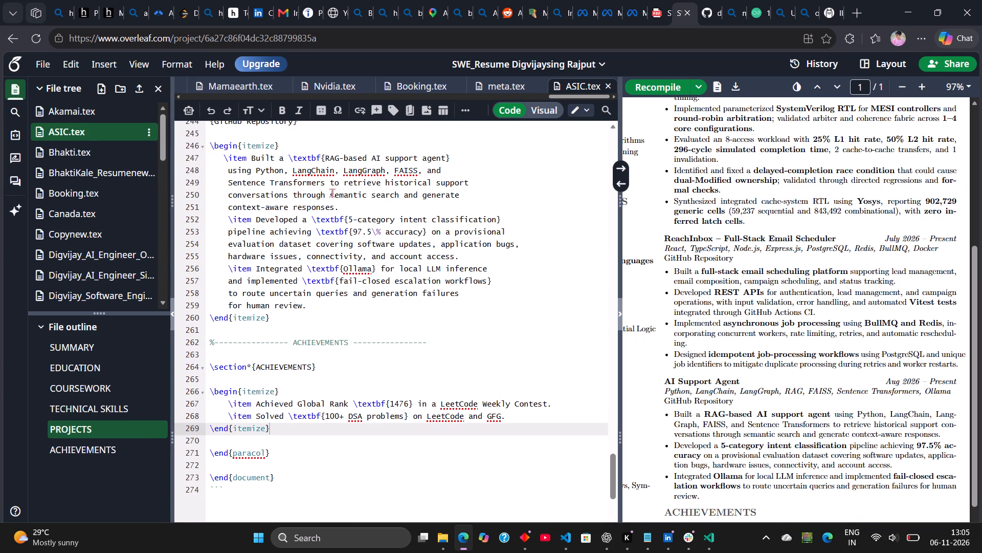
left_click(330, 193)
type("\\te")
key("Return")
key("Right")
key("Left")
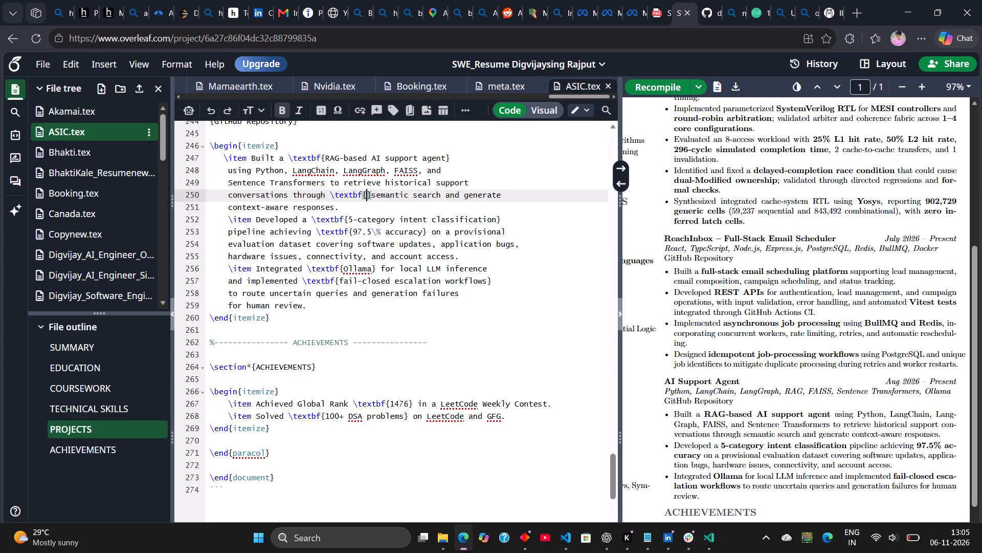
key("Right")
key("BackSpace")
key("Right")
key("Right")
key("Right")
key("Right")
key("Right")
key("Right")
key("Right")
key("Right")
key("Right")
key("Right")
key("Right")
key("Right")
key("Right")
key("Right")
key("Right")
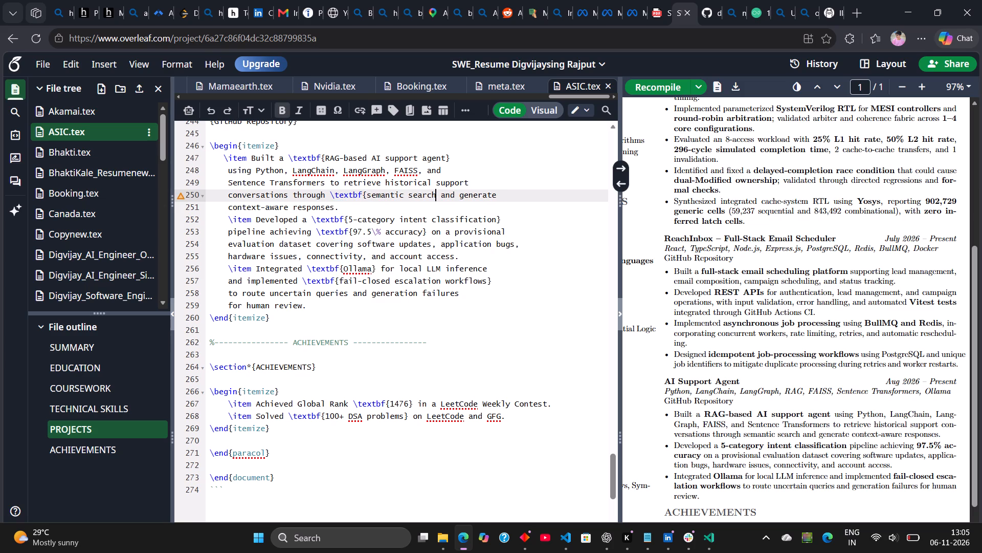
key("Down")
key("Up")
key("Right")
key("Left")
key("shift+braceright")
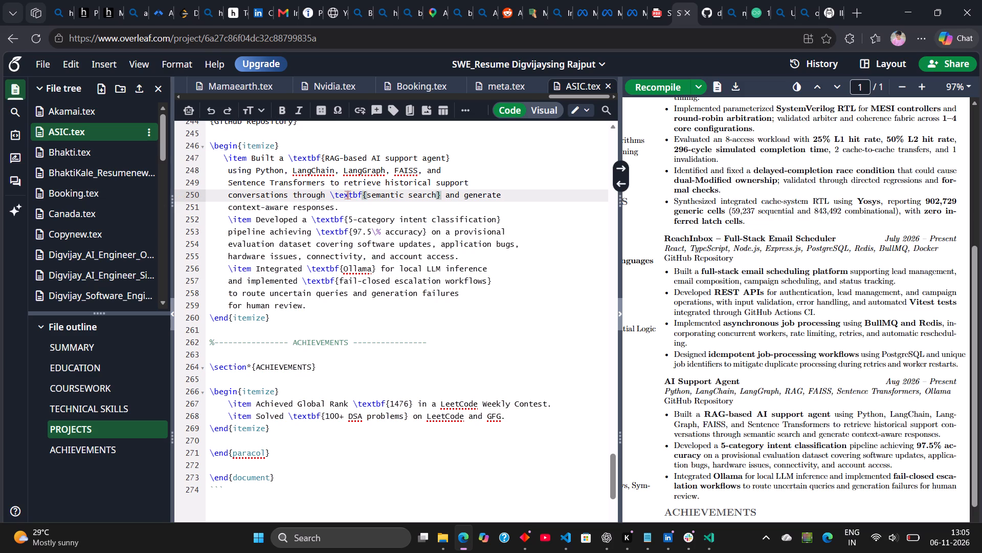
Look over the remaining AI Support Agent and ACHIEVEMENTS source, and recompile the resume.
scroll(347, 195, "down", 2)
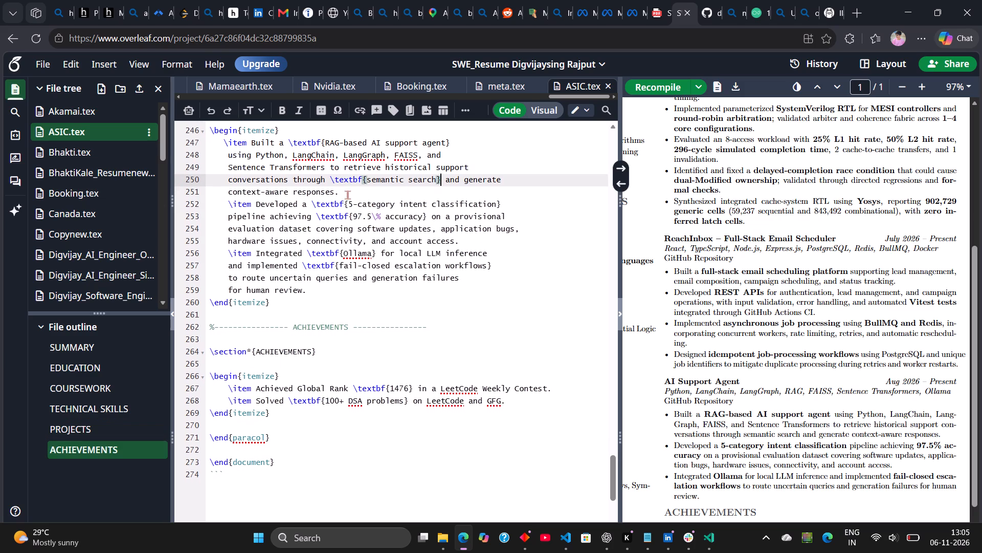
scroll(347, 195, "down", 3)
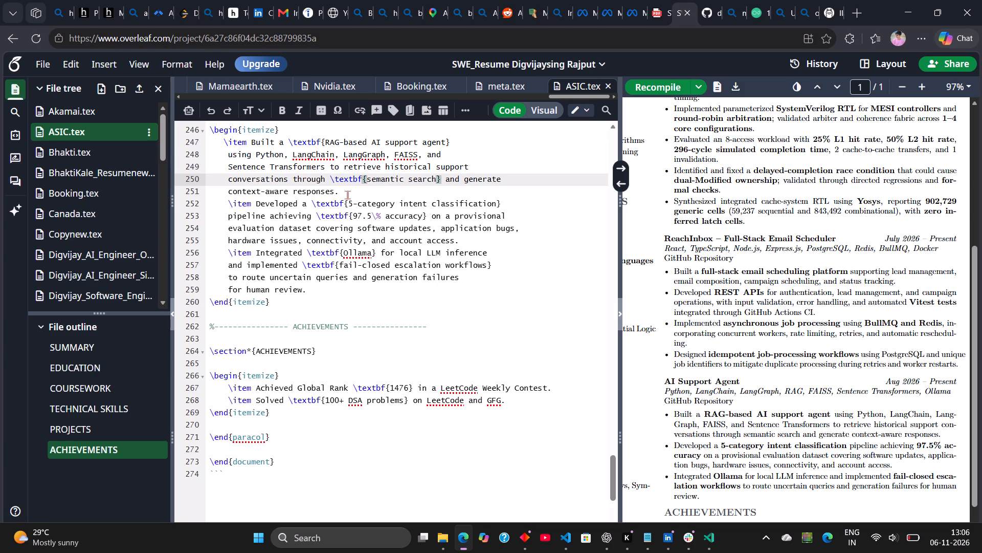
scroll(347, 195, "down", 1)
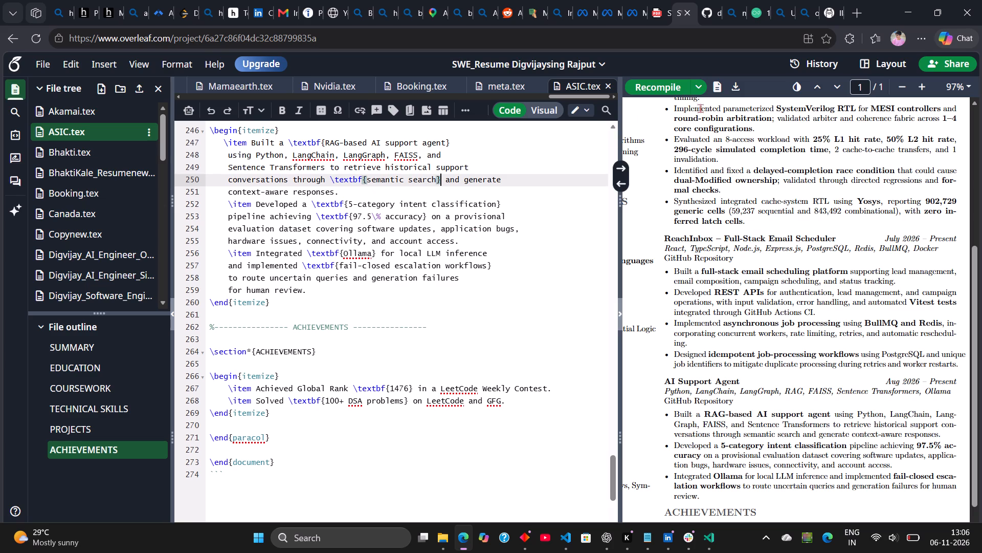
left_click(637, 91)
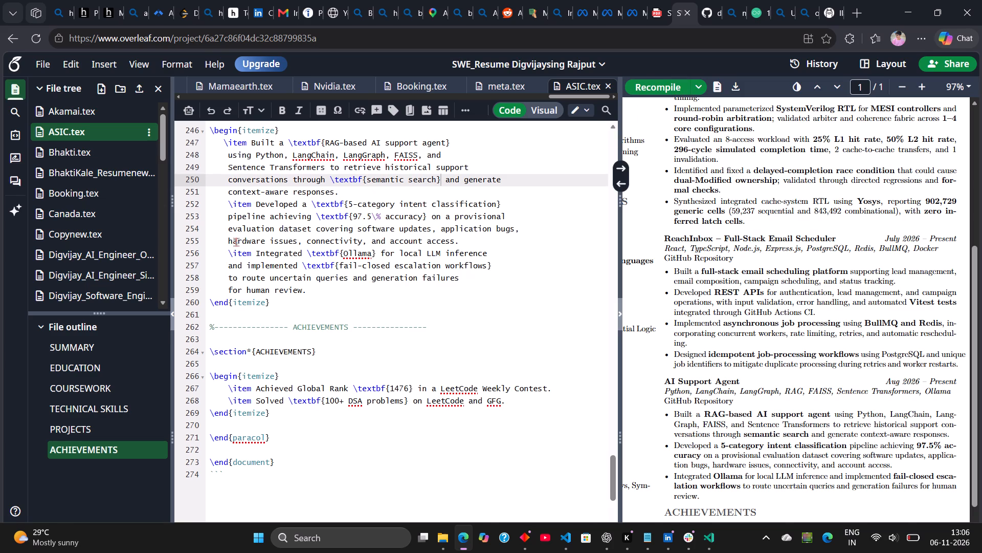
Review the recompiled page layout and the ASIC.tex source from the ACHIEVEMENTS end back to the preamble.
left_click(228, 241)
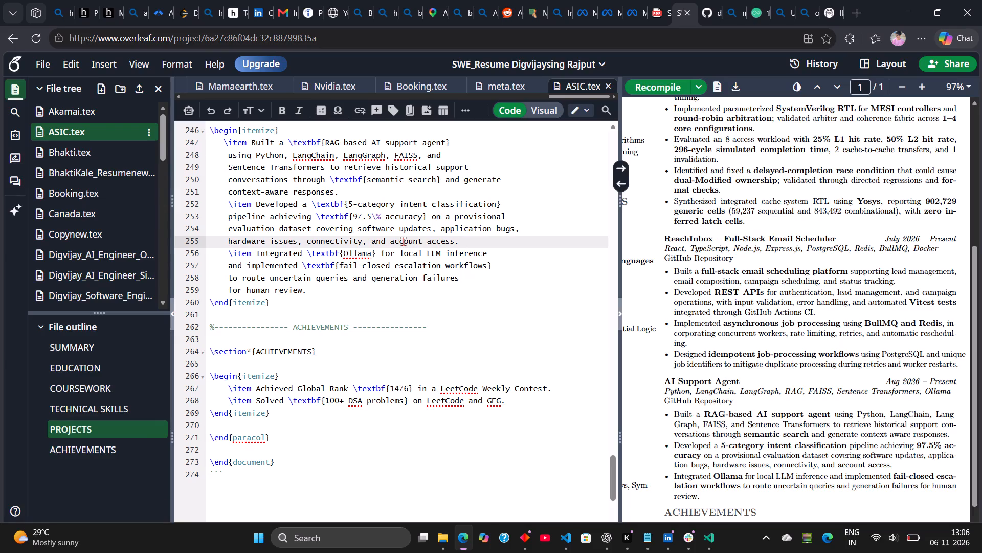
scroll(403, 241, "down", 1)
scroll(773, 315, "down", 1)
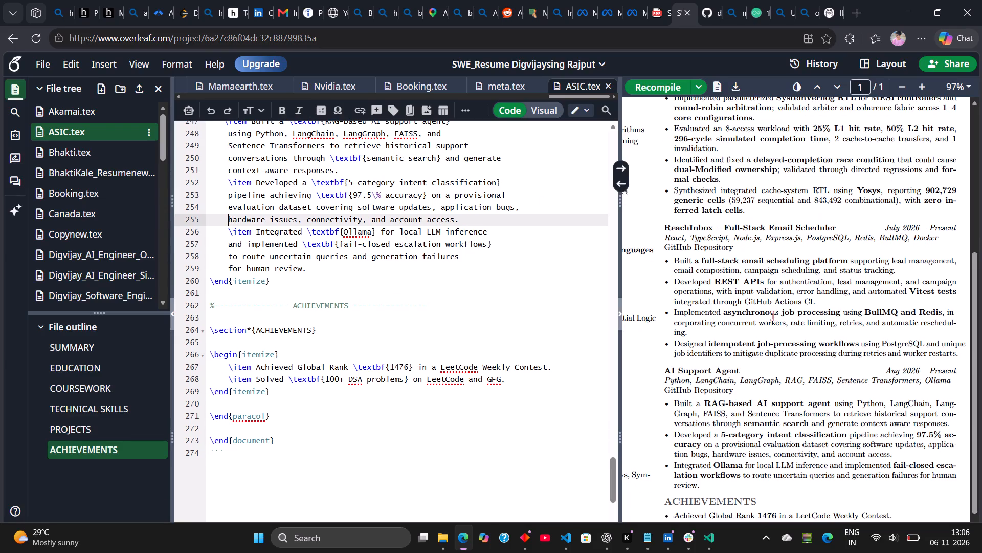
scroll(773, 315, "down", 1)
scroll(773, 315, "left", 1)
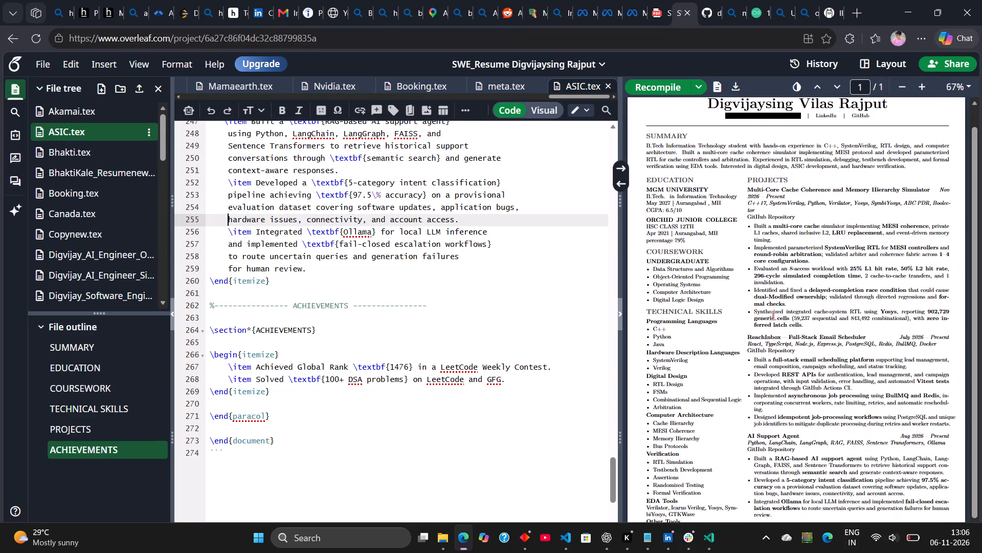
scroll(773, 315, "down", 1)
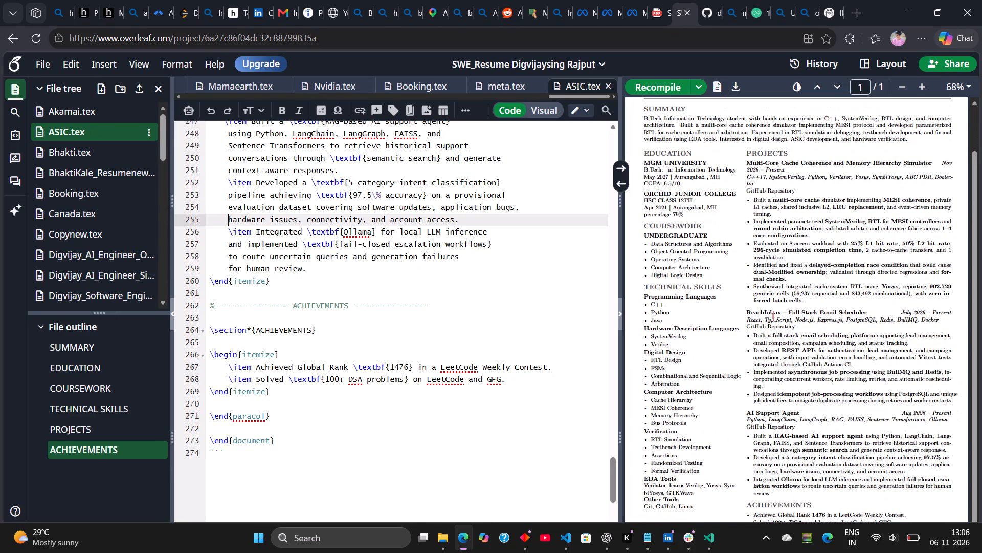
scroll(850, 456, "down", 2)
scroll(363, 296, "down", 4)
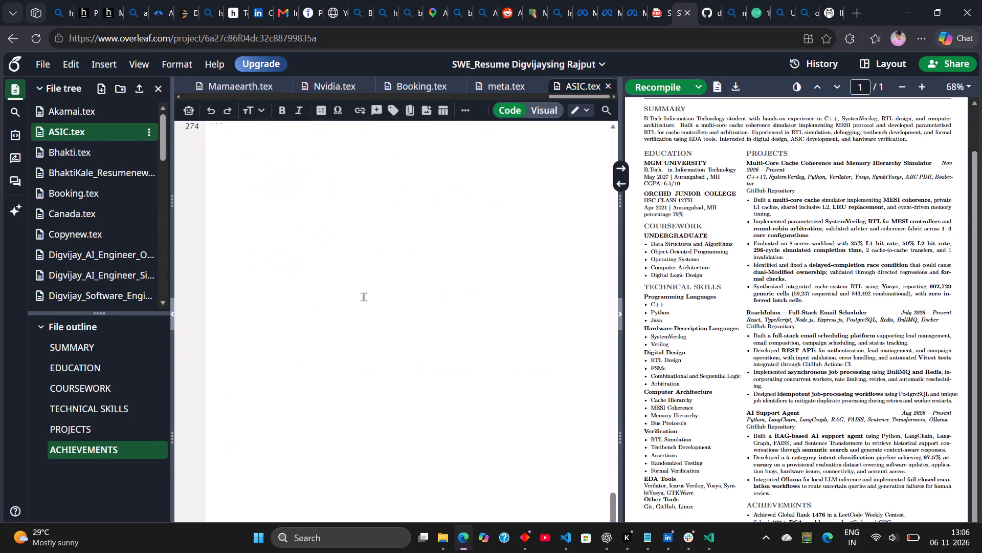
scroll(363, 296, "up", 16)
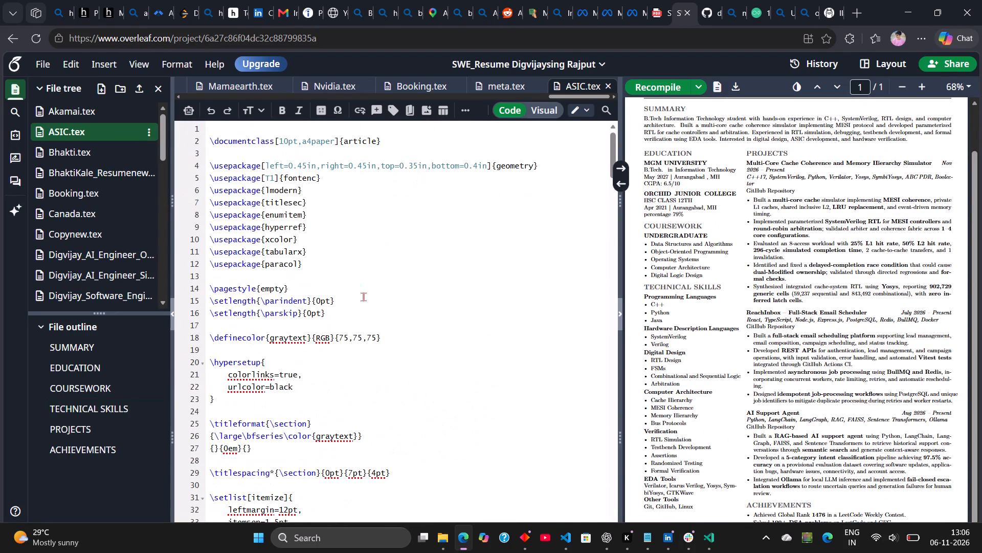
scroll(363, 296, "up", 4)
scroll(708, 248, "up", 1)
key("alt+Tab")
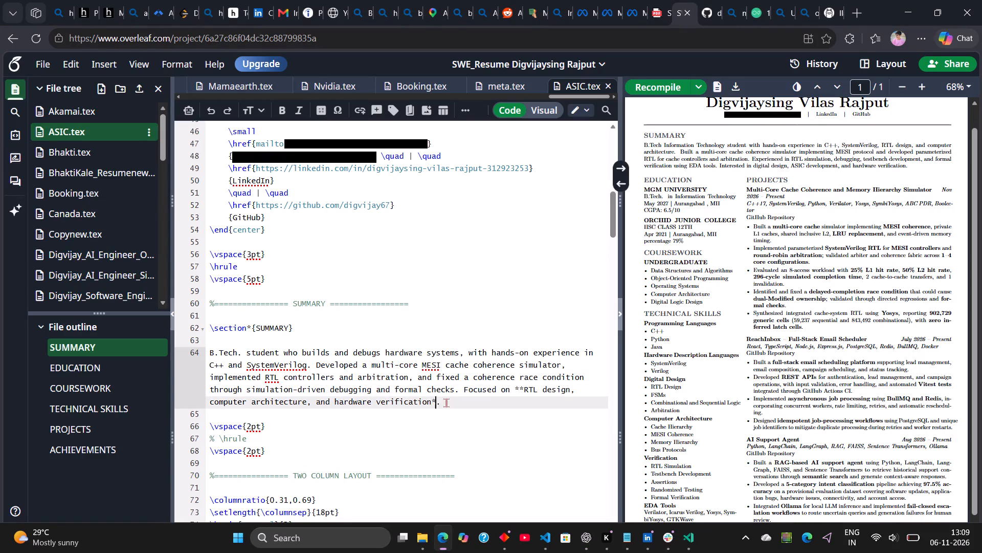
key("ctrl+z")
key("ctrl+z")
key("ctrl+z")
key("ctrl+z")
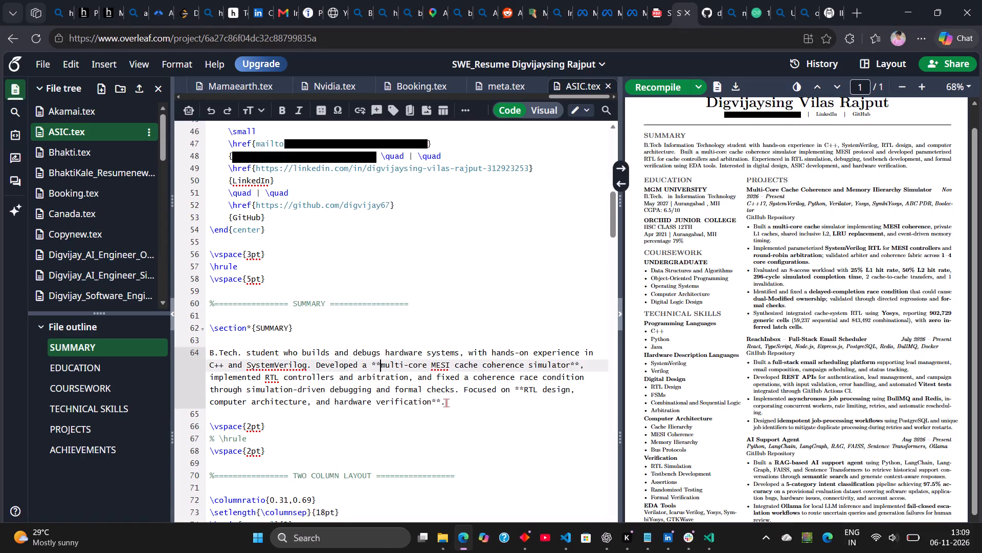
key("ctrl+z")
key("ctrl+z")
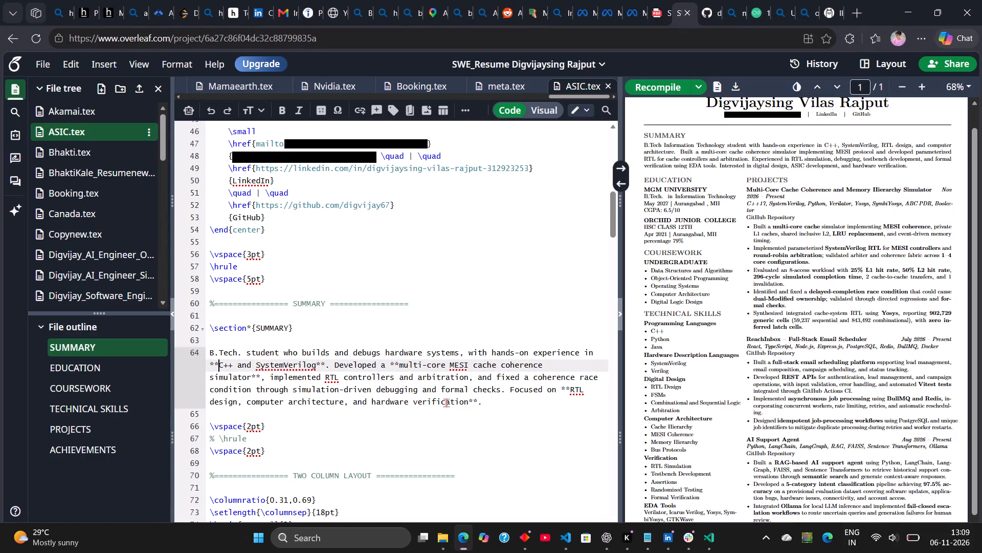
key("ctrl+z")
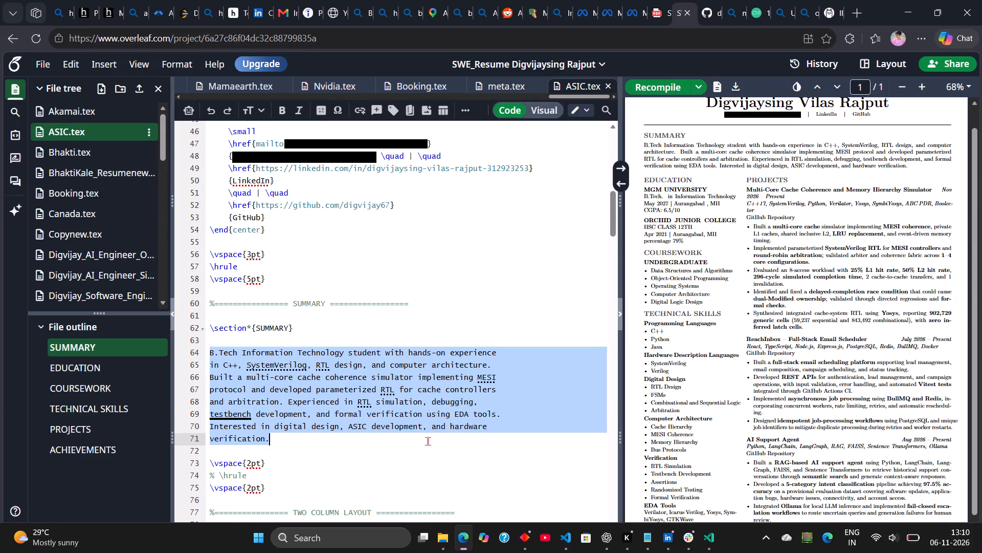
Replace the selected SUMMARY paragraph in ASIC.tex with the copied summary beginning "B.Tech. student who builds and debugs hardware systems".
key("ctrl+v")
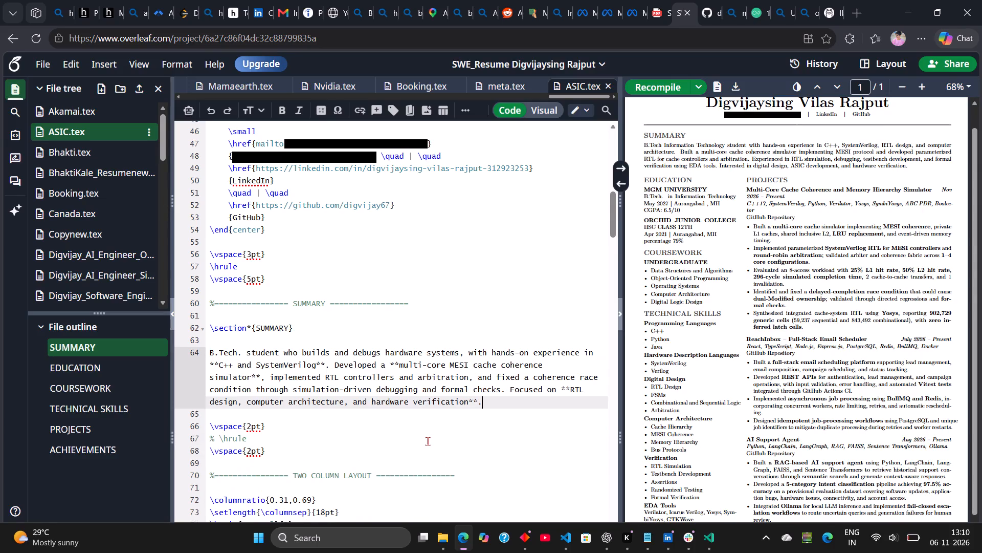
Bold "C++ and SystemVerilog" in the SUMMARY paragraph by replacing its surrounding double asterisks with \textbf{}.
left_click(218, 369)
key("BackSpace")
key("BackSpace")
type("\\i")
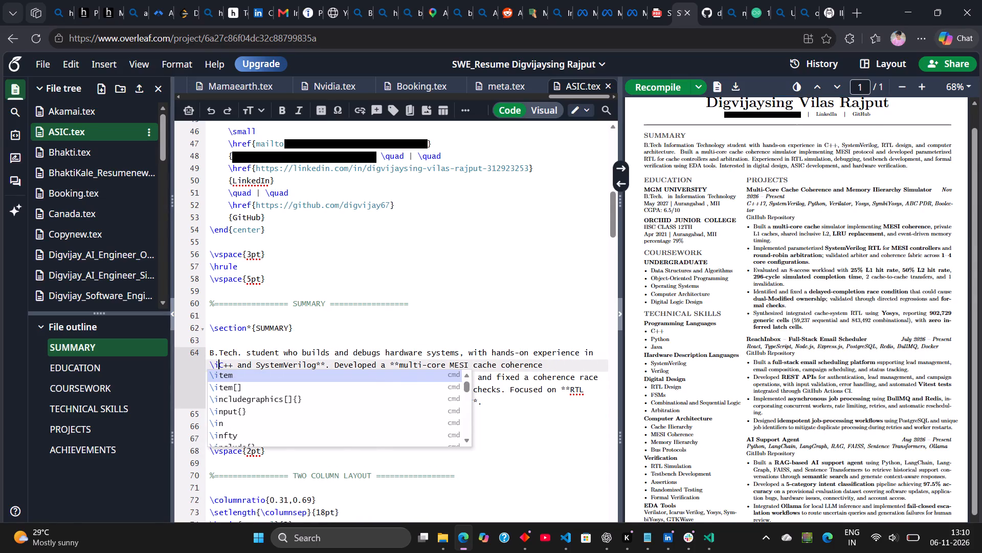
key("BackSpace")
type("te")
key("Return")
key("Right")
key("Right")
key("BackSpace")
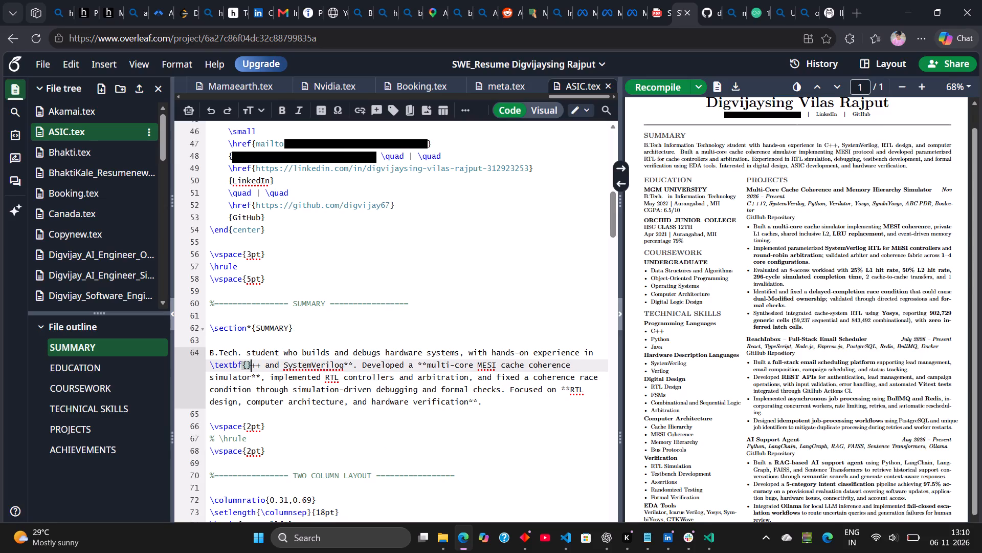
key("ctrl+z")
key("Left")
key("BackSpace")
key("Right")
key("Right")
key("Right")
key("Right")
key("Right")
key("Right")
key("Right")
key("Right")
key("Right")
key("Right")
key("Right")
key("Right")
key("Right")
key("Right")
key("Right")
key("Right")
key("Right")
key("Right")
key("Right")
key("Right")
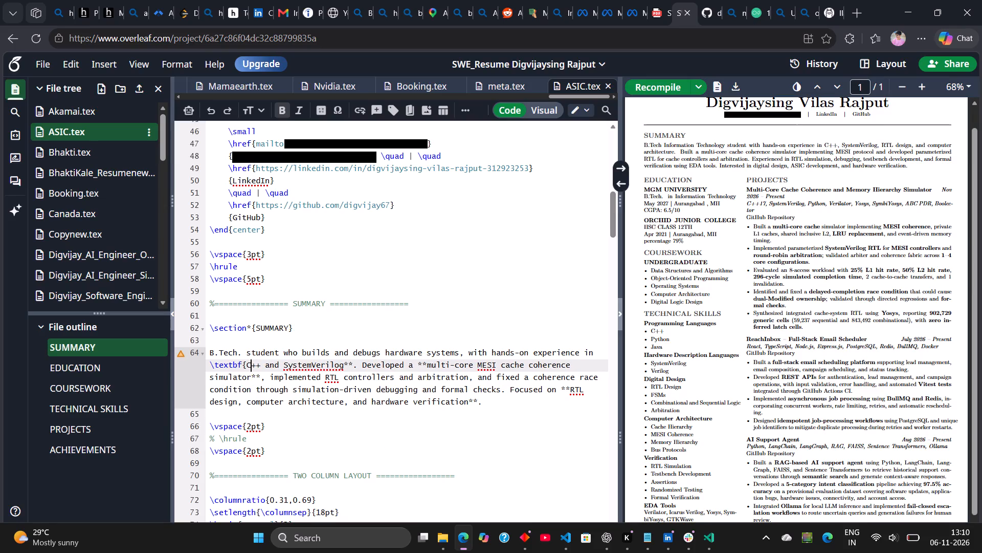
key("Right")
key("Right")
key("Right")
key("BackSpace")
key("BackSpace")
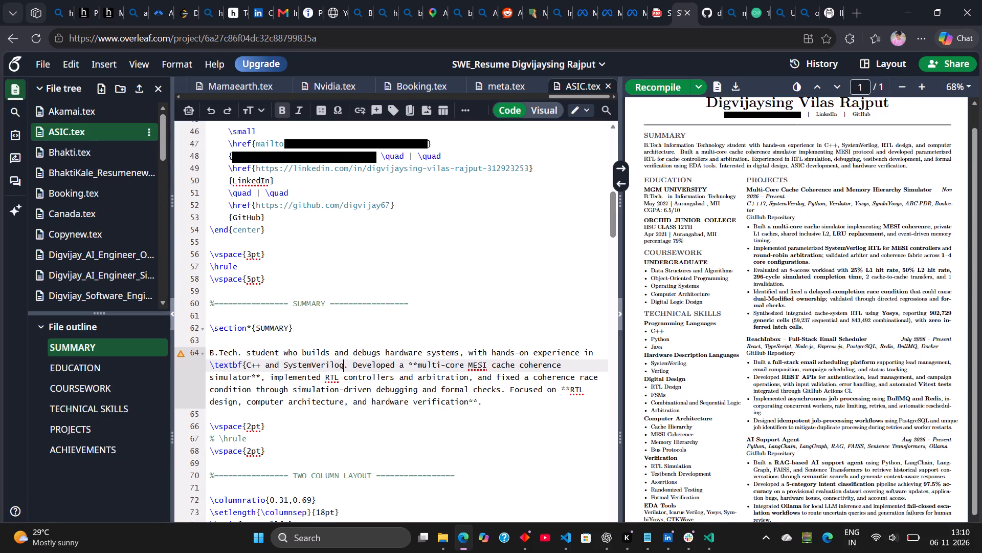
key("shift+braceright")
Locate the opening asterisks of "multi-core MESI cache coherence simulator" and return to the \textbf{ before "C++" to reuse it.
key("Right")
key("Right")
key("Right")
key("Right")
key("Right")
key("Right")
key("Right")
key("Right")
key("Right")
key("Right")
key("Right")
key("Right")
key("Right")
key("Right")
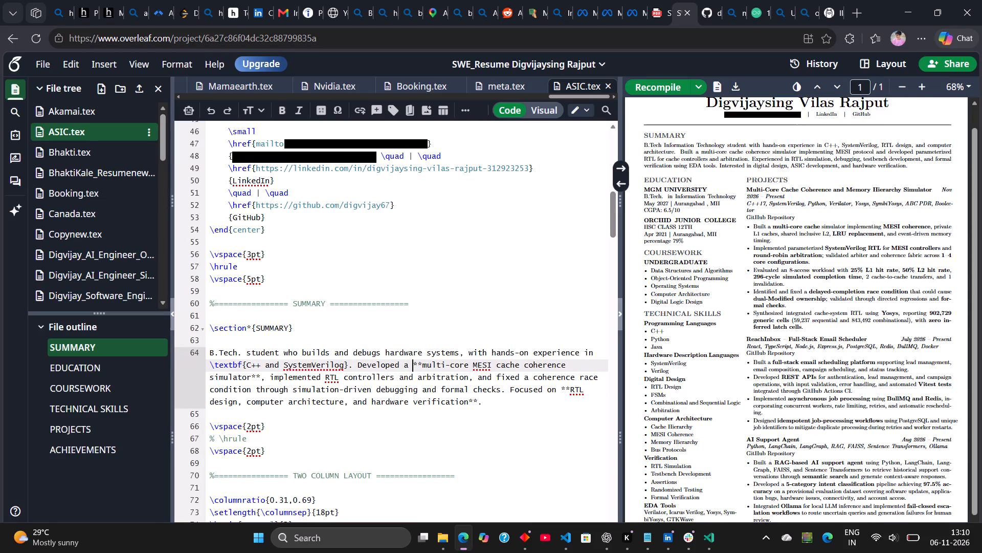
key("Right")
key("Left")
key("Left")
key("Left")
key("Left")
key("Left")
key("Left")
key("Left")
key("Left")
key("Left")
key("Left")
key("Left")
key("Left")
key("Left")
key("Left")
key("Left")
key("Left")
key("Left")
key("Left")
key("Left")
key("Left")
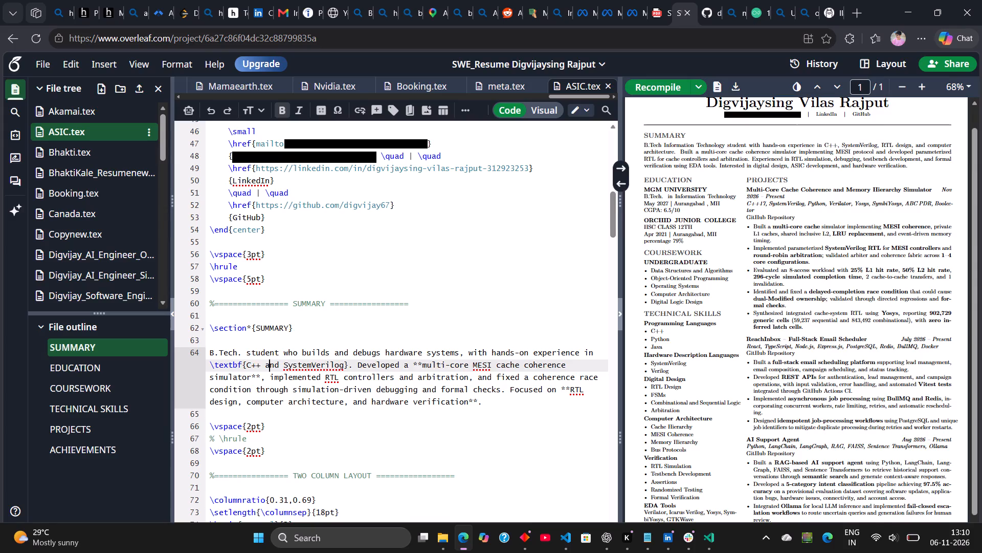
key("Left")
key("Left")
key("Left")
key("Left")
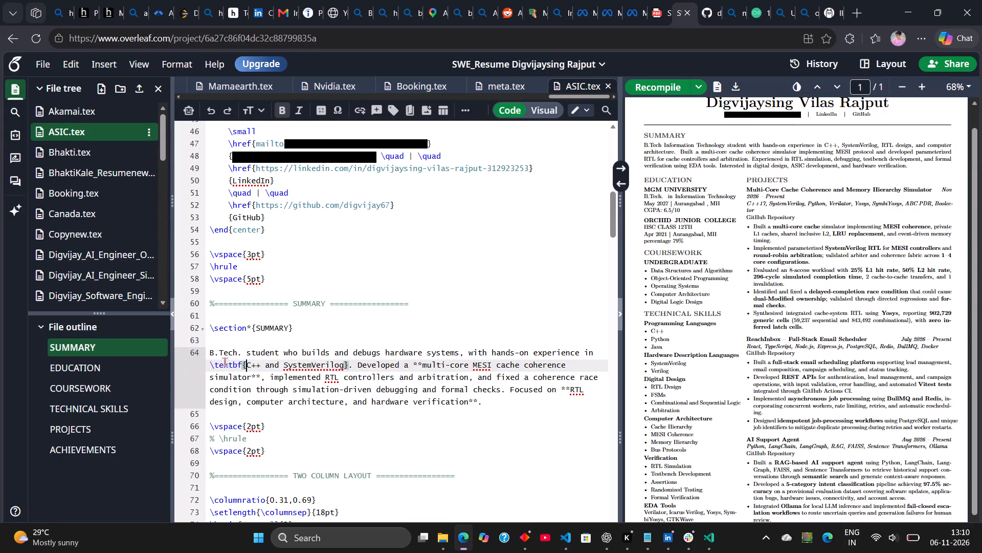